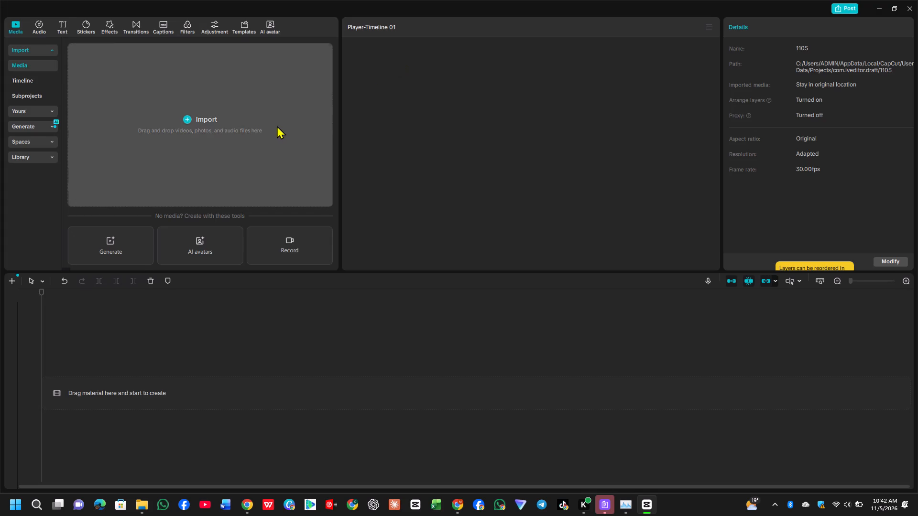
pyautogui.click(273, 127)
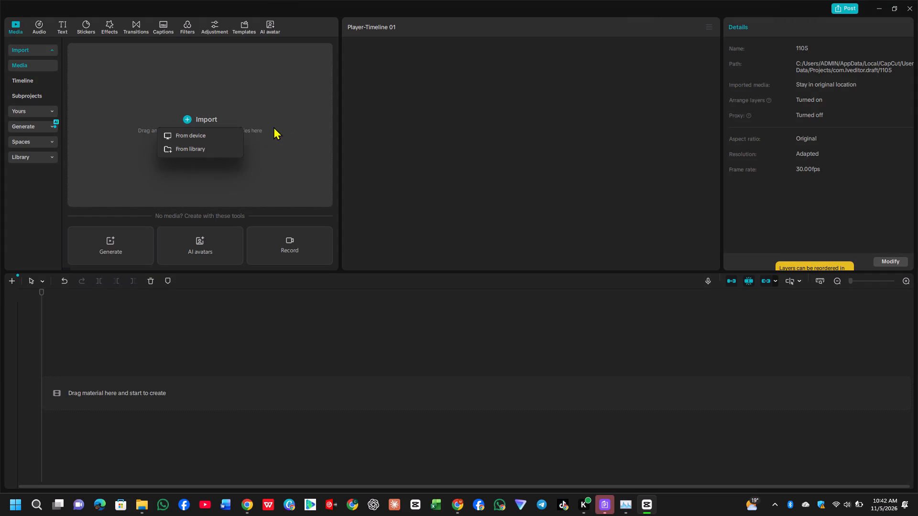
pyautogui.click(214, 136)
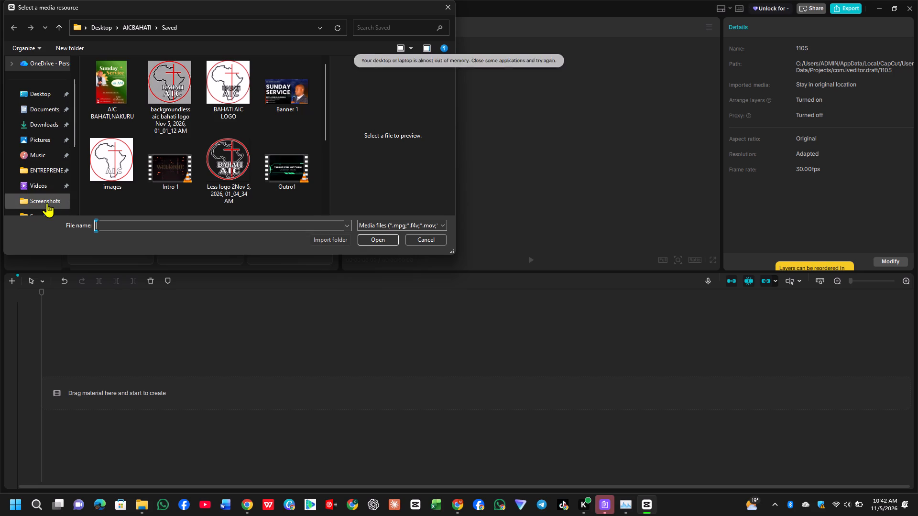
pyautogui.scroll(-3, 47, 203)
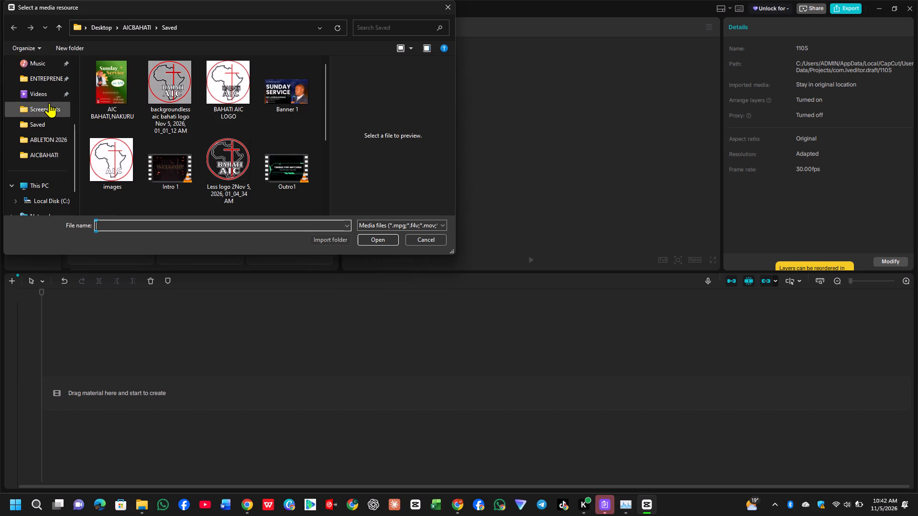
pyautogui.doubleClick(49, 103)
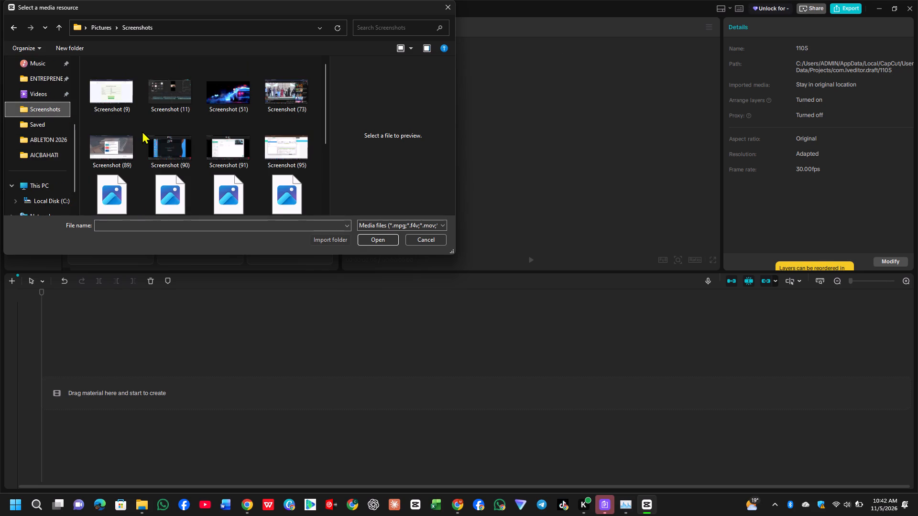
pyautogui.scroll(2, 49, 99)
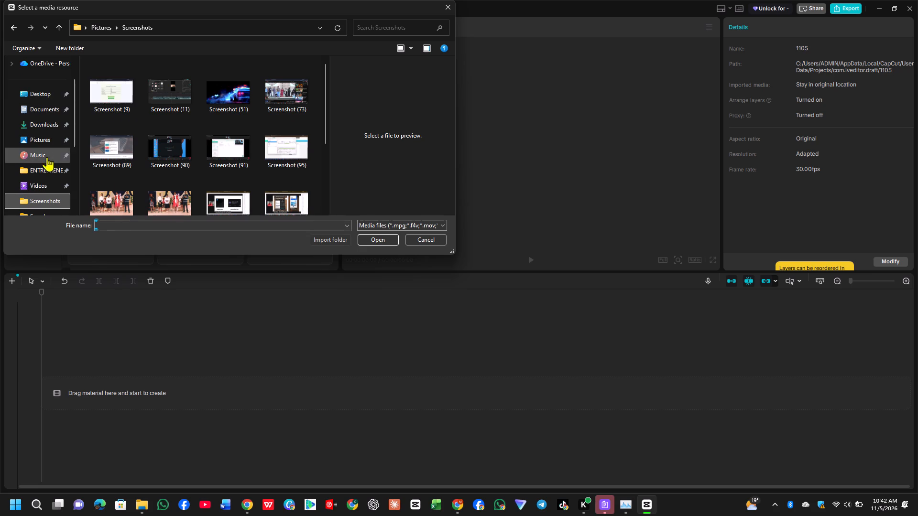
pyautogui.doubleClick(50, 182)
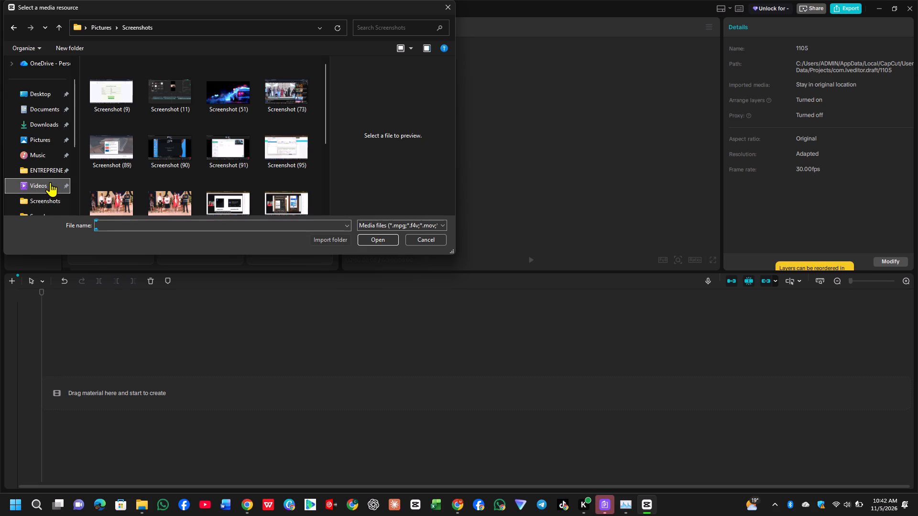
pyautogui.tripleClick(243, 107)
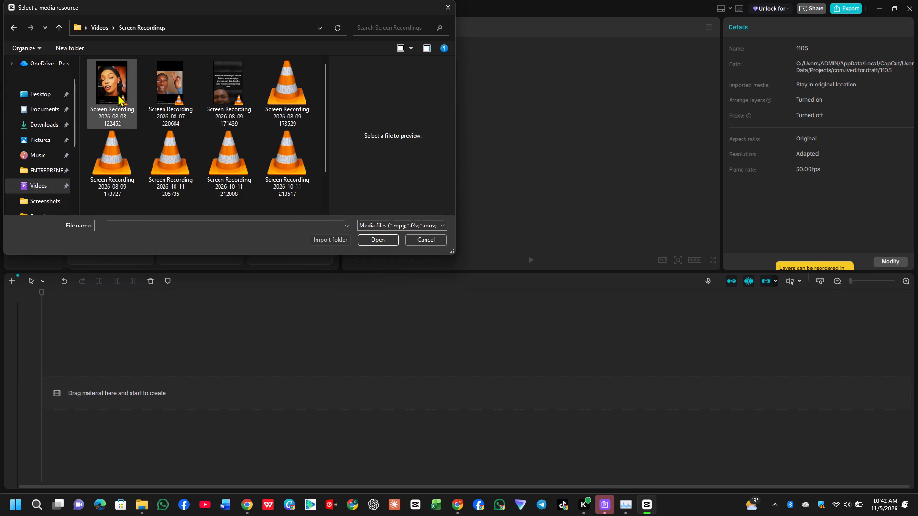
pyautogui.click(118, 94)
pyautogui.click(383, 237)
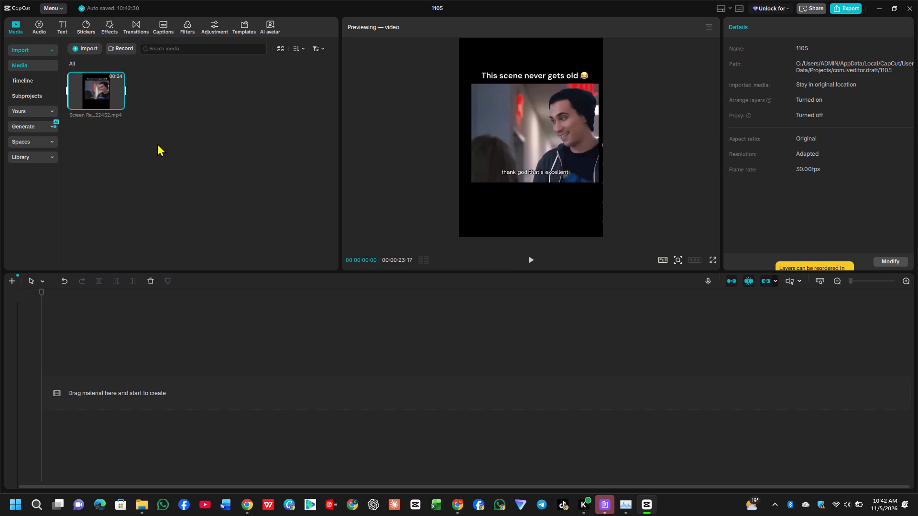
# Add the imported screen recording to the empty timeline.
pyautogui.click(117, 102)
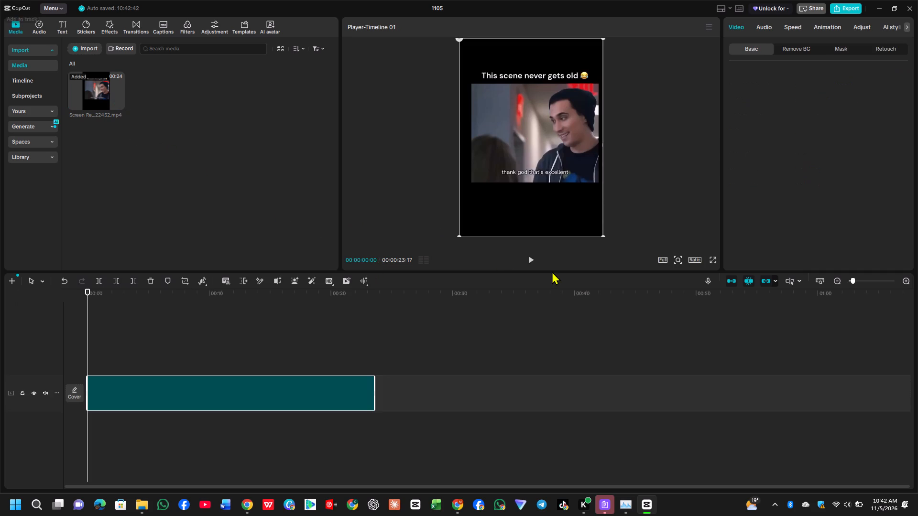
# Trim away the clip's opening scene up to 00:00:02:01, where the Kenyan Comedies title starts appearing.
pyautogui.click(532, 261)
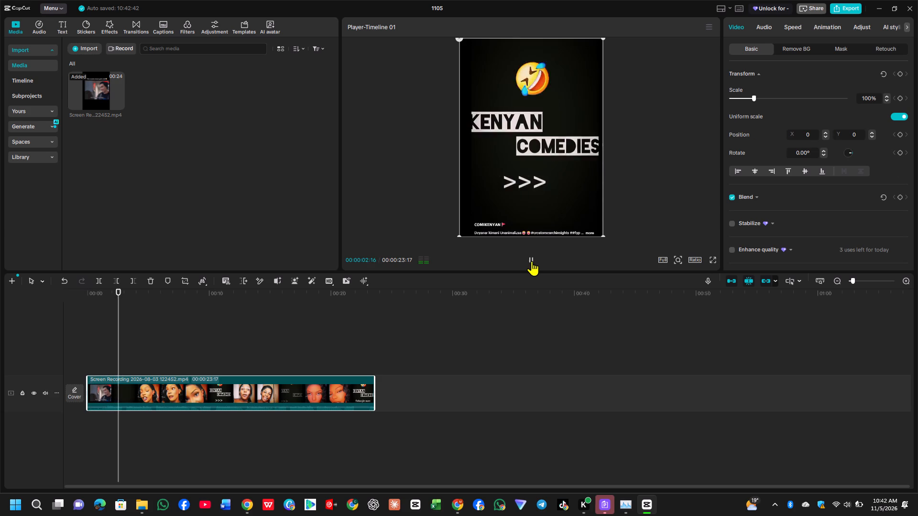
pyautogui.click(532, 261)
pyautogui.press('Left')
pyautogui.press('Left')
pyautogui.press('Left')
pyautogui.press('Left')
pyautogui.press('Left')
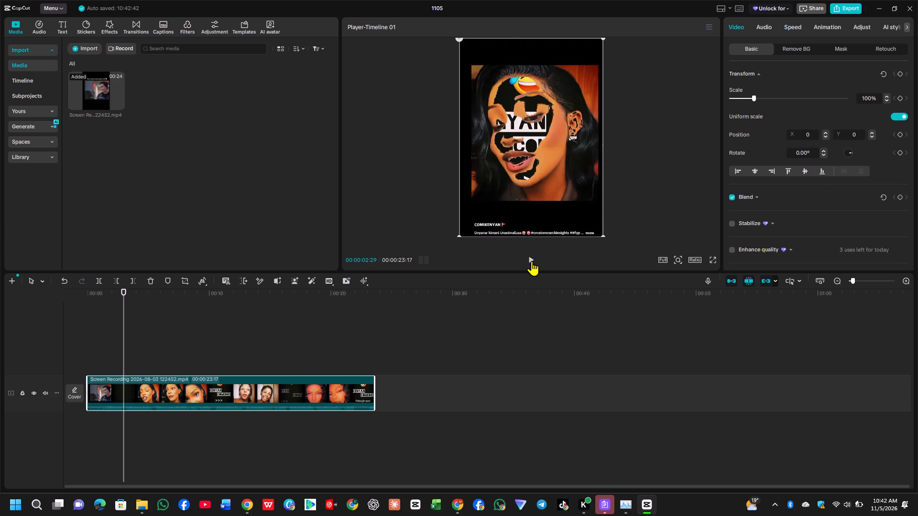
pyautogui.press('Left')
pyautogui.press('Left')
pyautogui.press('Left')
pyautogui.press('Left')
pyautogui.press('Left')
pyautogui.press('Left')
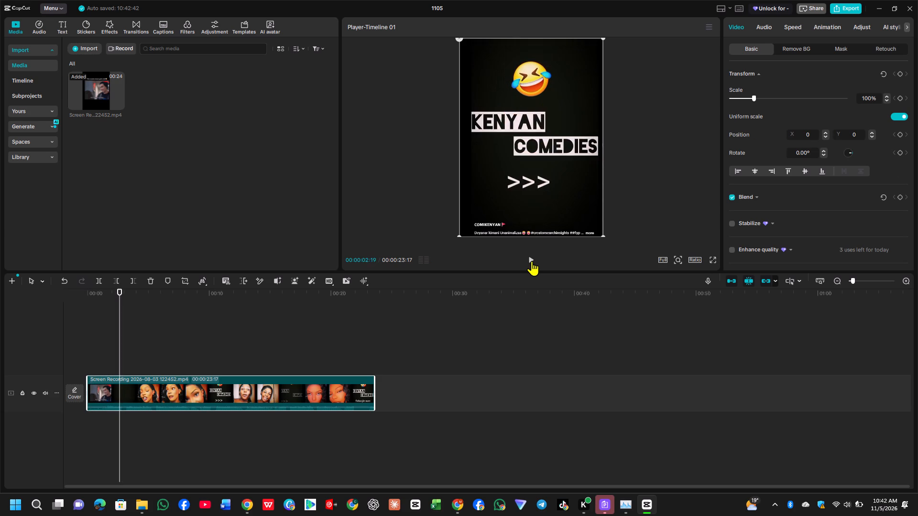
pyautogui.press('Left')
pyautogui.press('Left')
pyautogui.press('Left')
pyautogui.press('Left')
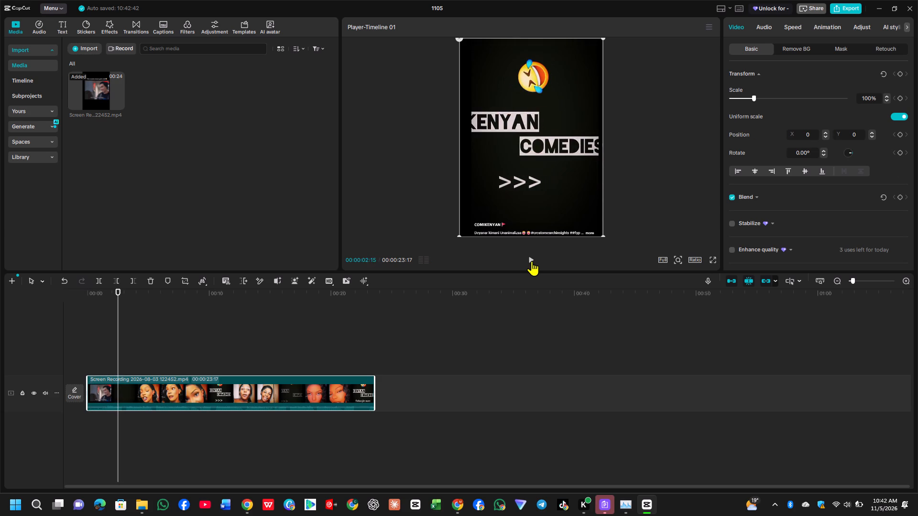
pyautogui.press('Left')
pyautogui.press('Left')
pyautogui.press('Left')
pyautogui.press('Left')
pyautogui.press('Left')
pyautogui.press('Left')
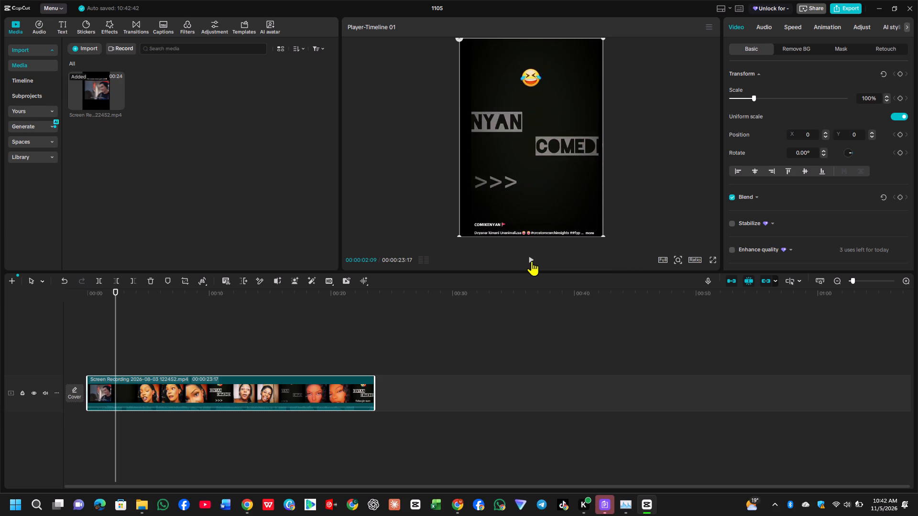
pyautogui.press('Left')
pyautogui.press('Left')
pyautogui.press('Left')
pyautogui.press('Left')
pyautogui.press('Left')
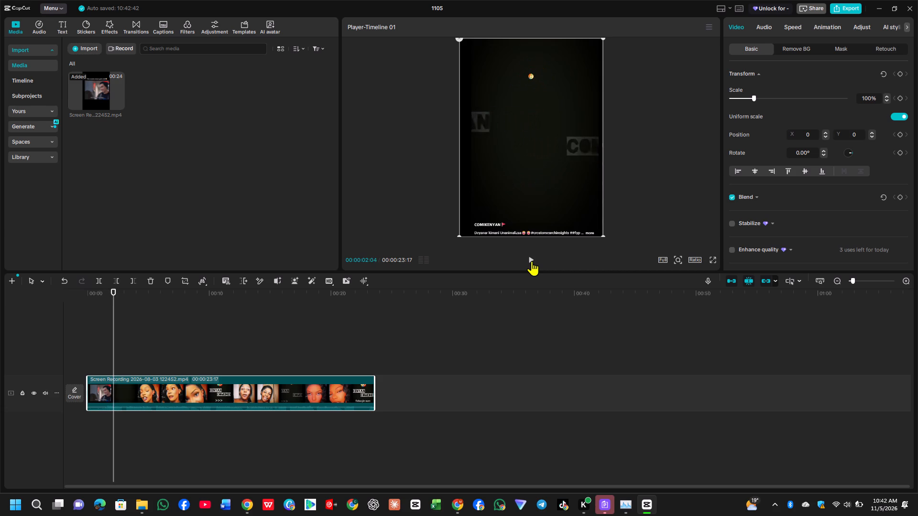
pyautogui.press('Left')
pyautogui.press('Left')
pyautogui.press('Left')
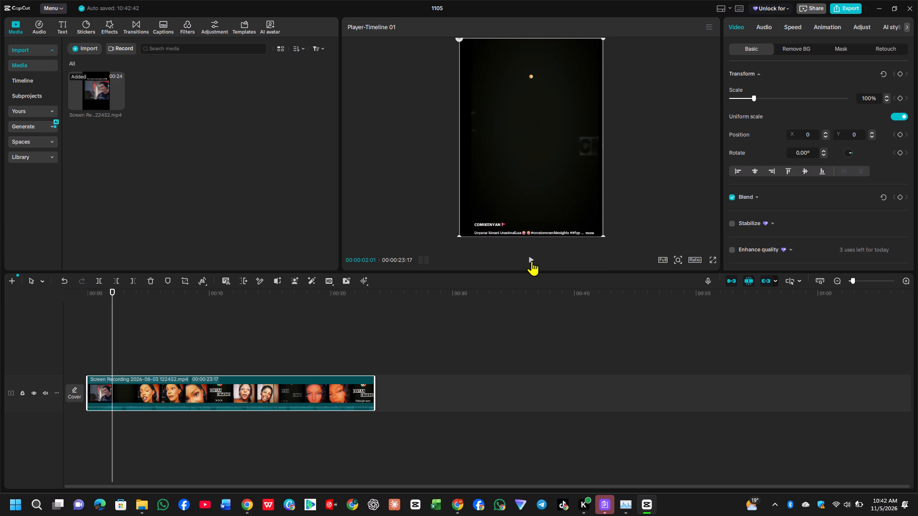
pyautogui.click(113, 282)
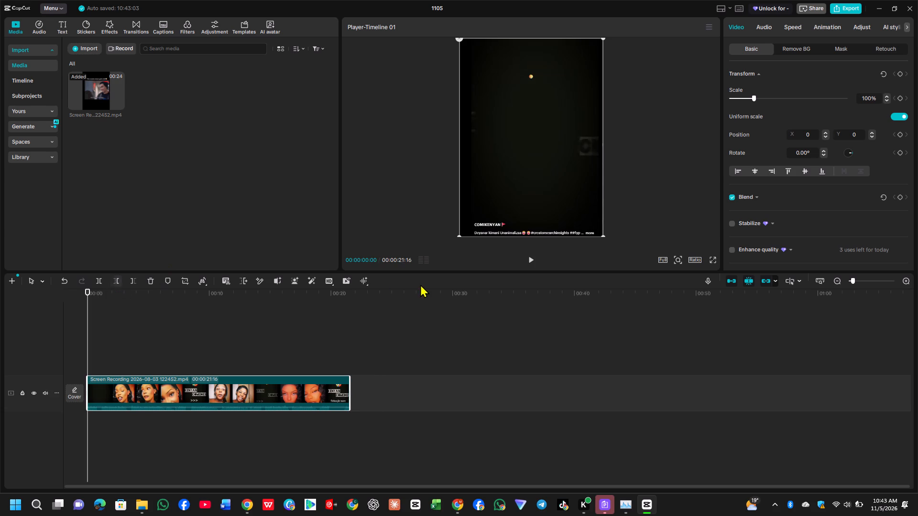
# Crop the clip freely around the woman's picture, cutting off the black margins on all sides and the caption text beneath.
pyautogui.click(527, 256)
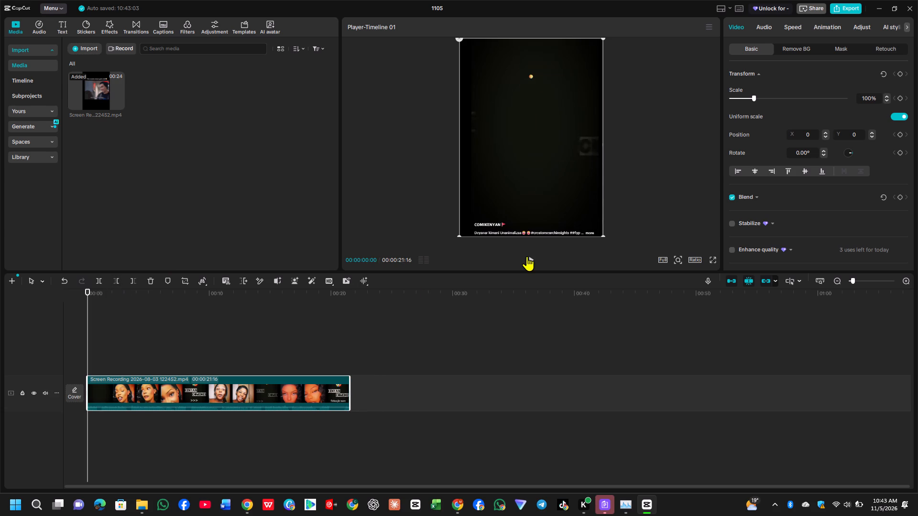
pyautogui.click(527, 256)
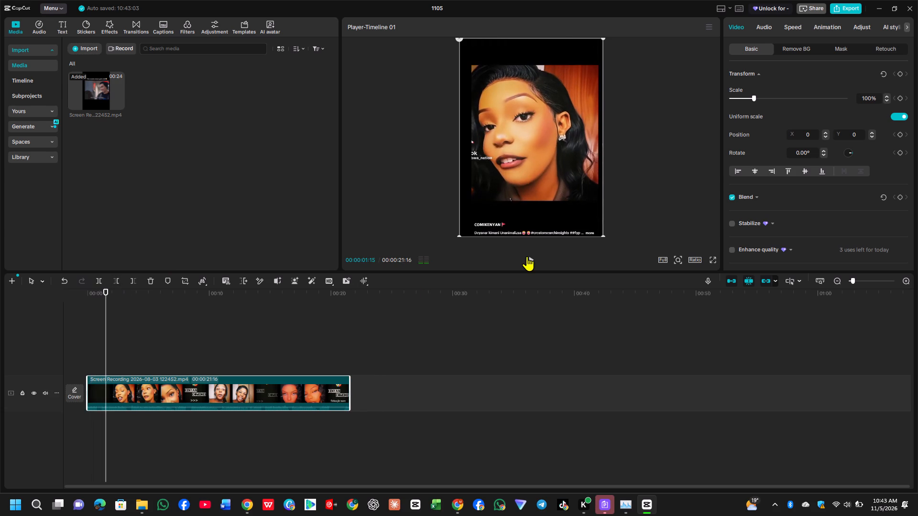
pyautogui.click(181, 285)
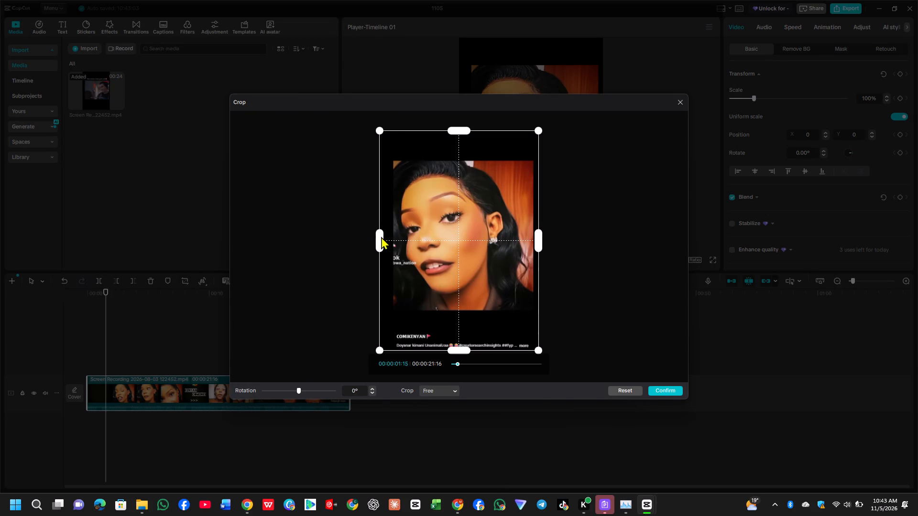
pyautogui.moveTo(381, 236); pyautogui.dragTo(392, 246)
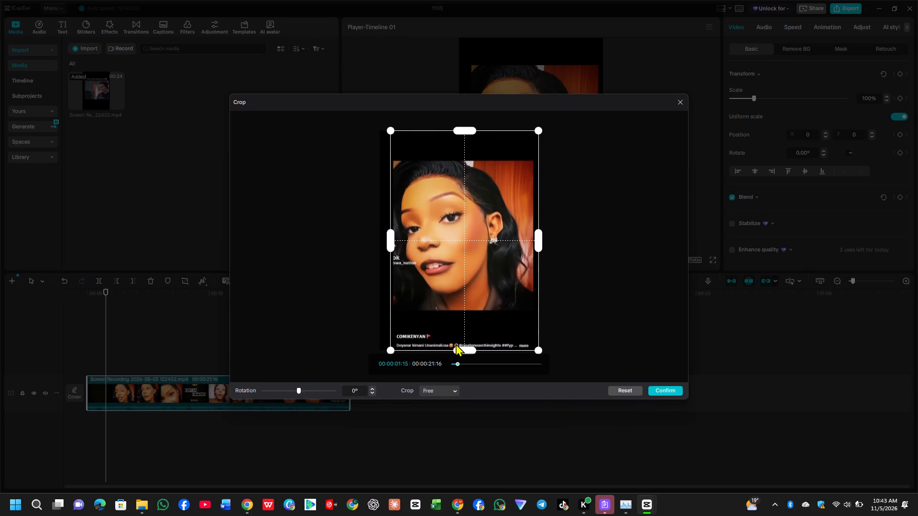
pyautogui.moveTo(458, 347); pyautogui.dragTo(461, 313)
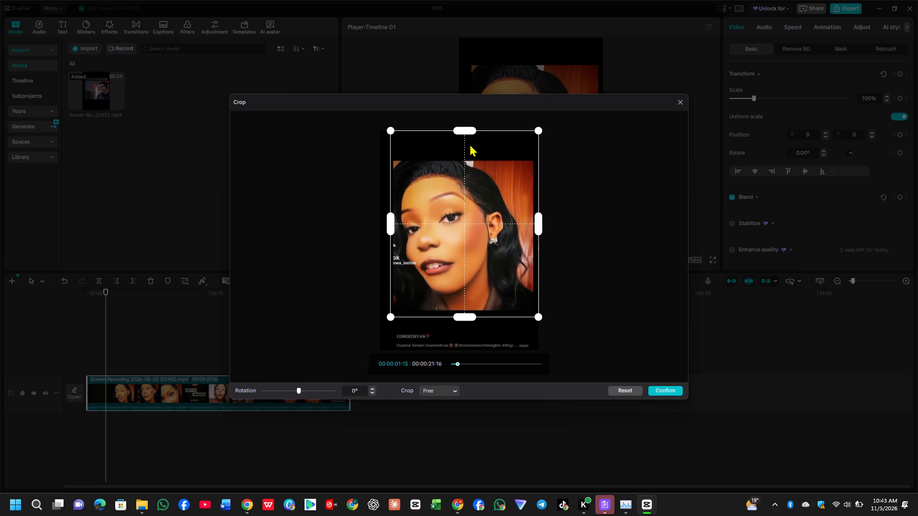
pyautogui.moveTo(468, 129); pyautogui.dragTo(467, 156)
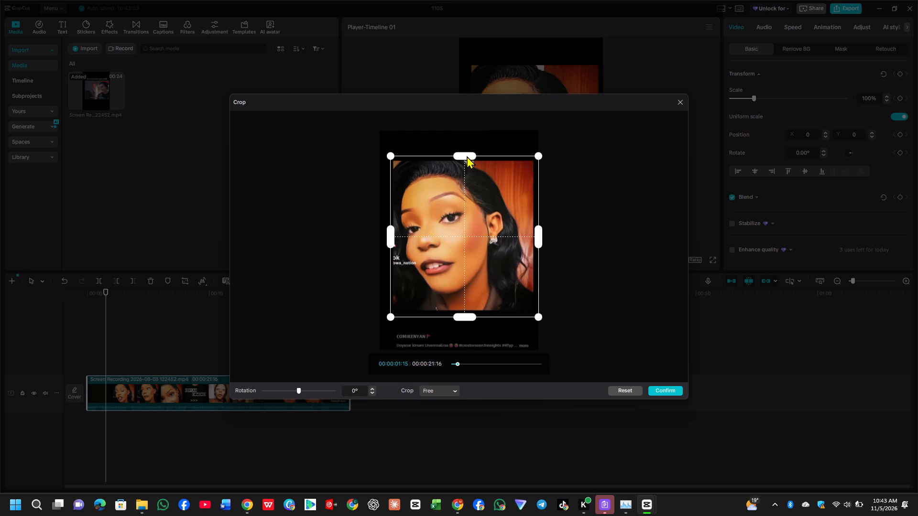
pyautogui.moveTo(467, 156); pyautogui.dragTo(467, 156)
pyautogui.click(539, 234)
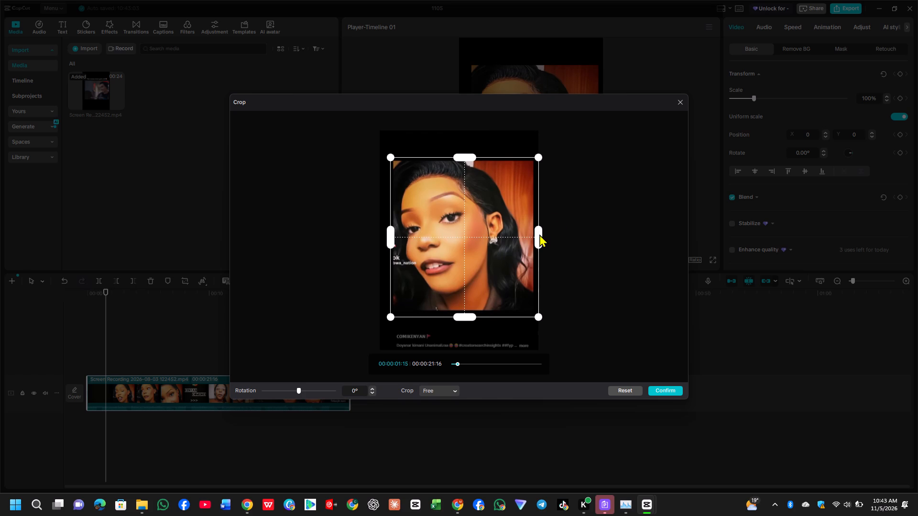
pyautogui.click(667, 390)
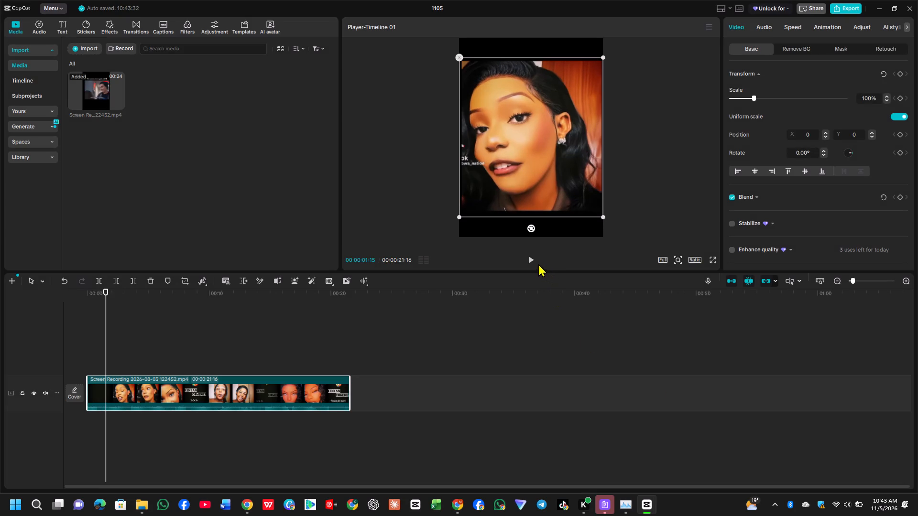
# Review the clip to its end and trim off everything after 00:00:20:06, removing the scroll to the next video.
pyautogui.click(532, 258)
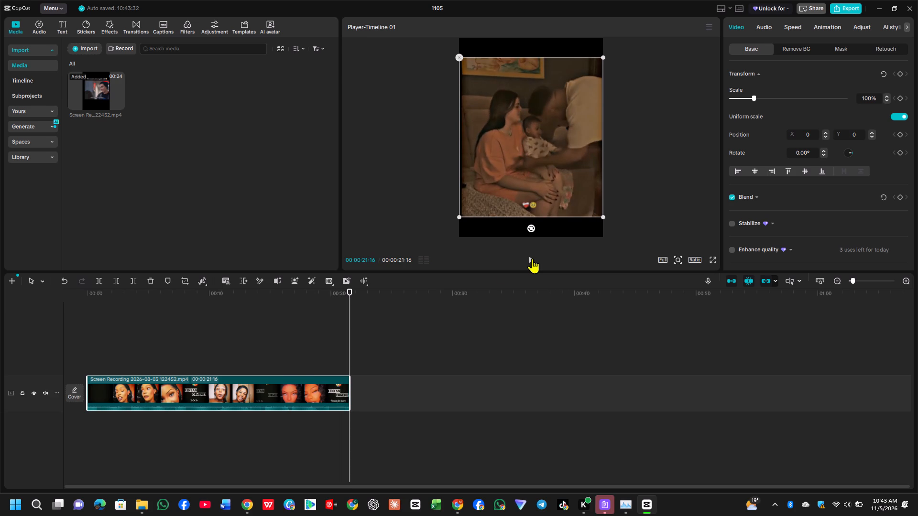
pyautogui.click(319, 290)
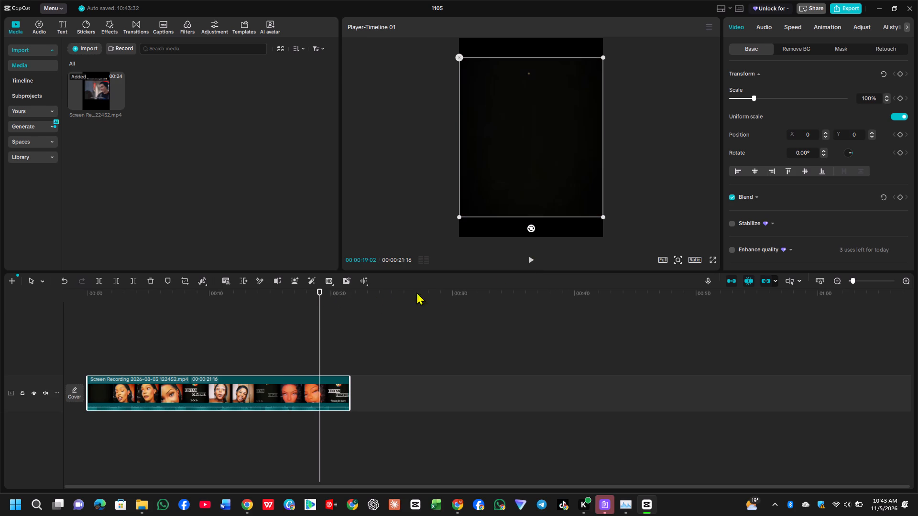
pyautogui.click(532, 258)
pyautogui.click(532, 258)
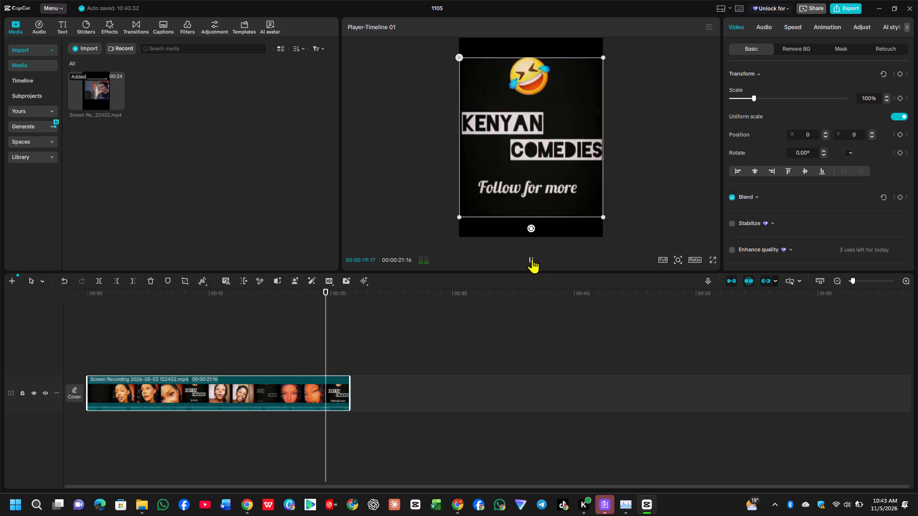
pyautogui.click(532, 258)
pyautogui.click(532, 258)
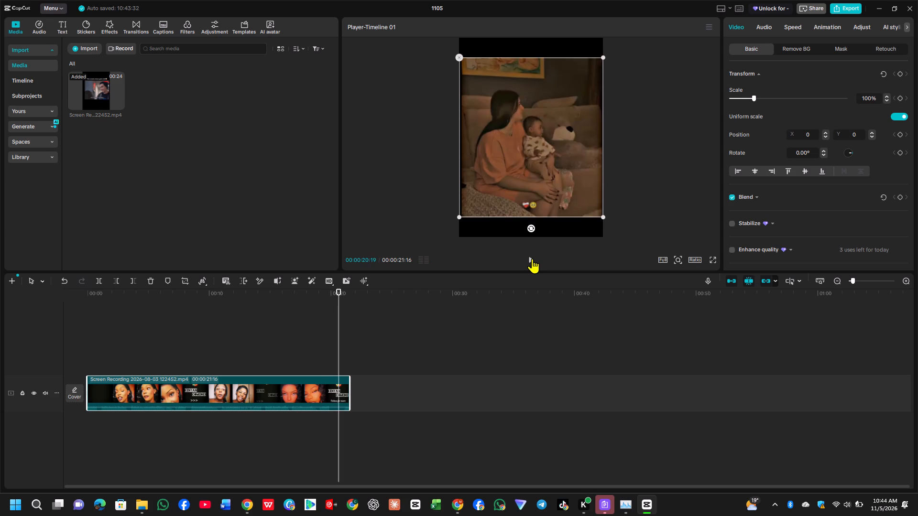
pyautogui.press('Left')
pyautogui.press('Left')
pyautogui.press('Left')
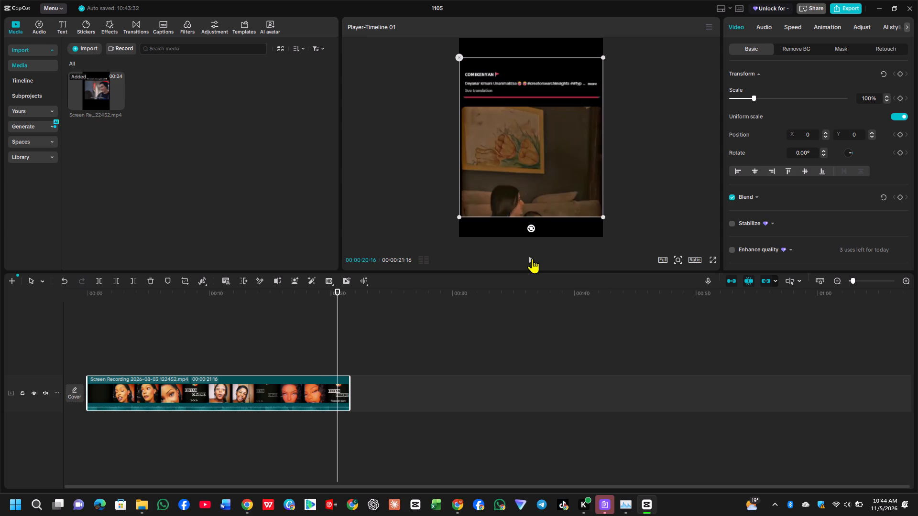
pyautogui.press('Left')
pyautogui.press('Left')
pyautogui.press('Left')
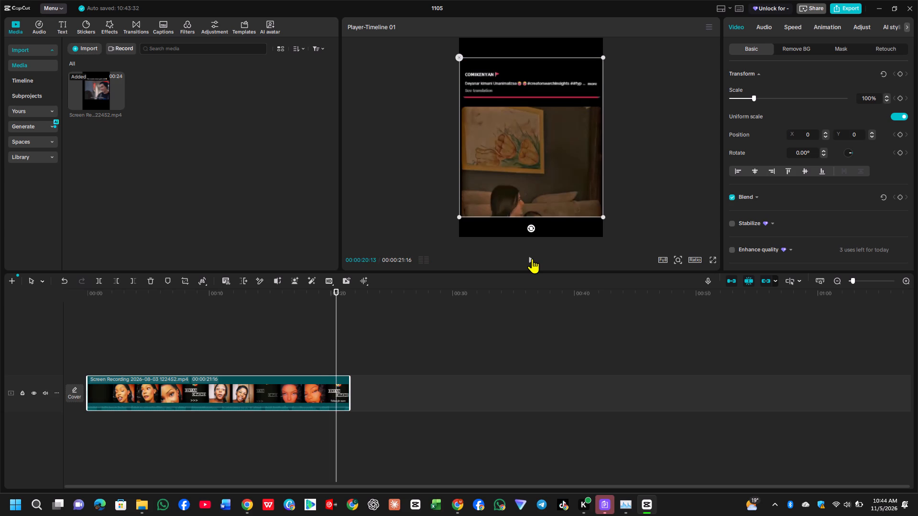
pyautogui.press('Left')
pyautogui.press('Left')
pyautogui.press('Left')
pyautogui.press('Left')
pyautogui.press('Left')
pyautogui.press('Left')
pyautogui.press('Left')
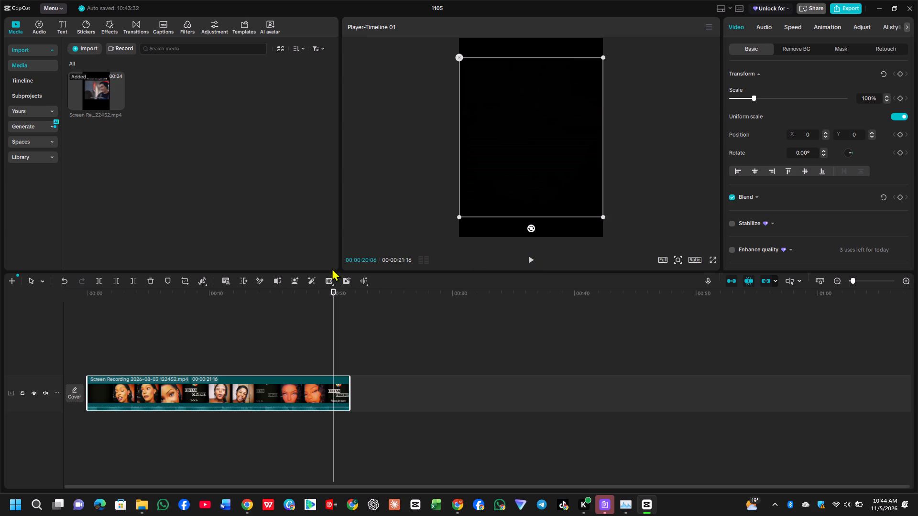
pyautogui.click(136, 278)
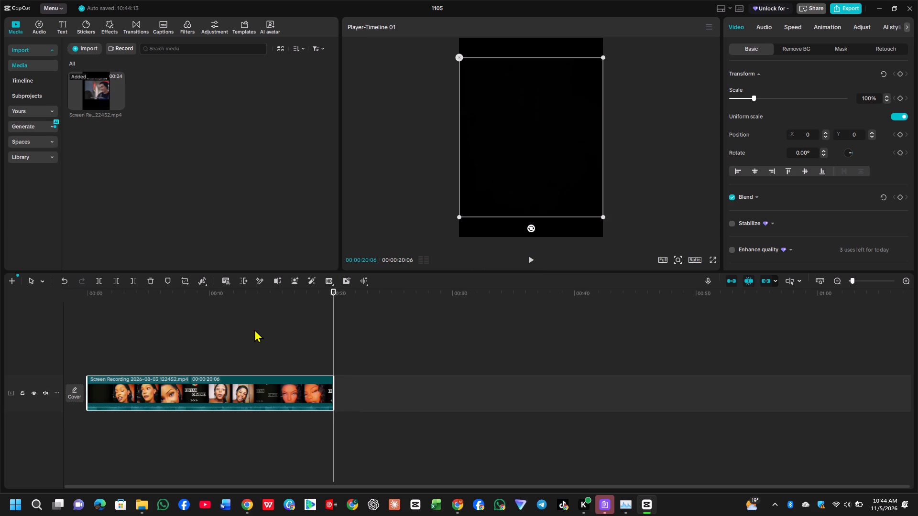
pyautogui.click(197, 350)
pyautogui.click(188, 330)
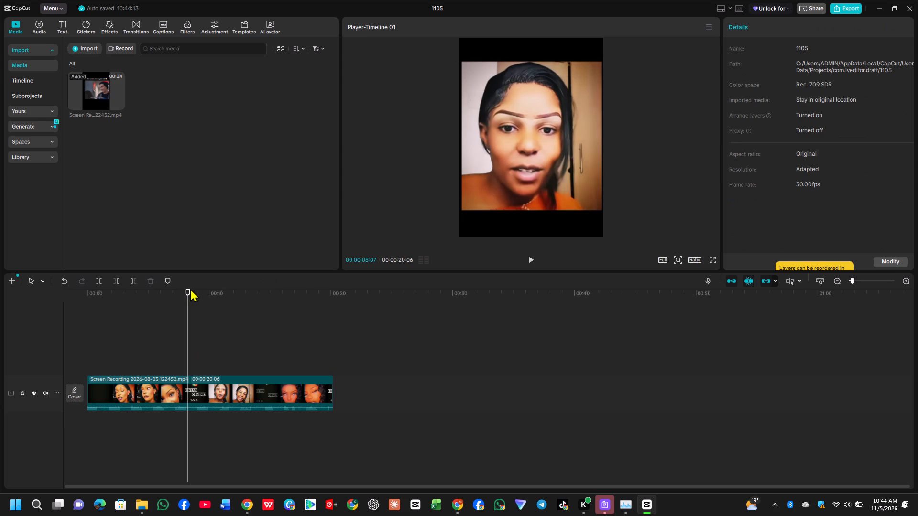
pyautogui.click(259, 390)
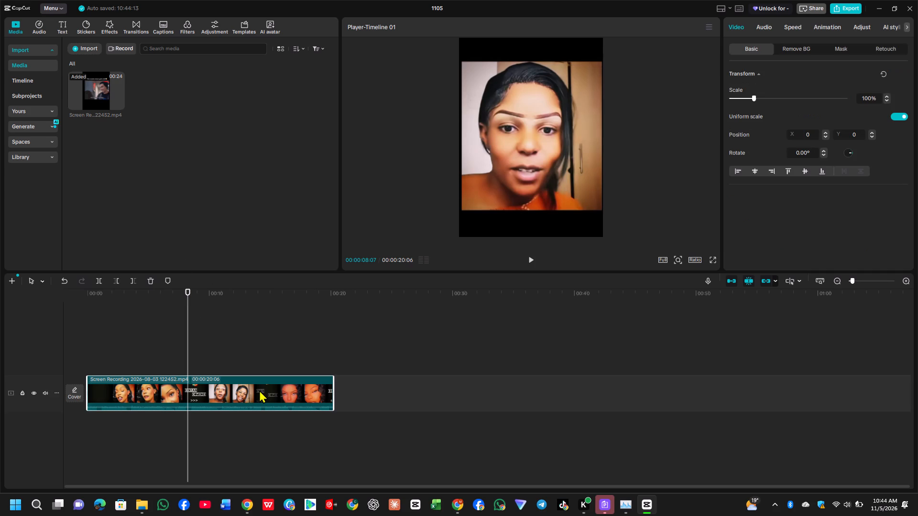
# Import the dog video 01 from the Desktop's OZONELAYER > SAVED folder into the project media.
pyautogui.click(92, 49)
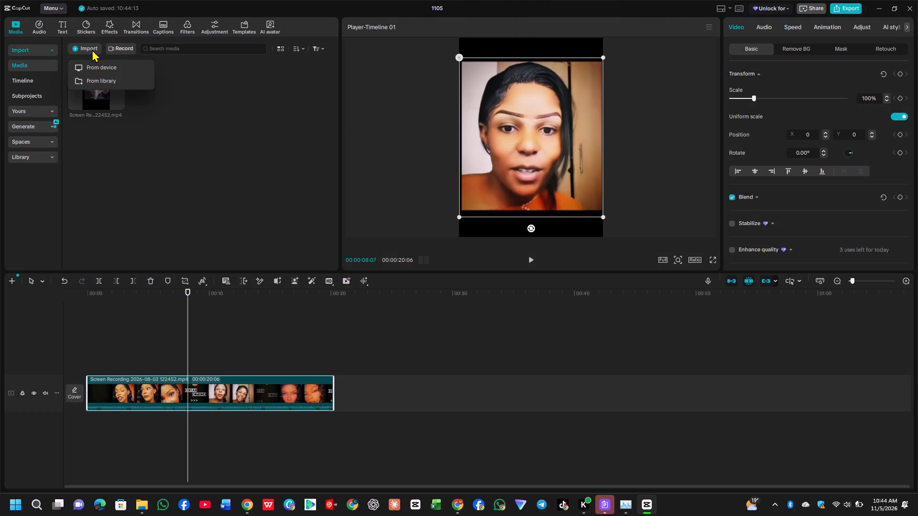
pyautogui.click(98, 71)
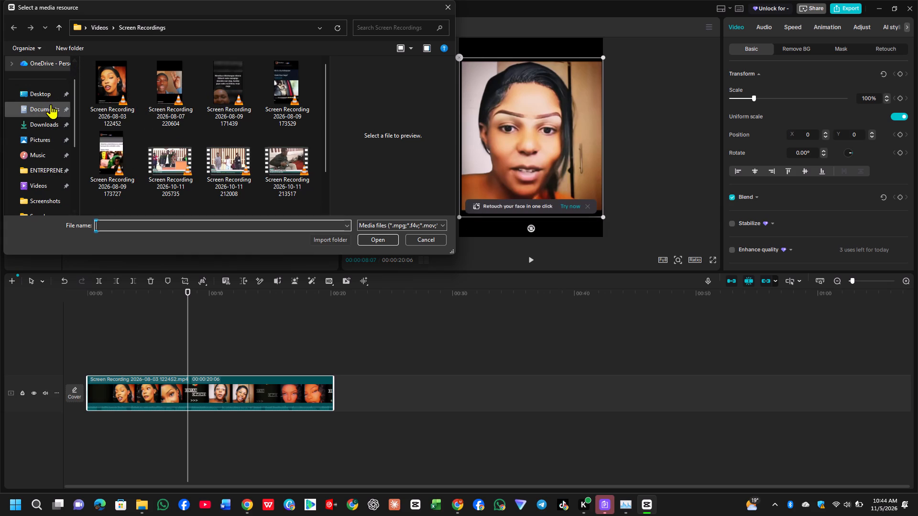
pyautogui.doubleClick(46, 89)
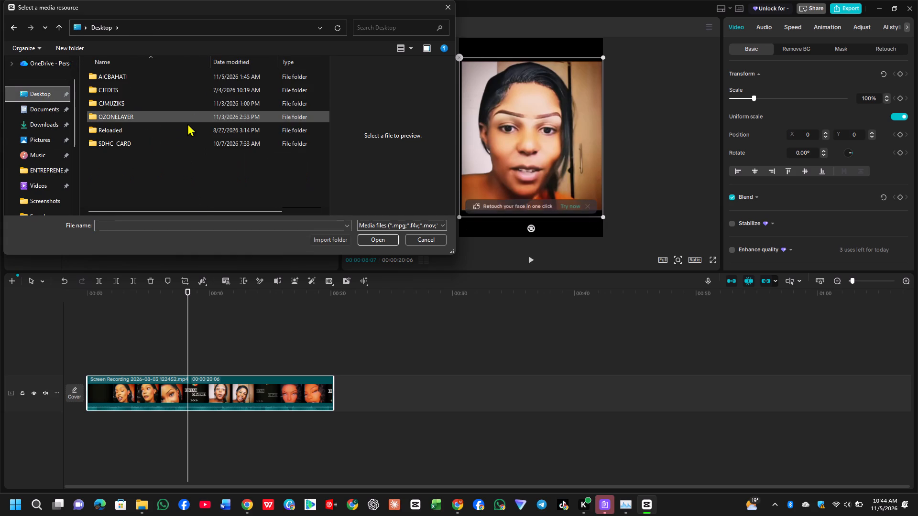
pyautogui.doubleClick(187, 118)
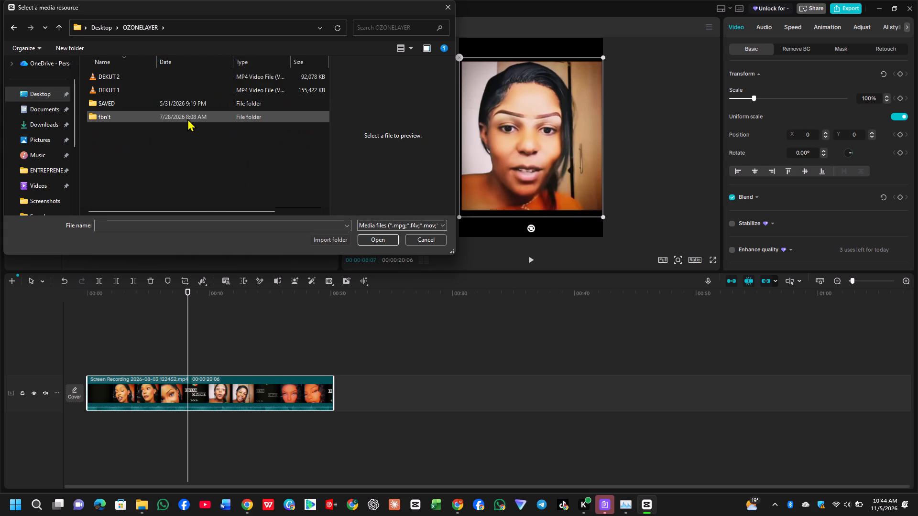
pyautogui.doubleClick(176, 104)
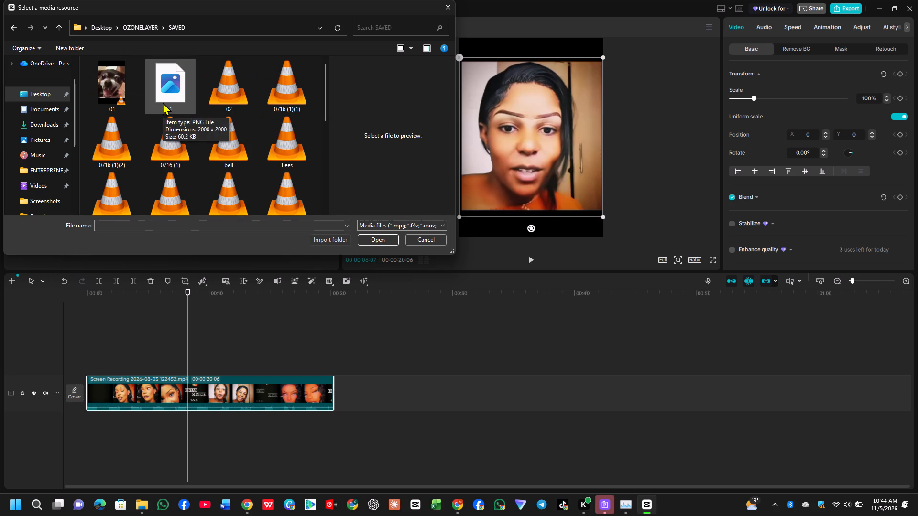
pyautogui.click(125, 94)
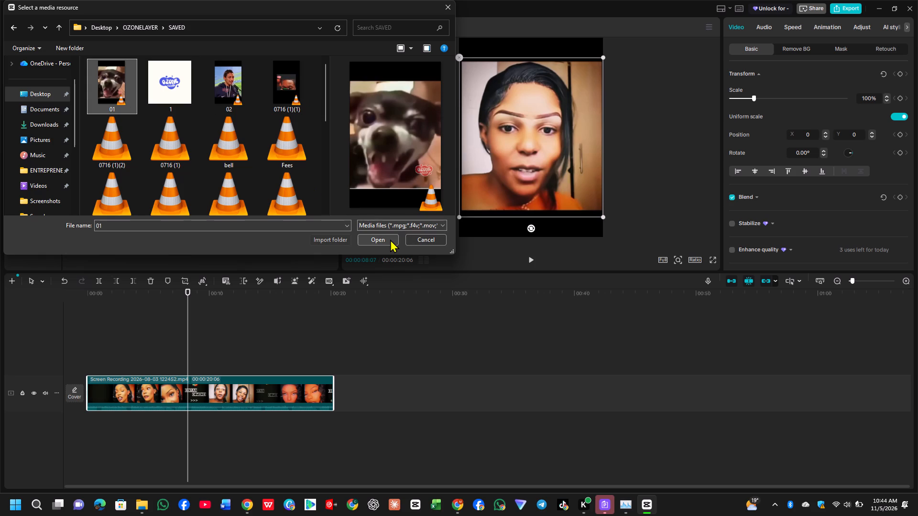
pyautogui.click(390, 239)
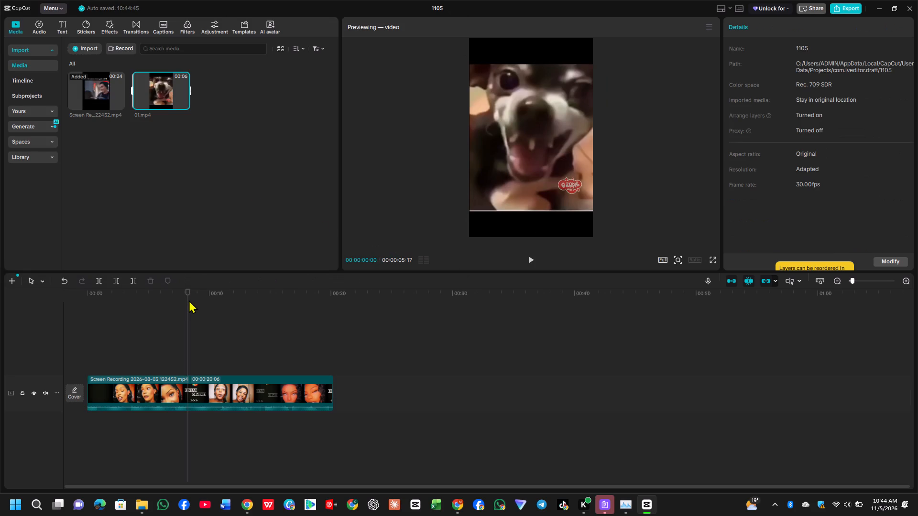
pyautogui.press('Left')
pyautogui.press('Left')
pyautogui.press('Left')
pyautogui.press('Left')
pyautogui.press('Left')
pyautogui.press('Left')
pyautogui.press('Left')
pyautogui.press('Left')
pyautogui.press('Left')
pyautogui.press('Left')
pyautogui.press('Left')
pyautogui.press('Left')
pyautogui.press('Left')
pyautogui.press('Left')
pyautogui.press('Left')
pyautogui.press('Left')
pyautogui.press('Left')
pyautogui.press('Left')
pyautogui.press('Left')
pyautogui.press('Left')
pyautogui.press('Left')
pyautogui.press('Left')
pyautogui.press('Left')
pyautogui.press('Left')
# Split the screen recording at 00:00:07:07, on the dark frame just before the Kenyan Comedies title comes in.
pyautogui.click(121, 382)
pyautogui.click(127, 334)
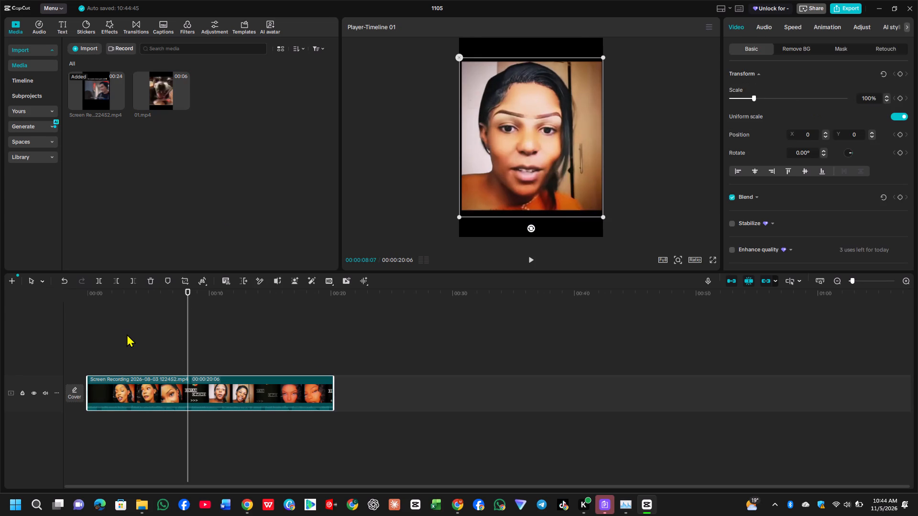
pyautogui.click(531, 260)
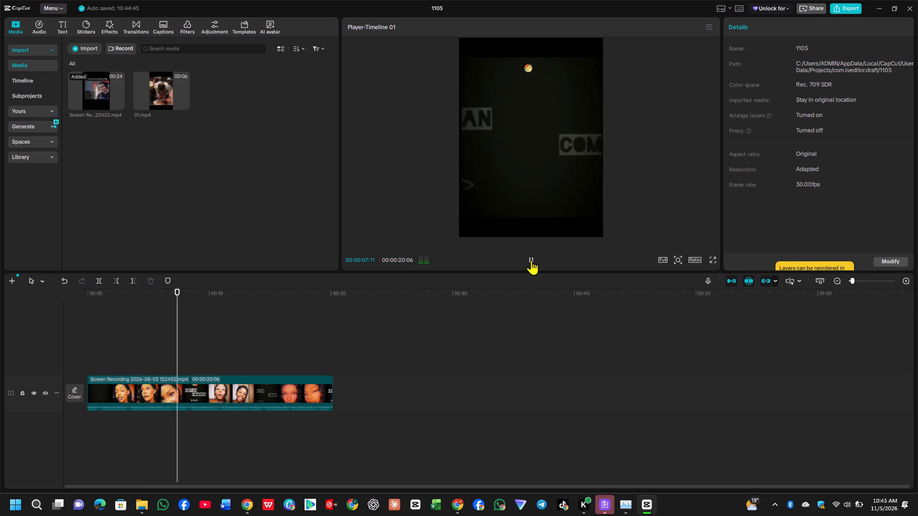
pyautogui.click(531, 260)
pyautogui.press('Left')
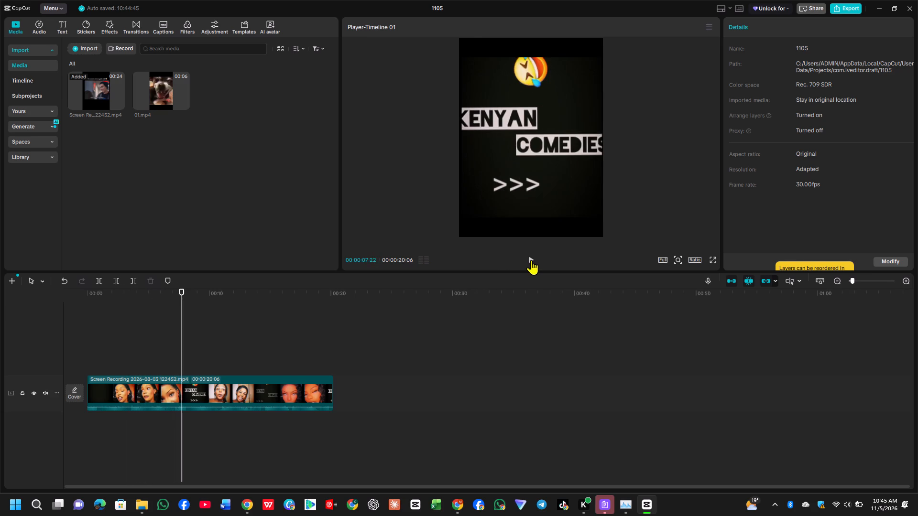
pyautogui.press('Left')
pyautogui.press('Left')
pyautogui.press('Left')
pyautogui.press('Left')
pyautogui.press('Left')
pyautogui.press('Left')
pyautogui.press('Left')
pyautogui.press('Left')
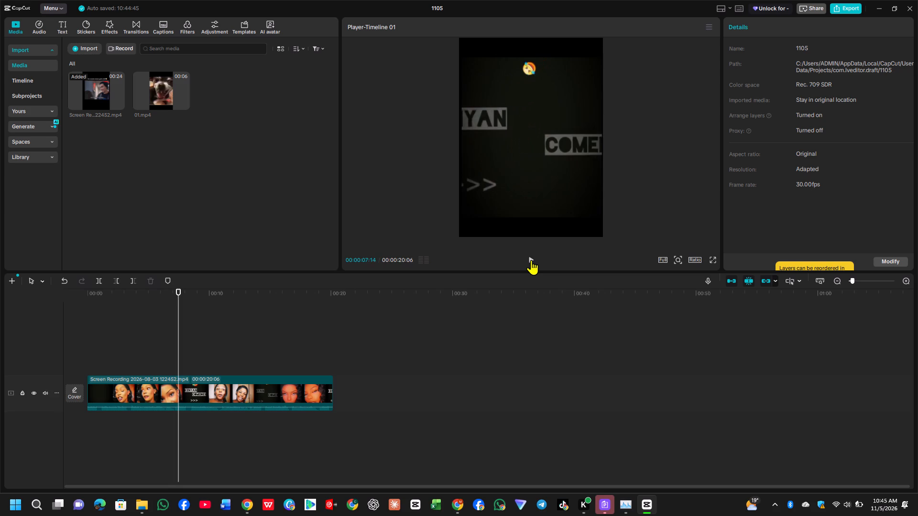
pyautogui.press('Left')
pyautogui.press('Left')
pyautogui.press('Left')
pyautogui.press('Left')
pyautogui.press('Left')
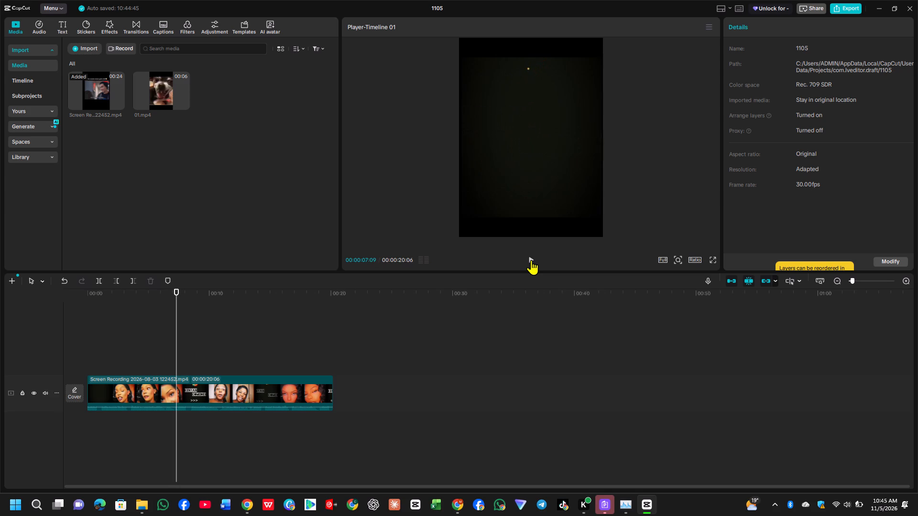
pyautogui.press('Left')
pyautogui.press('Left')
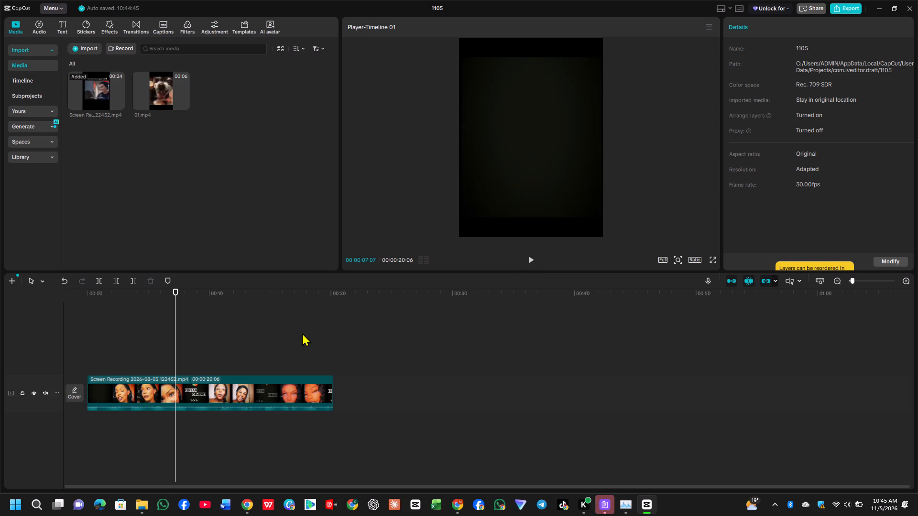
pyautogui.click(96, 279)
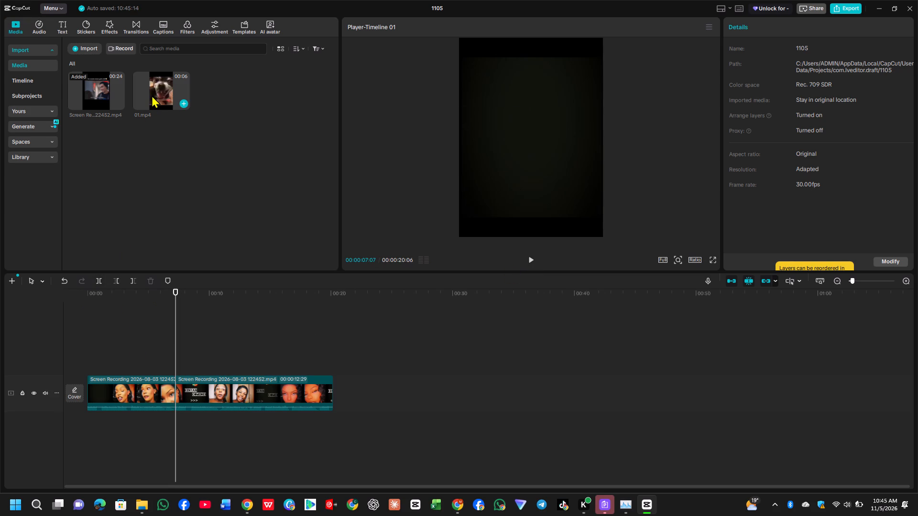
# Insert the 01.mp4 dog clip at the 00:00:07:07 split and play the timeline back from its start.
pyautogui.moveTo(152, 95); pyautogui.dragTo(179, 444)
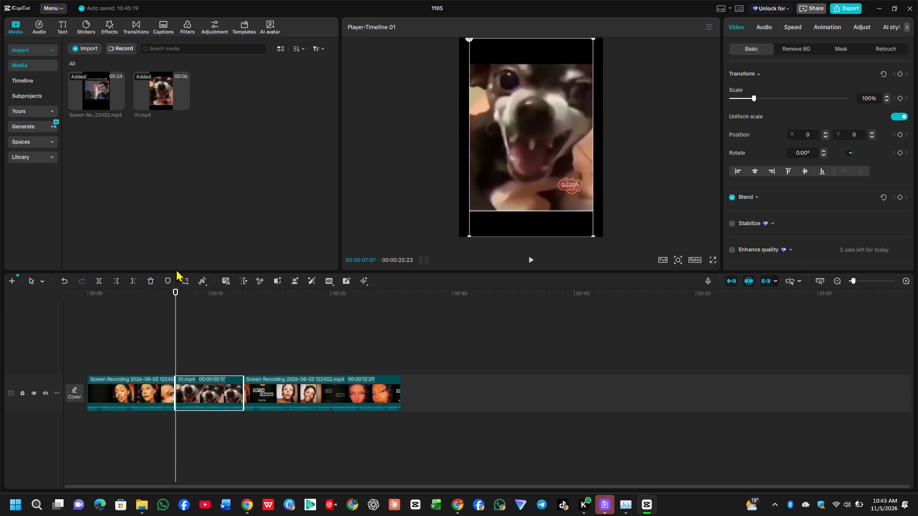
pyautogui.press('Up')
pyautogui.press('Up')
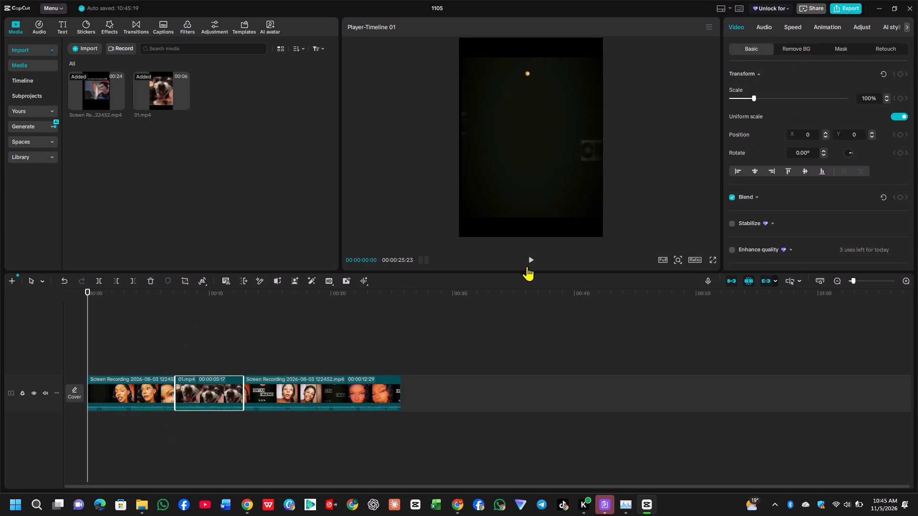
pyautogui.click(530, 266)
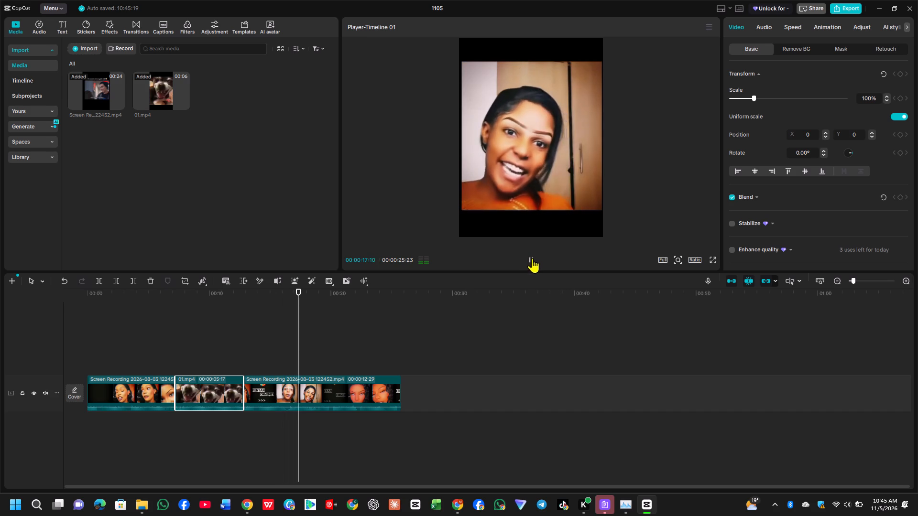
pyautogui.click(532, 258)
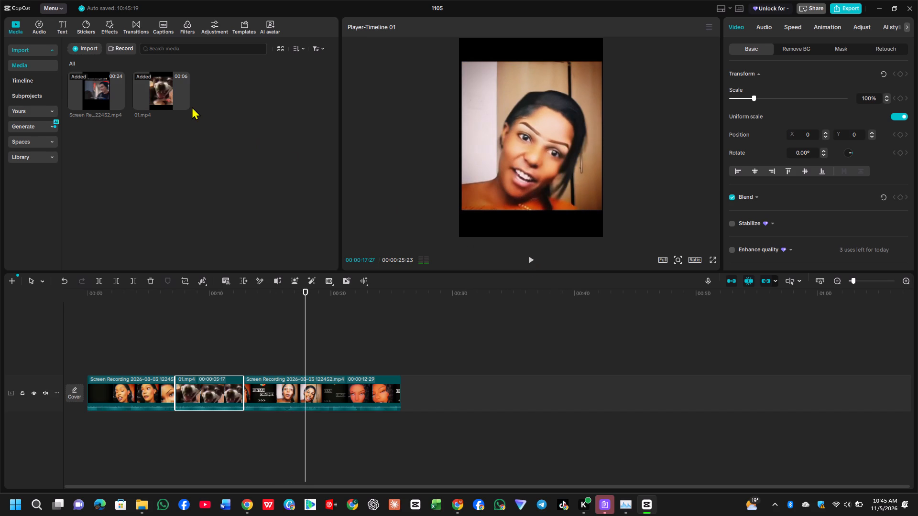
# Import the Laugh1 video of the laughing man in the cap from the SAVED folder into the project media.
pyautogui.click(89, 45)
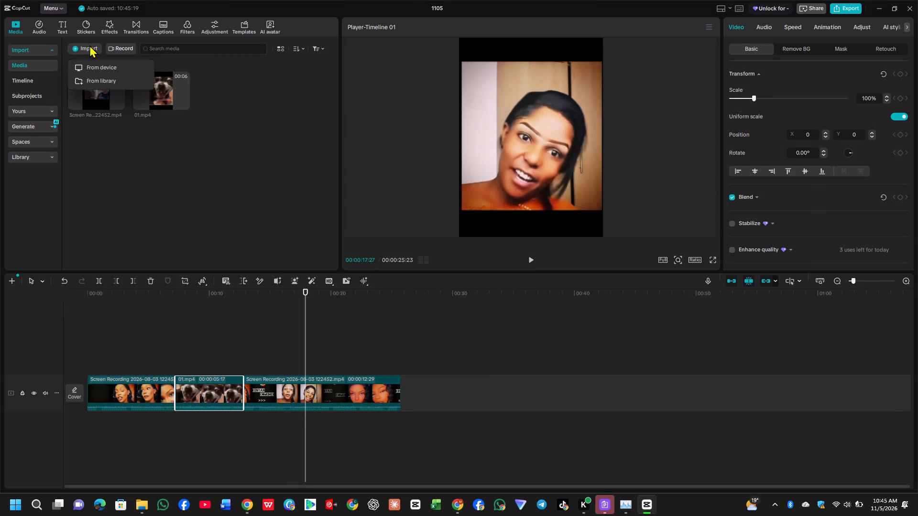
pyautogui.click(101, 67)
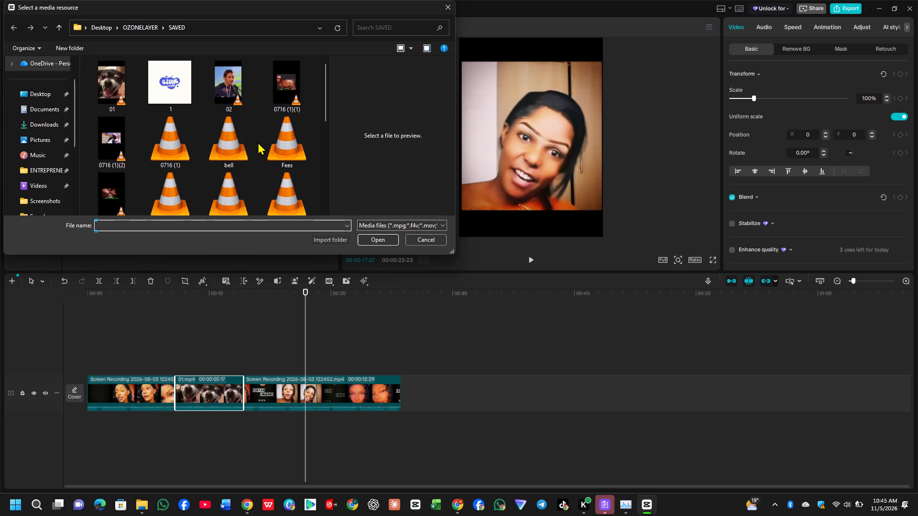
pyautogui.scroll(-3, 258, 142)
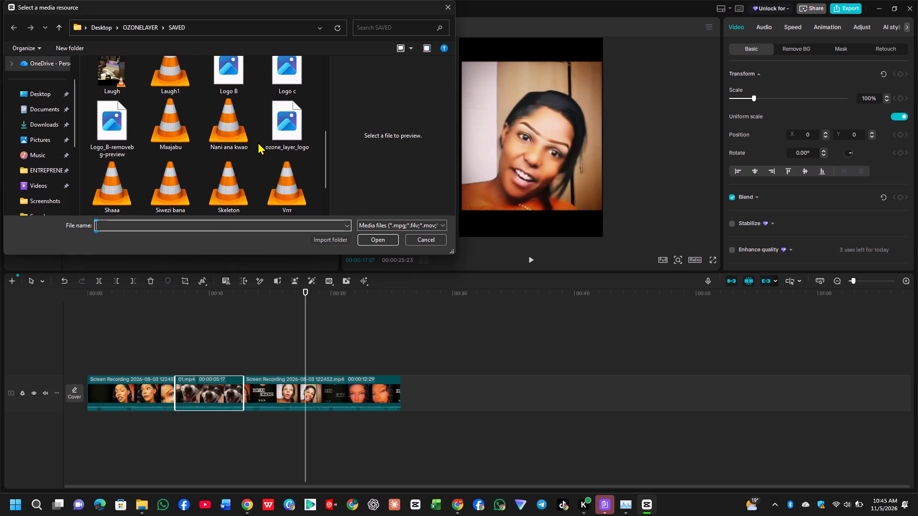
pyautogui.click(175, 86)
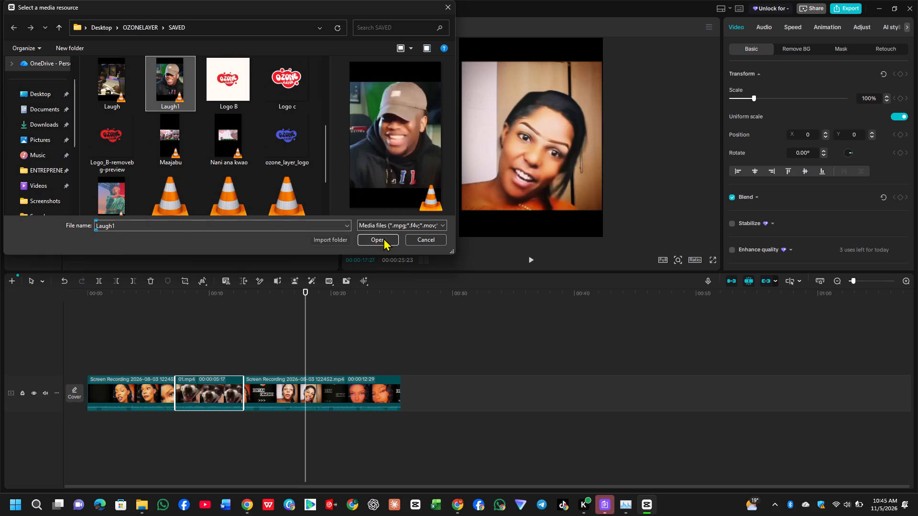
pyautogui.click(383, 238)
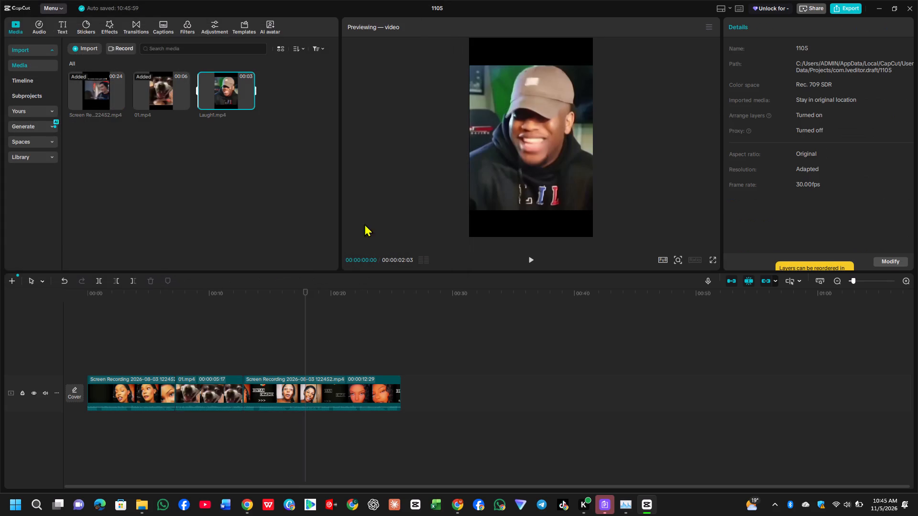
# Split the second part of the screen recording at 00:00:19:02, where the woman's scene gives way to the dark title screen.
pyautogui.click(233, 149)
pyautogui.click(306, 295)
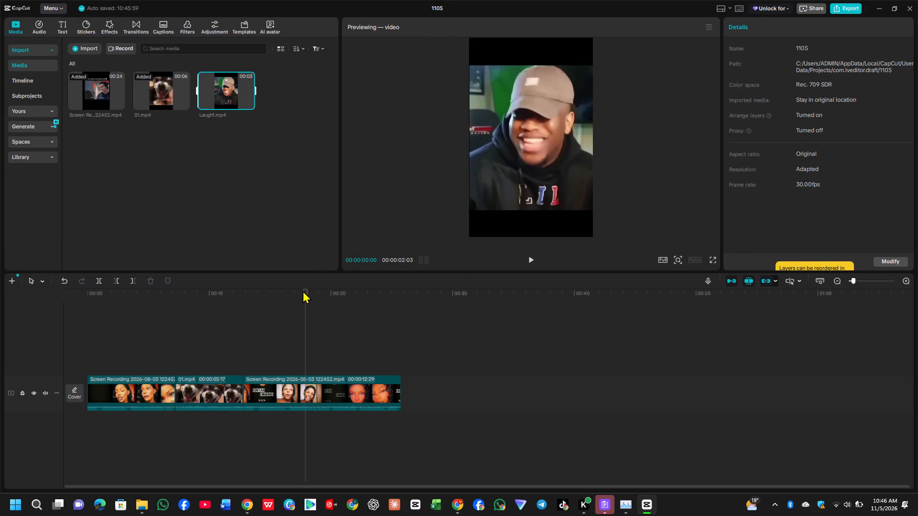
pyautogui.click(303, 290)
pyautogui.click(307, 385)
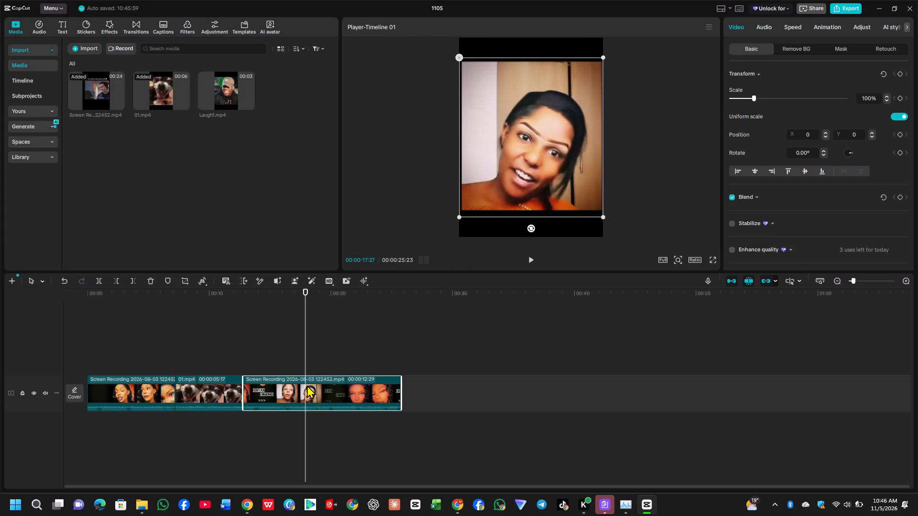
pyautogui.click(530, 261)
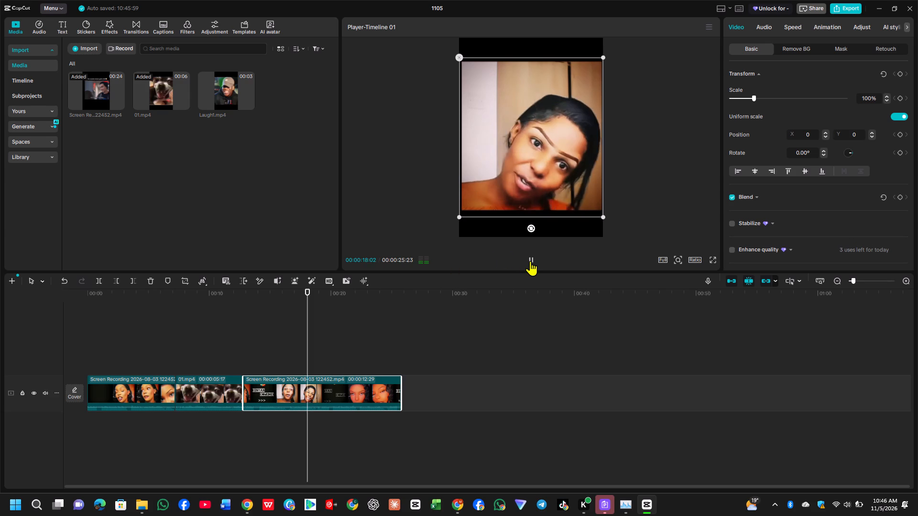
pyautogui.click(530, 261)
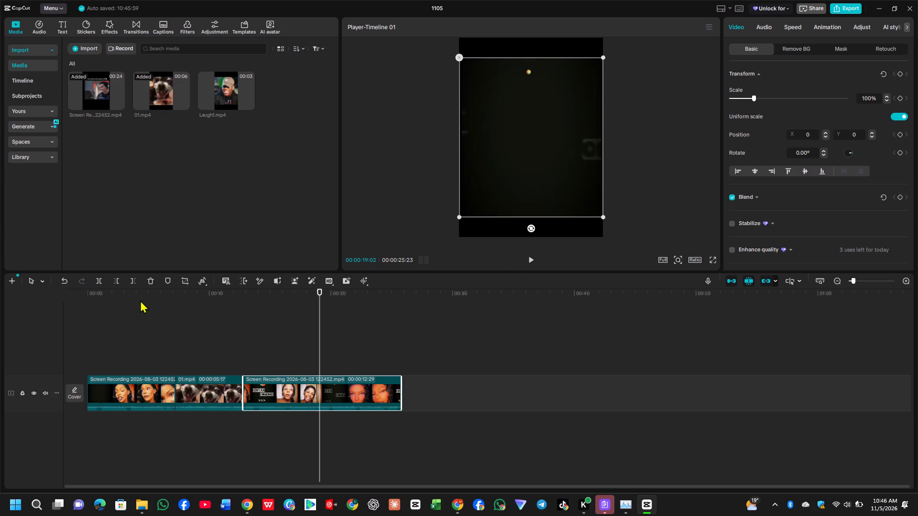
pyautogui.click(99, 279)
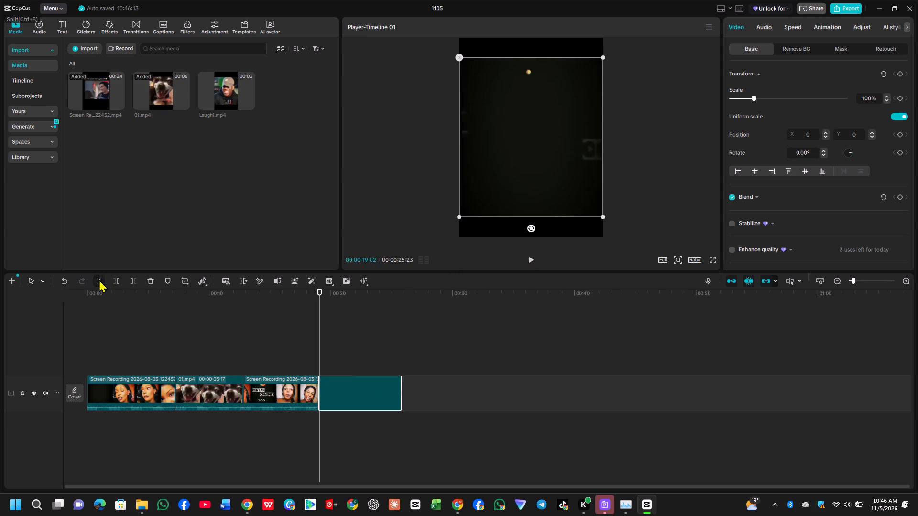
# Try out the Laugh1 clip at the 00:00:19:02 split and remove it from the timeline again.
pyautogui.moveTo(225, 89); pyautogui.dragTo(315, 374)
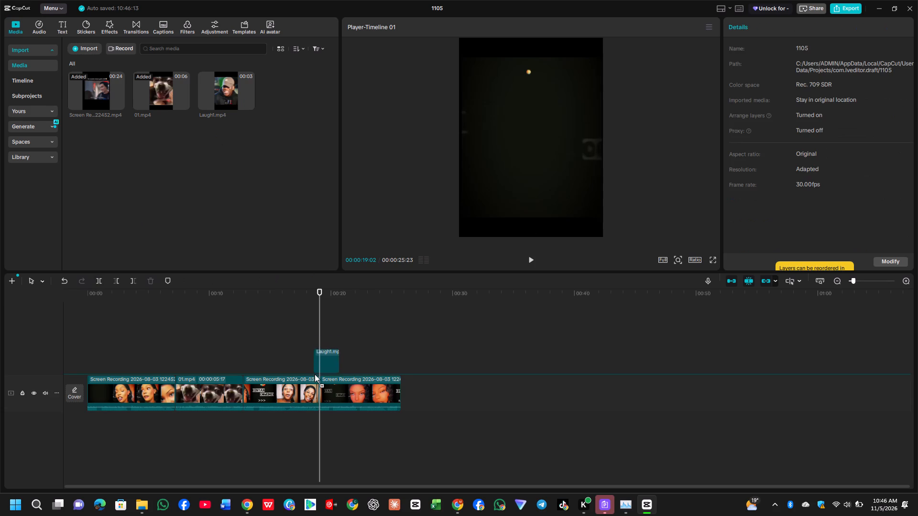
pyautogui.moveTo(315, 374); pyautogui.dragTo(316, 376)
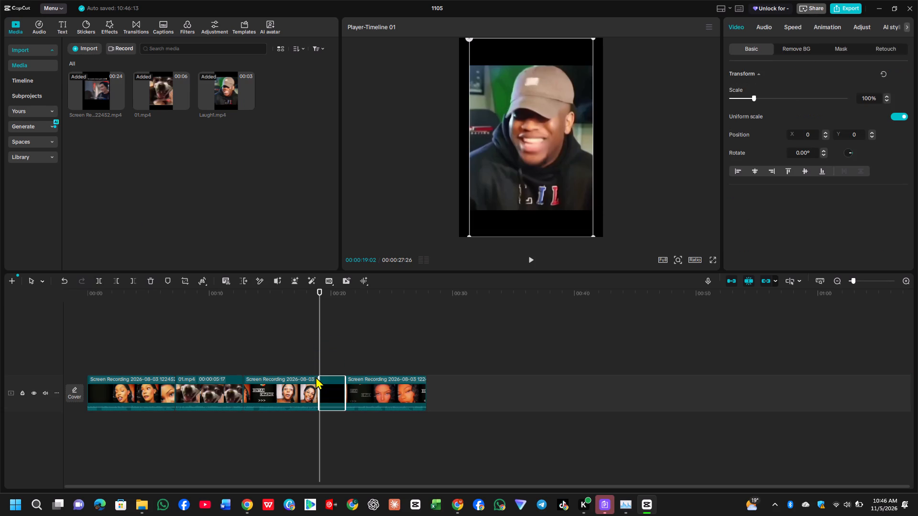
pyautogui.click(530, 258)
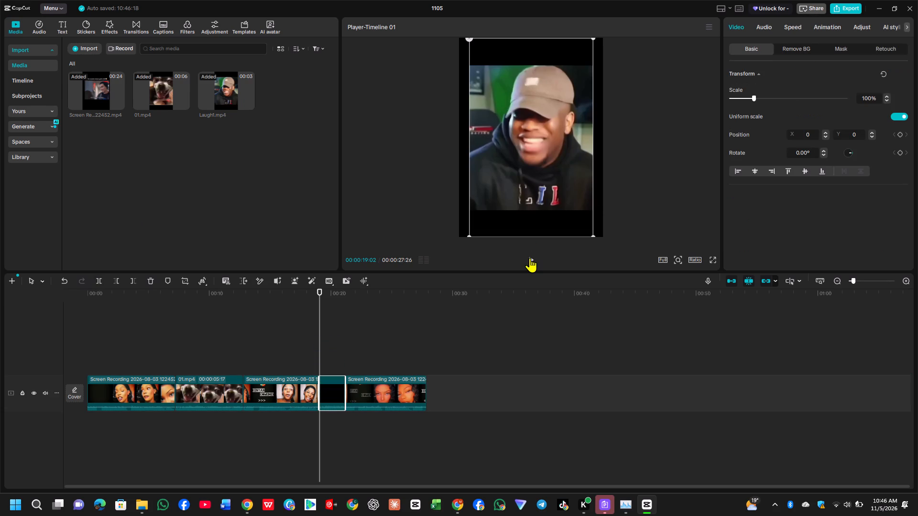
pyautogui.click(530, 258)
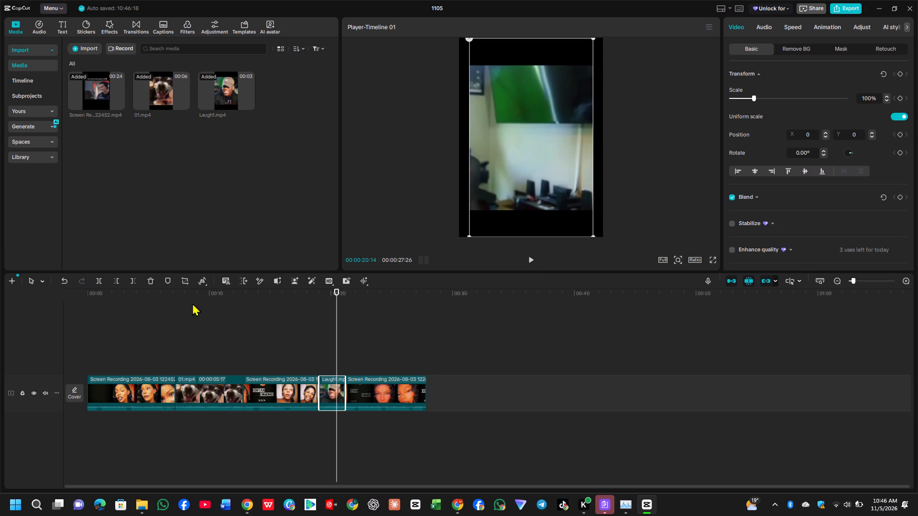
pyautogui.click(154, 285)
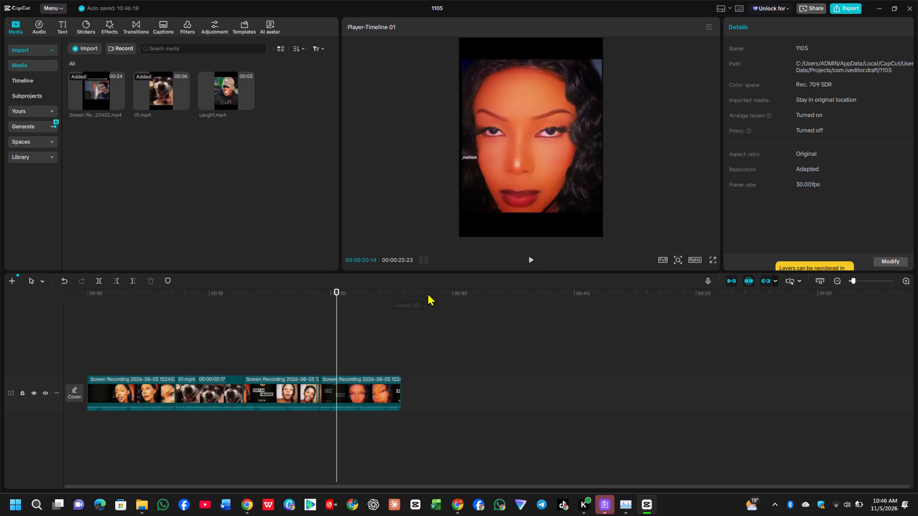
# Split the last part of the screen recording at 00:00:24:20, on the dark frame just before the closing Follow for more title.
pyautogui.click(530, 259)
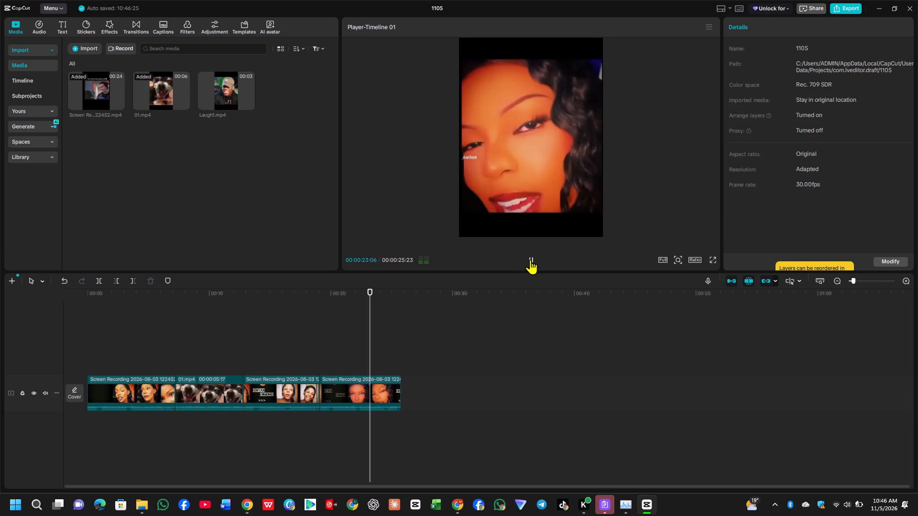
pyautogui.click(530, 259)
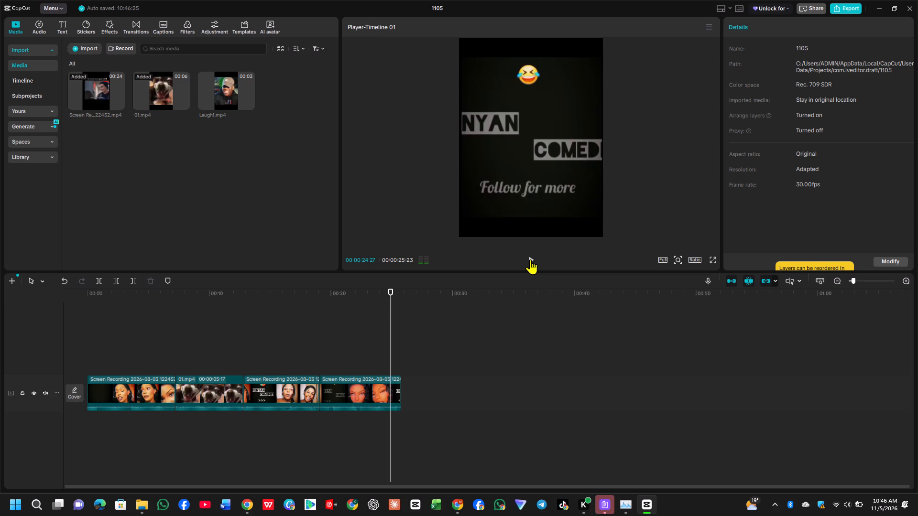
pyautogui.press('Left')
pyautogui.press('Left')
pyautogui.press('Left')
pyautogui.press('Left')
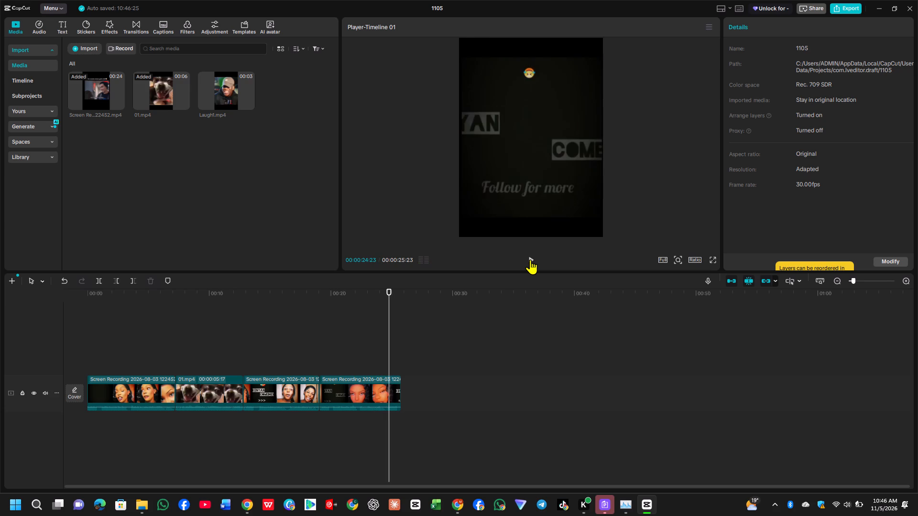
pyautogui.press('Left')
pyautogui.press('Left')
pyautogui.press('Left')
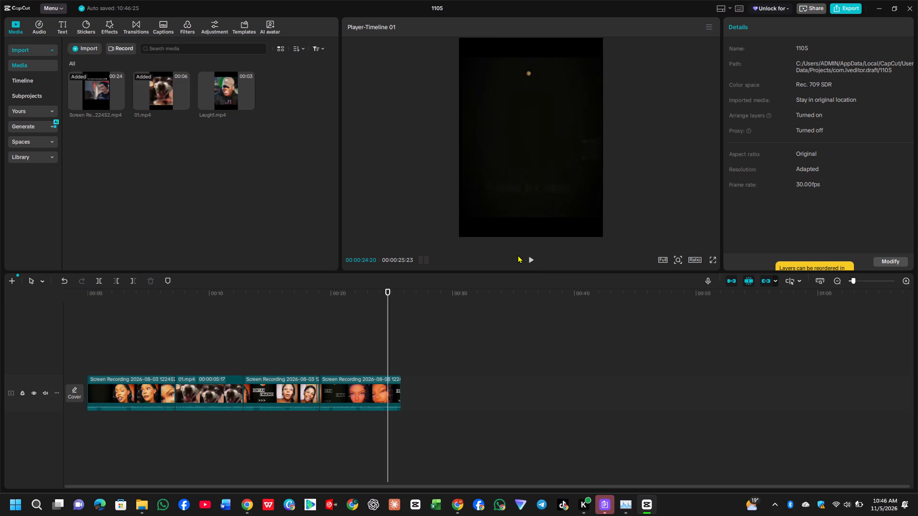
pyautogui.click(99, 284)
# Import the Laugh video of the men at the studio microphones from the SAVED folder into the project media.
pyautogui.click(89, 54)
pyautogui.click(102, 68)
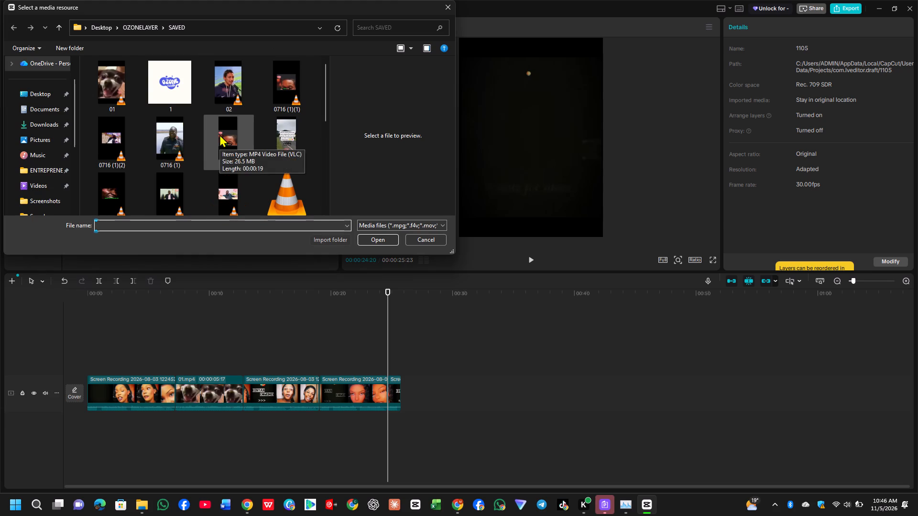
pyautogui.scroll(-4, 219, 134)
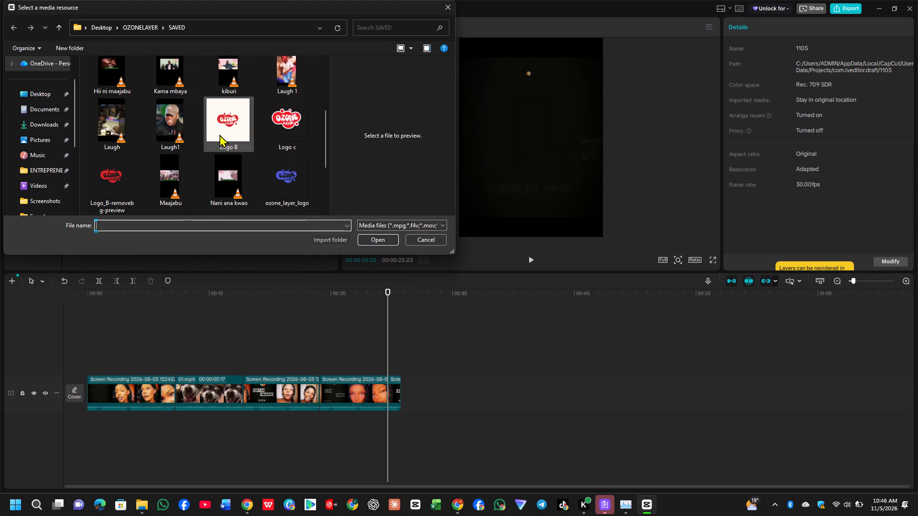
pyautogui.scroll(-3, 219, 134)
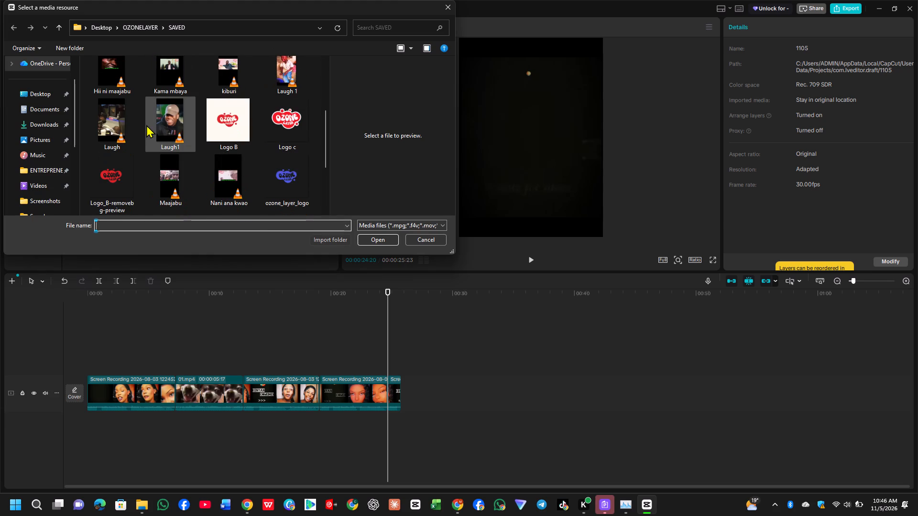
pyautogui.click(122, 125)
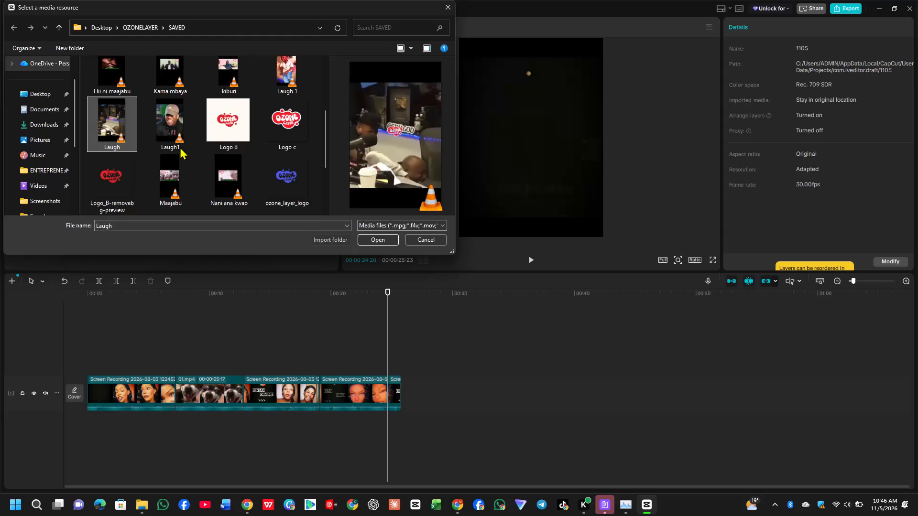
pyautogui.click(376, 238)
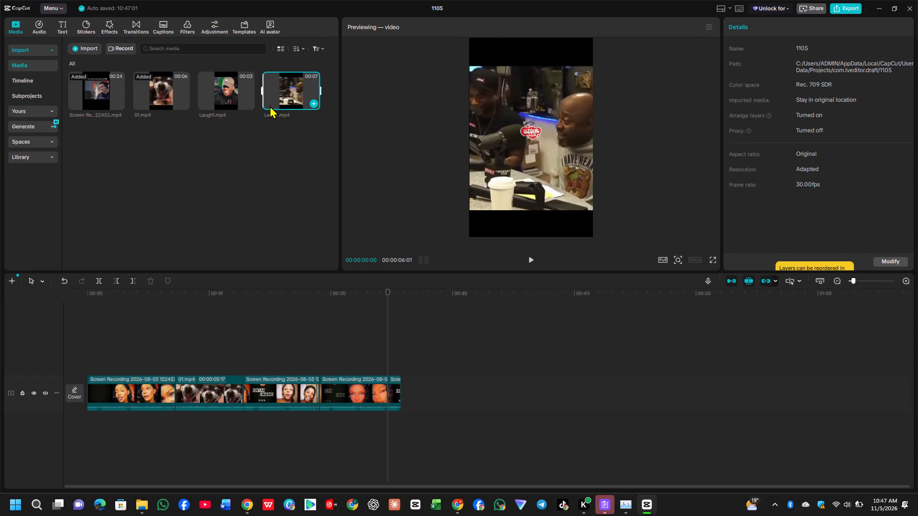
# Insert the Laugh.mp4 clip at the 00:00:24:20 split and play the timeline from an earlier cut through to its end.
pyautogui.moveTo(279, 93); pyautogui.dragTo(372, 403)
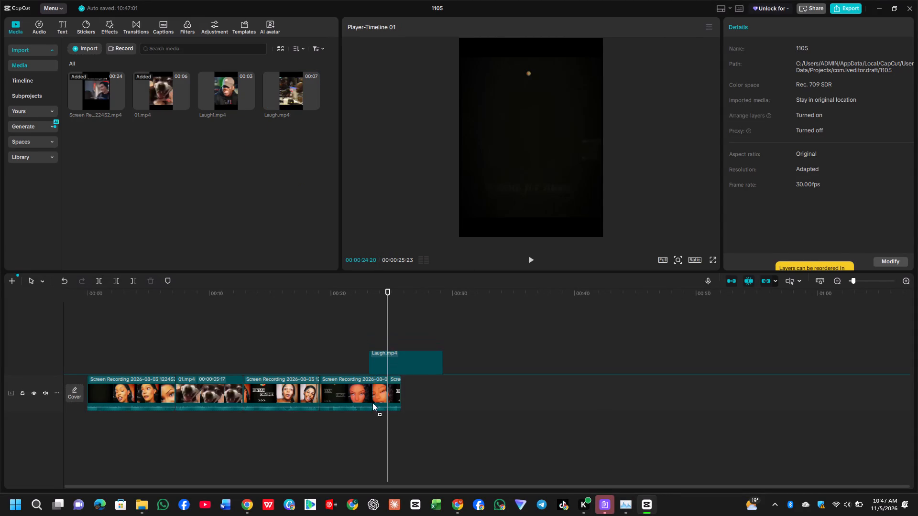
pyautogui.moveTo(372, 403); pyautogui.dragTo(387, 386)
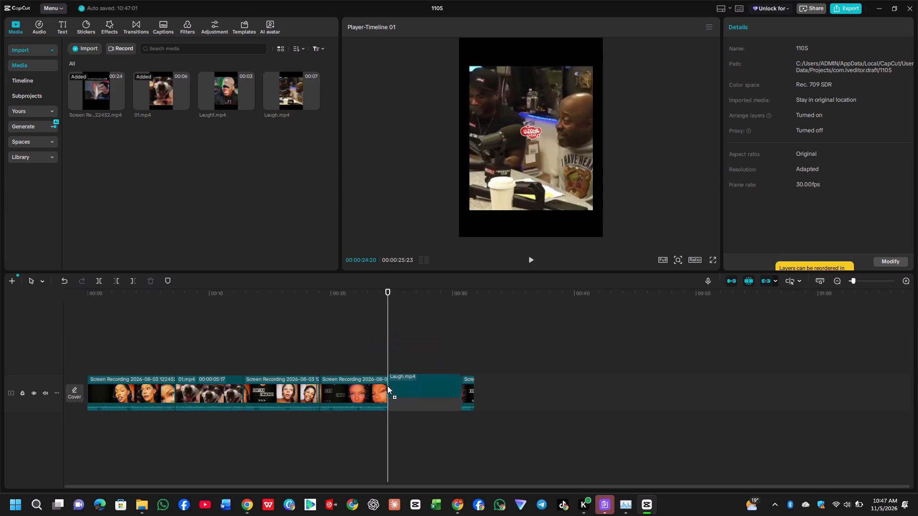
pyautogui.press('Up')
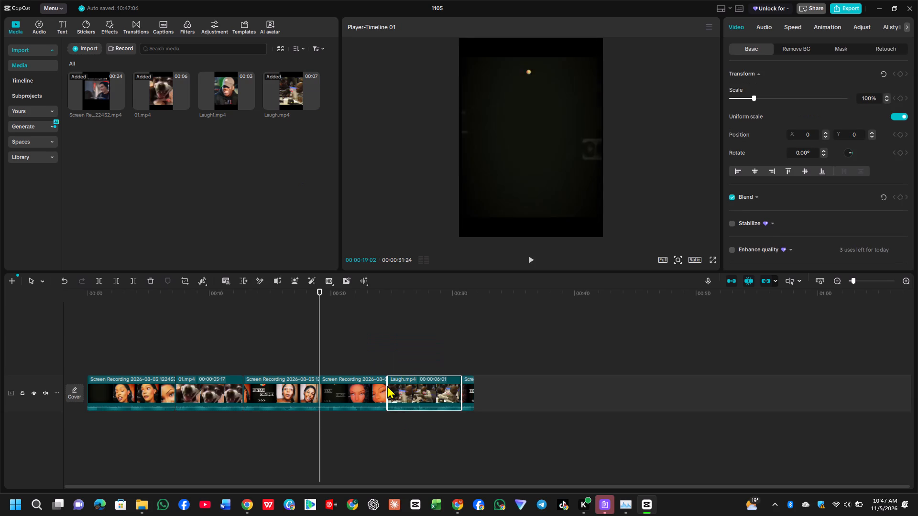
pyautogui.press('Up')
pyautogui.press('space')
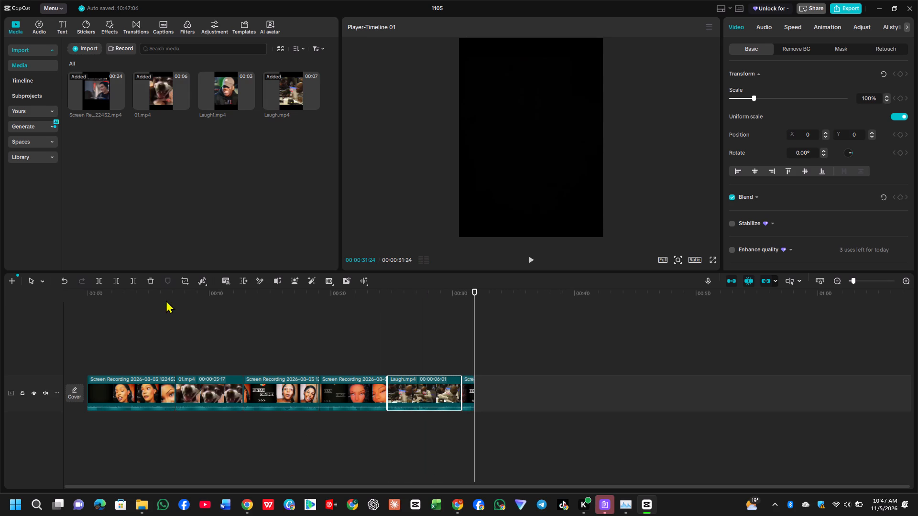
# Import the Logo c image, the red Ozone Layer logo with a white outline, from the SAVED folder.
pyautogui.click(89, 46)
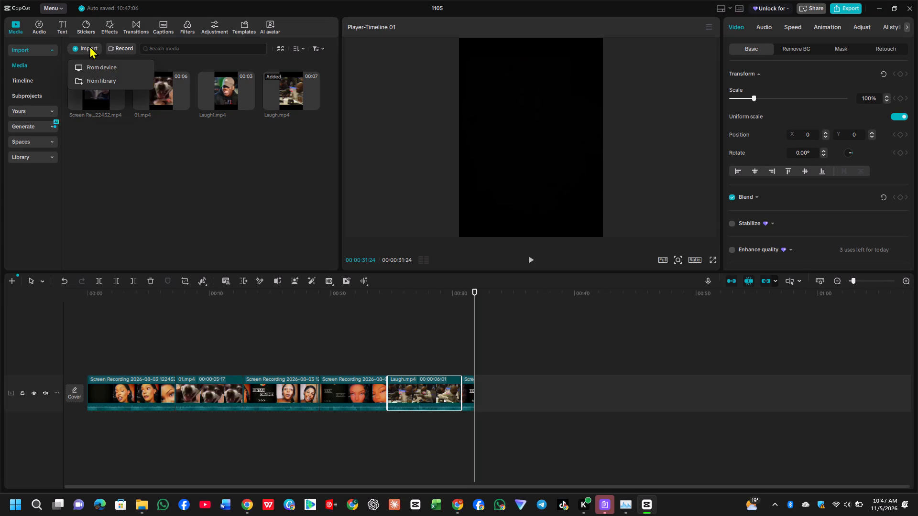
pyautogui.click(98, 69)
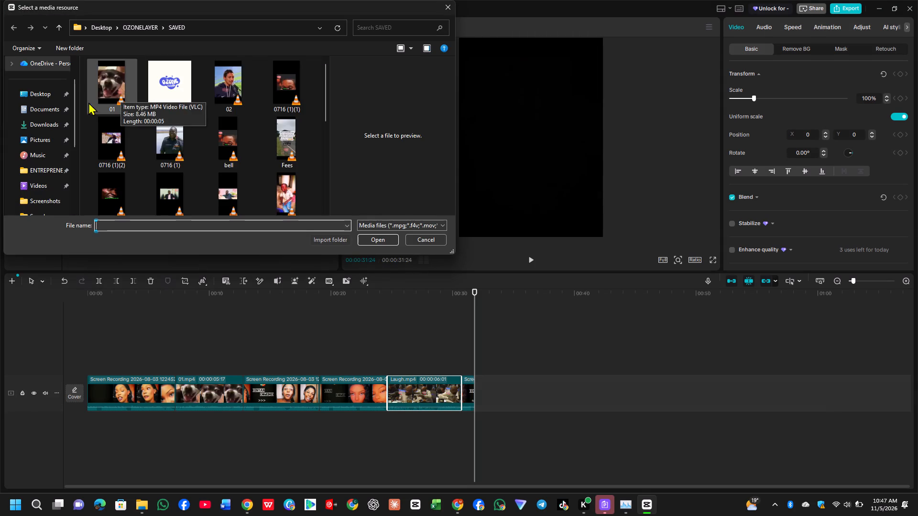
pyautogui.scroll(-10, 213, 156)
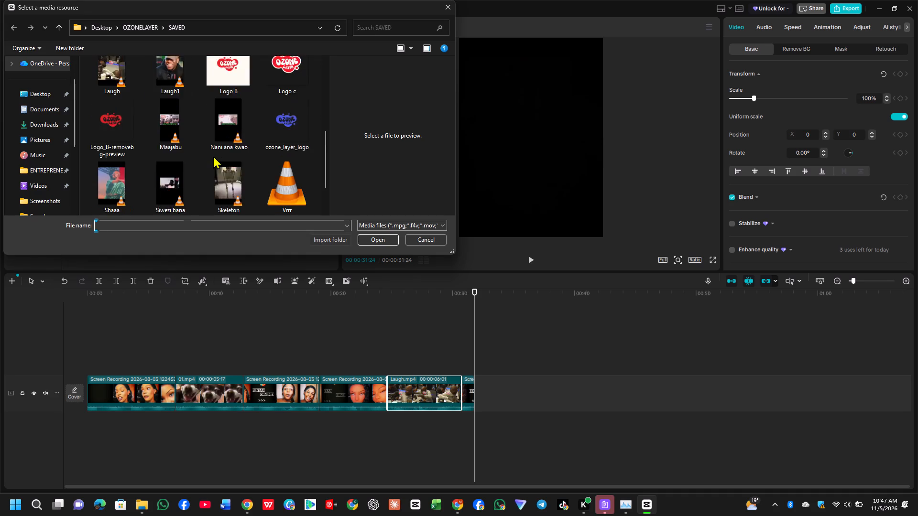
pyautogui.scroll(-4, 213, 156)
pyautogui.scroll(1, 213, 156)
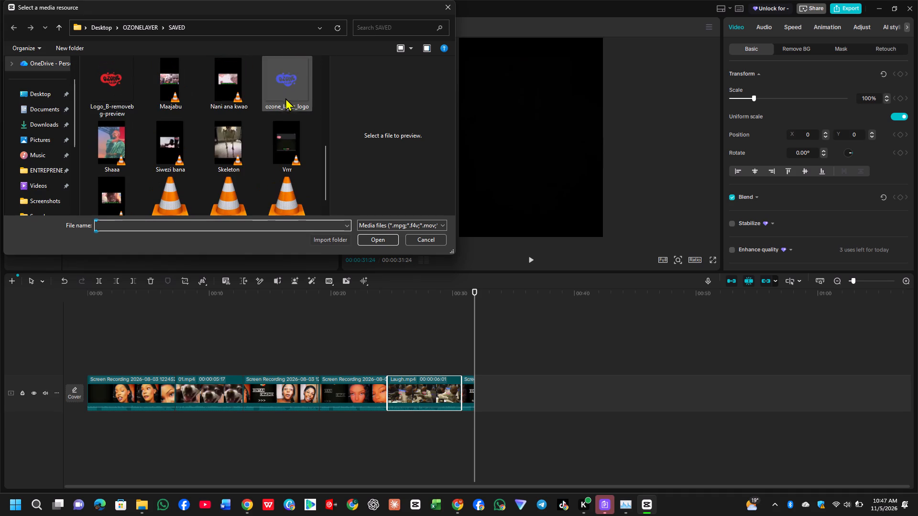
pyautogui.click(133, 76)
pyautogui.scroll(-3, 220, 142)
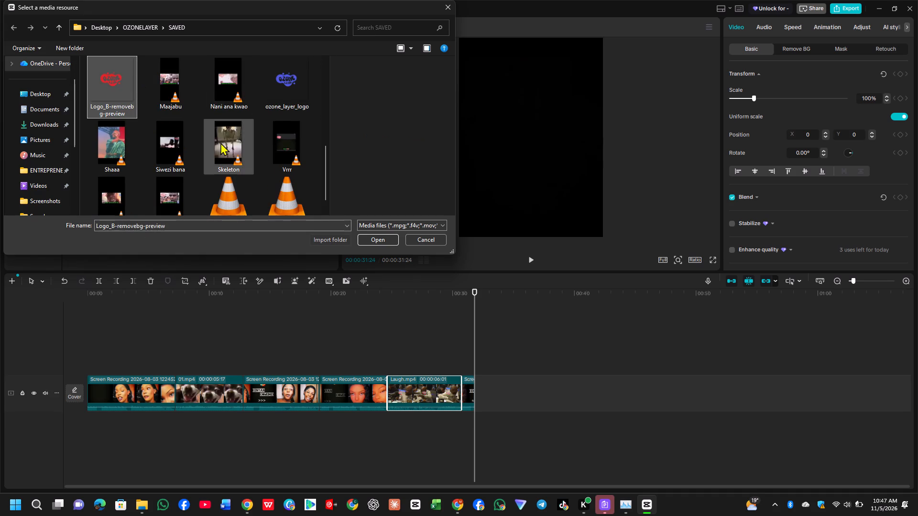
pyautogui.scroll(3, 220, 142)
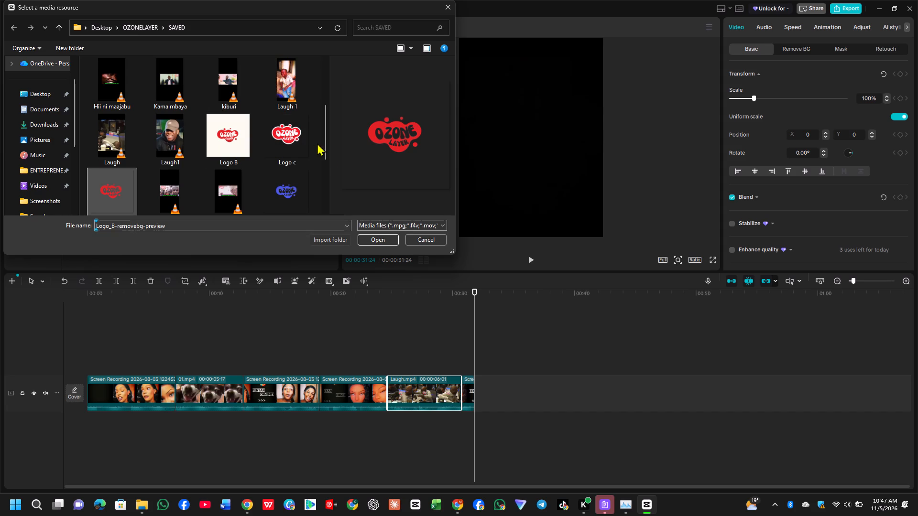
pyautogui.click(289, 137)
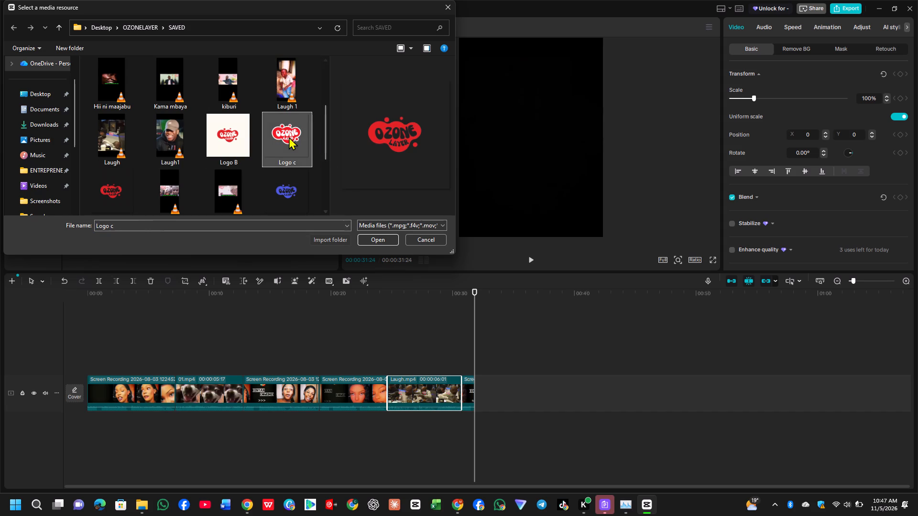
pyautogui.click(374, 236)
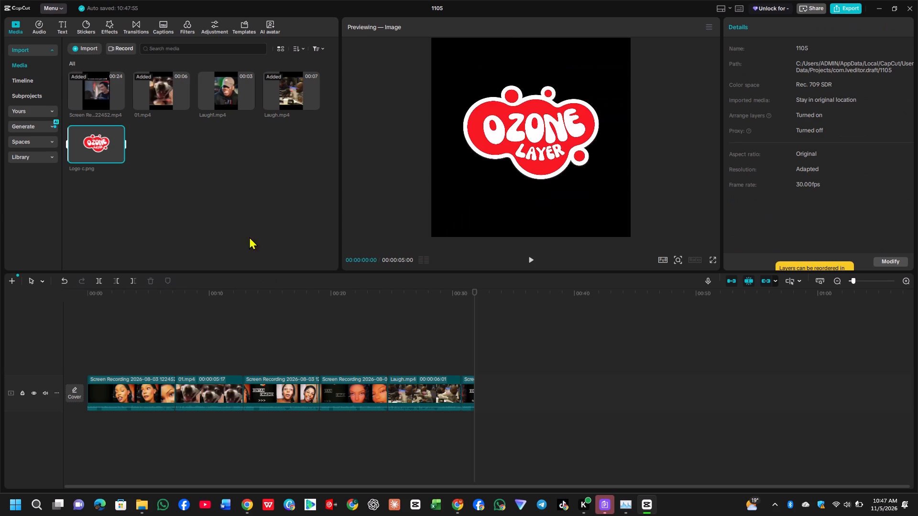
# Overlay Logo c.png on a track above the video from the timeline's start and extend it to the video's end at 00:00:31:24.
pyautogui.moveTo(101, 146); pyautogui.dragTo(104, 362)
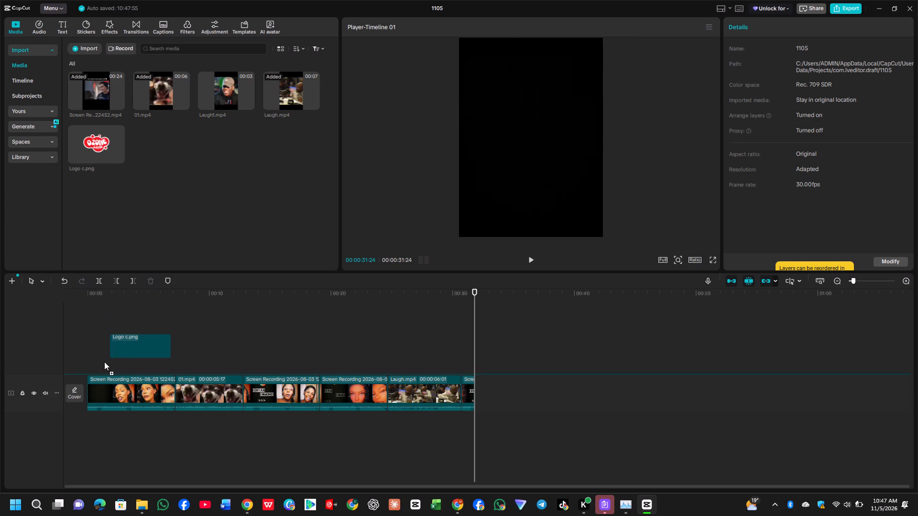
pyautogui.moveTo(104, 362); pyautogui.dragTo(81, 358)
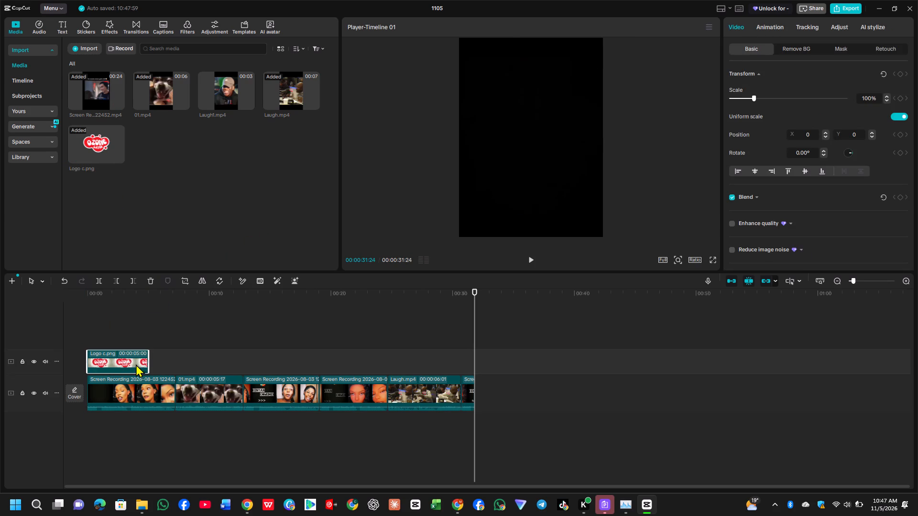
pyautogui.moveTo(147, 357); pyautogui.dragTo(149, 357)
pyautogui.moveTo(149, 357); pyautogui.dragTo(415, 362)
pyautogui.moveTo(415, 362); pyautogui.dragTo(444, 366)
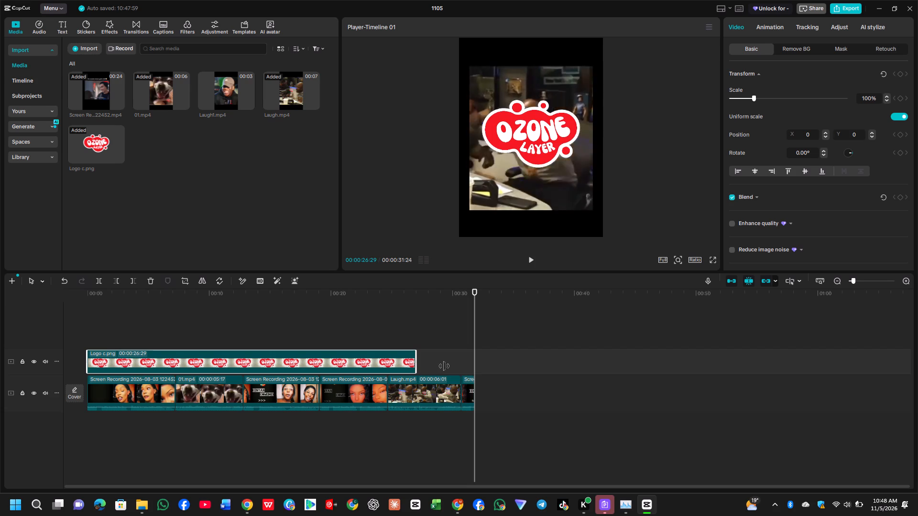
pyautogui.moveTo(444, 366); pyautogui.dragTo(469, 365)
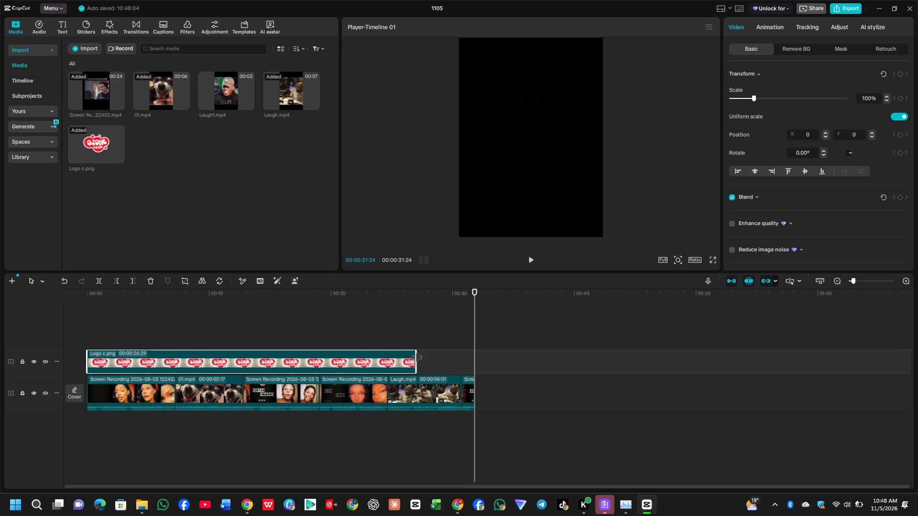
pyautogui.moveTo(417, 357); pyautogui.dragTo(472, 359)
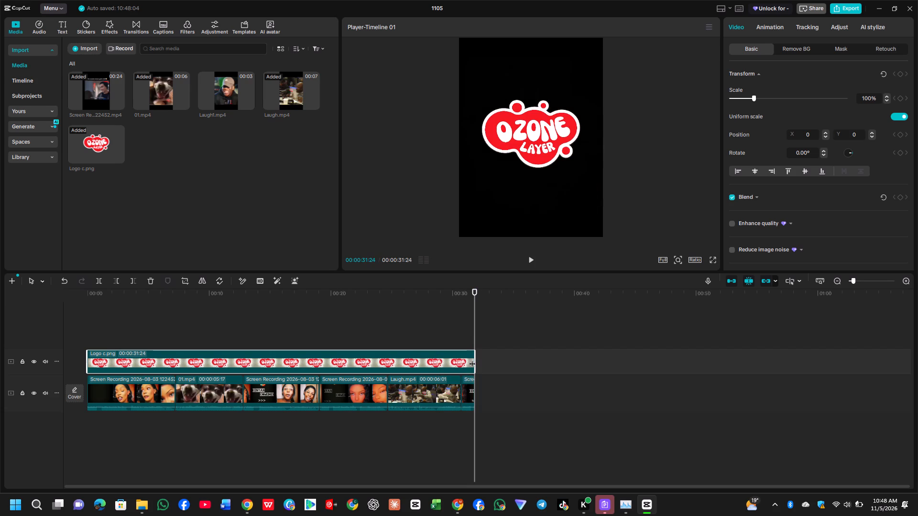
pyautogui.click(379, 323)
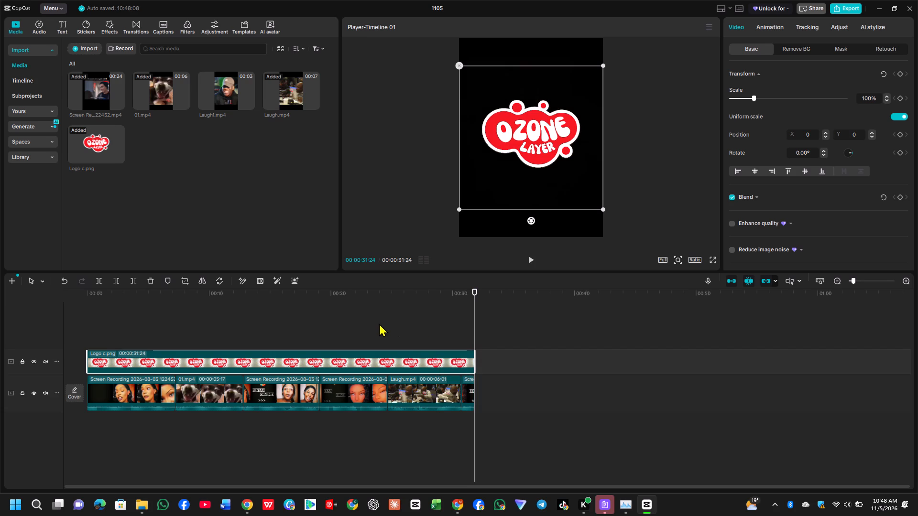
# Scale the Ozone Layer logo overlay down to 35% and move it to the frame's upper-right corner, at position X 1000, Y 1239.
pyautogui.click(311, 364)
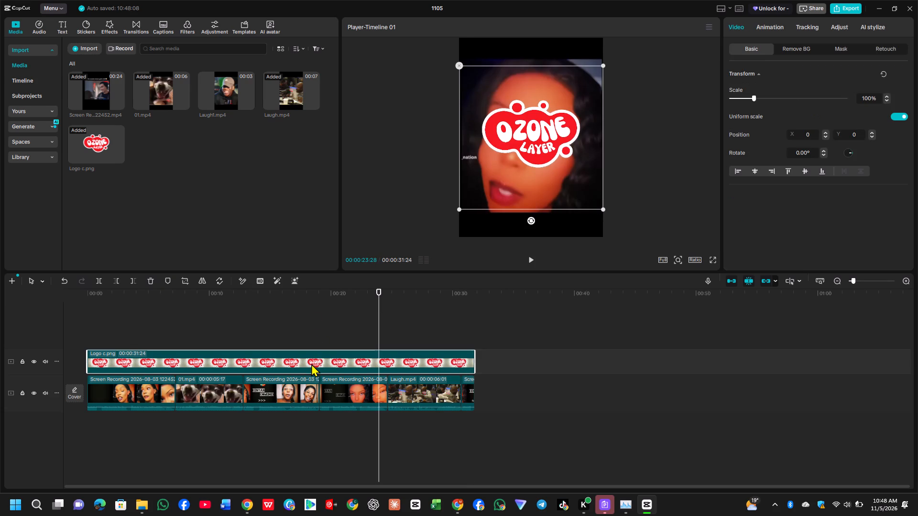
pyautogui.moveTo(601, 209); pyautogui.dragTo(594, 202)
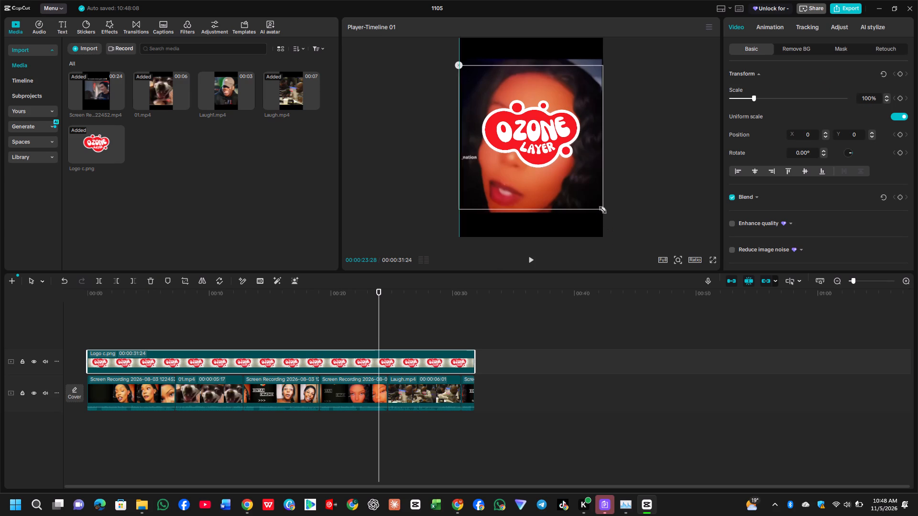
pyautogui.moveTo(594, 202); pyautogui.dragTo(543, 143)
pyautogui.moveTo(540, 147); pyautogui.dragTo(568, 200)
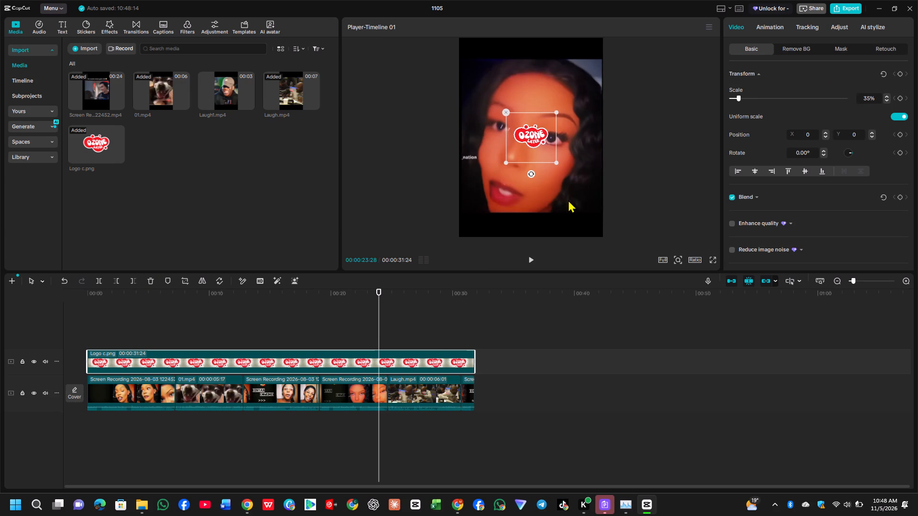
pyautogui.moveTo(568, 200); pyautogui.dragTo(591, 73)
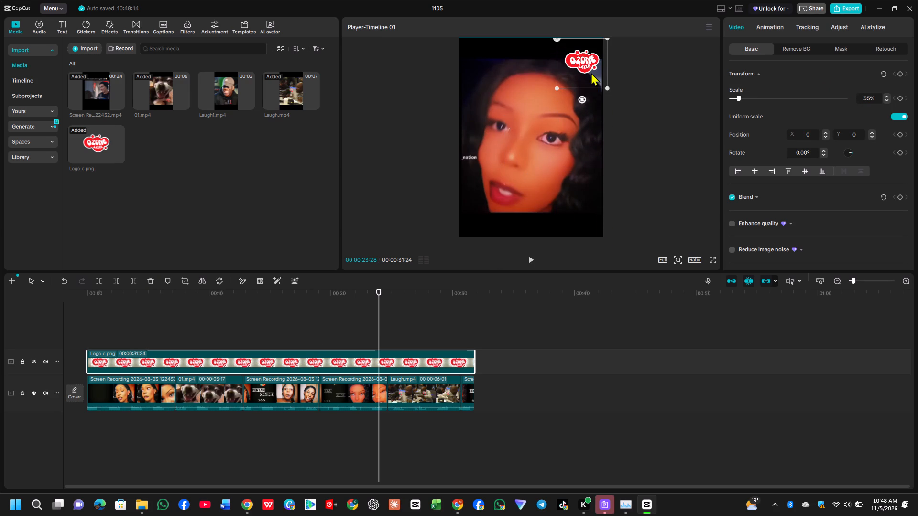
pyautogui.moveTo(591, 73); pyautogui.dragTo(592, 82)
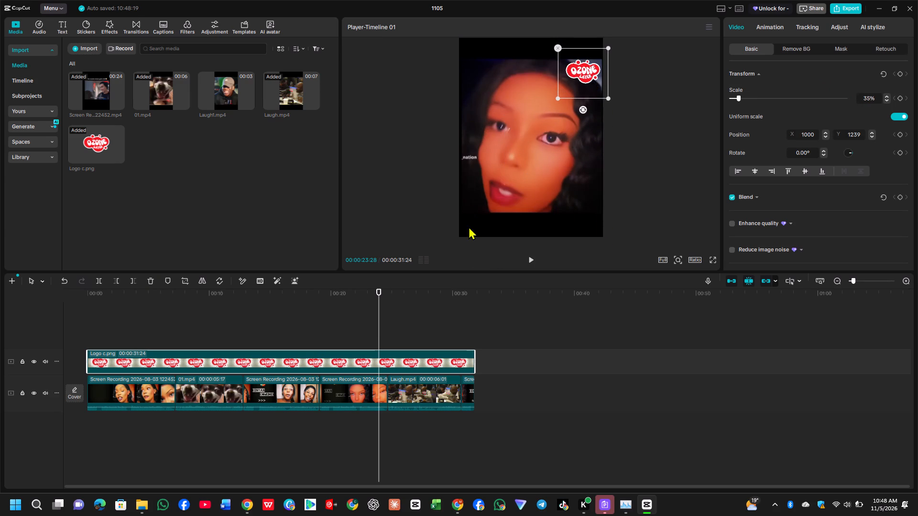
# Play the timeline from its start into the third clip to check the logo's placement over the scenes.
pyautogui.moveTo(524, 261); pyautogui.dragTo(532, 261)
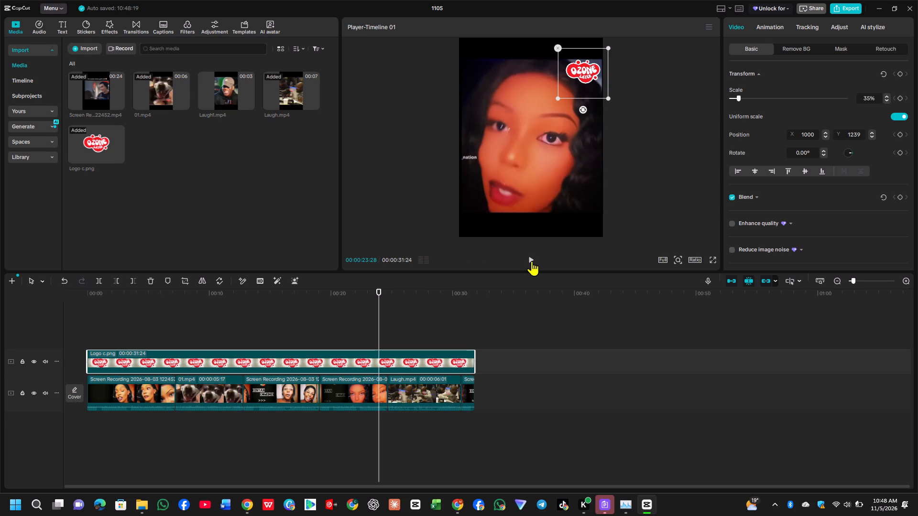
pyautogui.click(532, 261)
pyautogui.press('Up')
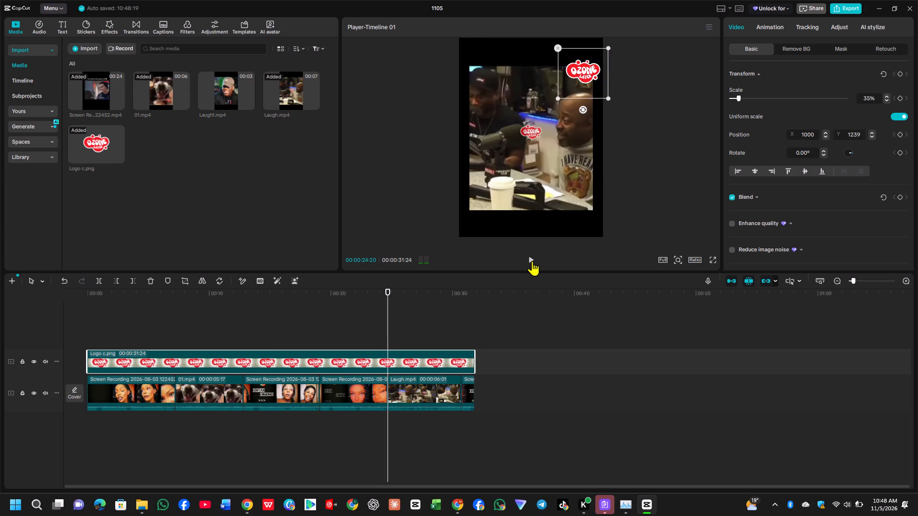
pyautogui.press('Up')
pyautogui.press('Up')
pyautogui.press('Up')
pyautogui.press('Up')
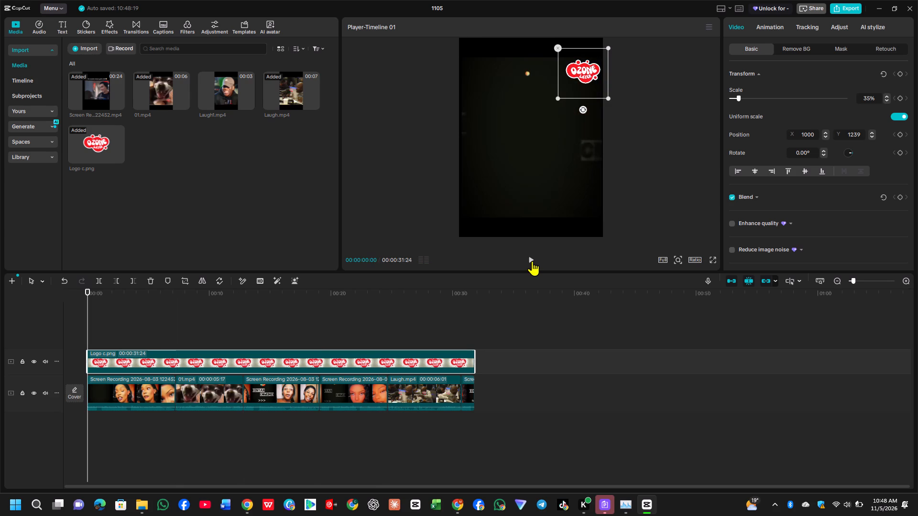
pyautogui.press('Up')
pyautogui.click(532, 261)
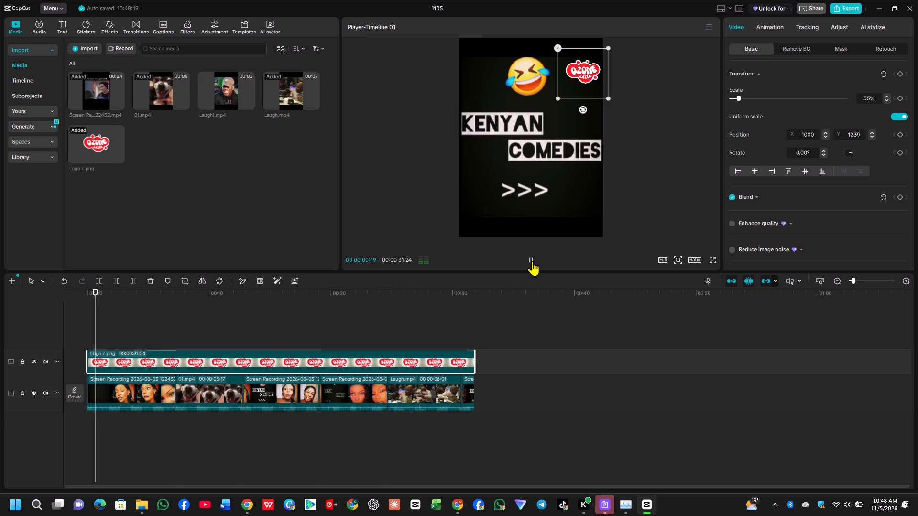
pyautogui.click(532, 261)
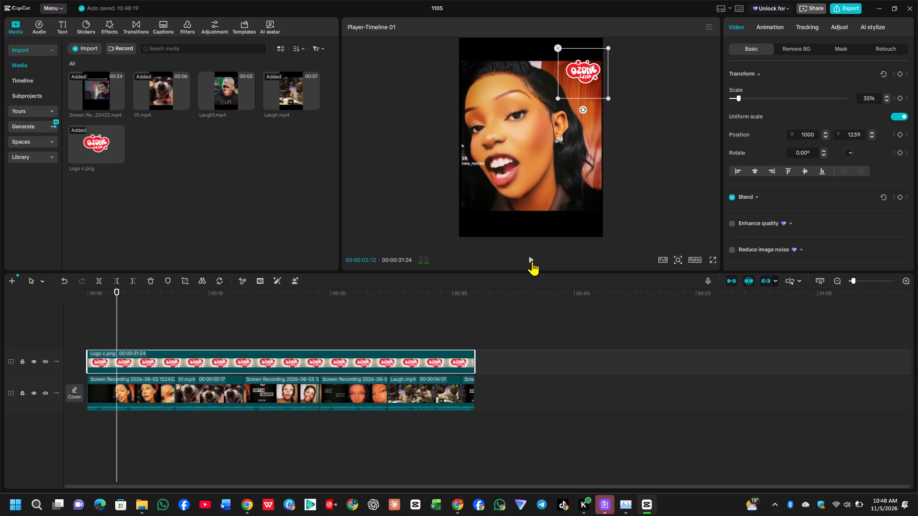
pyautogui.click(532, 261)
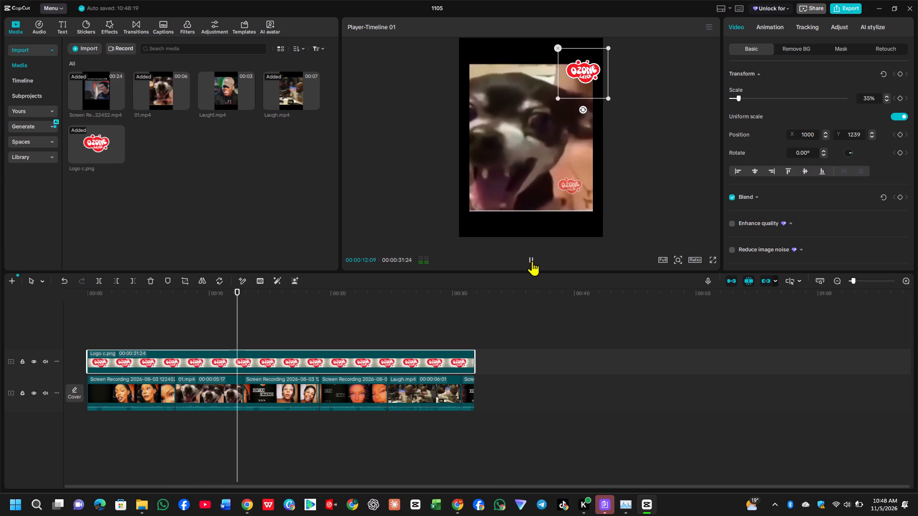
pyautogui.click(532, 261)
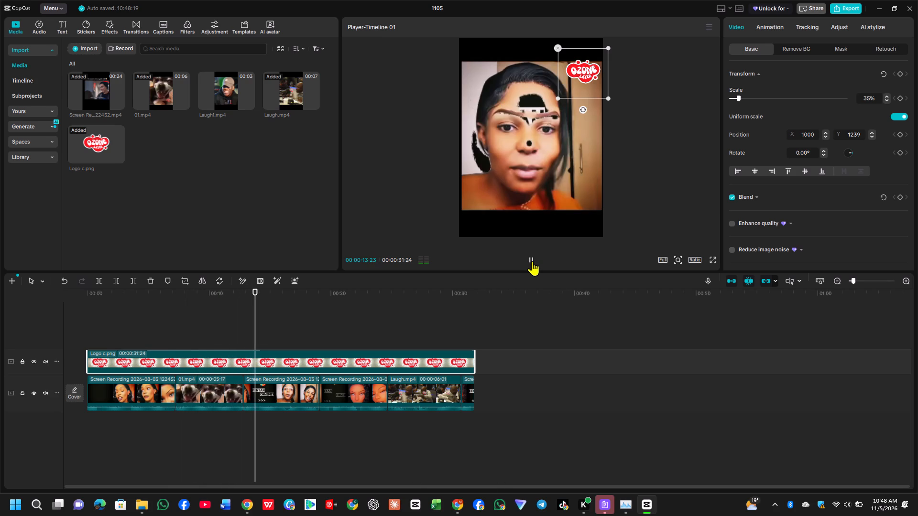
# Export the video as "Just a friend" to the OZONELAYER folder on the Desktop, keeping the 1080P, H.264, mp4 and 30fps settings.
pyautogui.click(852, 11)
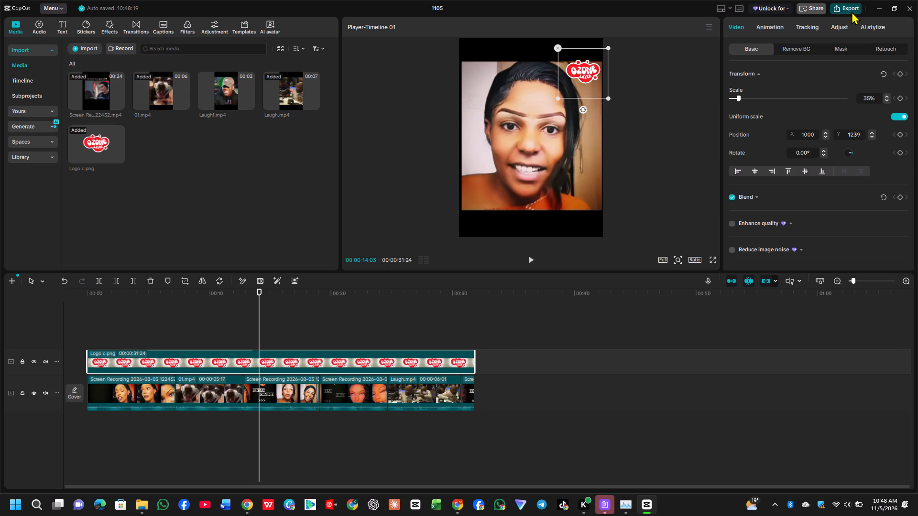
pyautogui.tripleClick(585, 134)
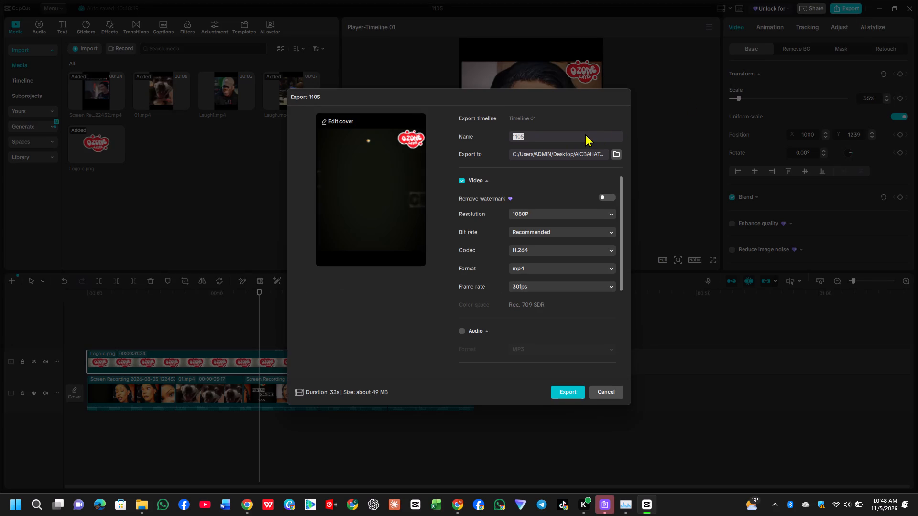
pyautogui.press('j')
pyautogui.click(620, 152)
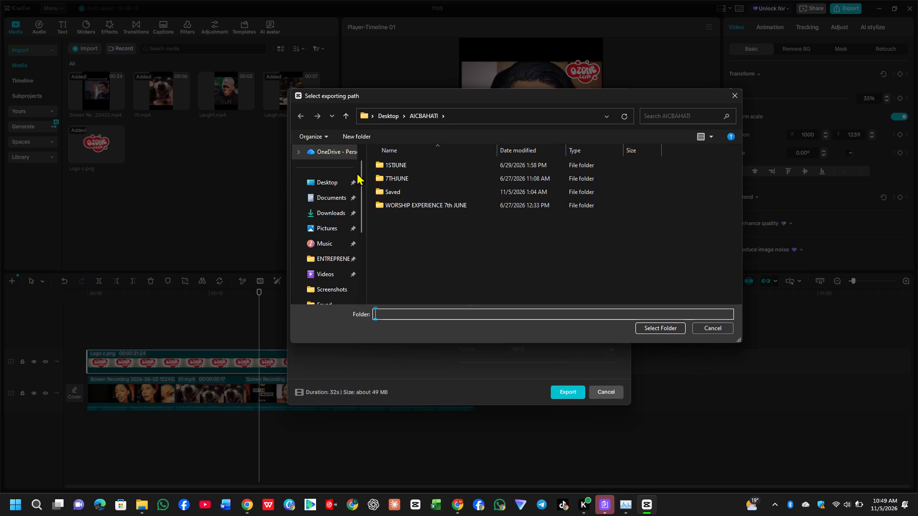
pyautogui.doubleClick(335, 182)
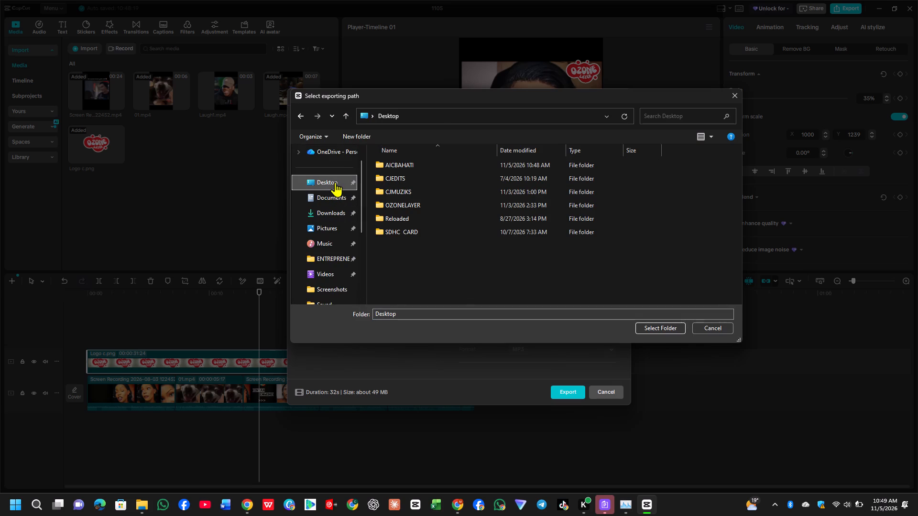
pyautogui.doubleClick(434, 203)
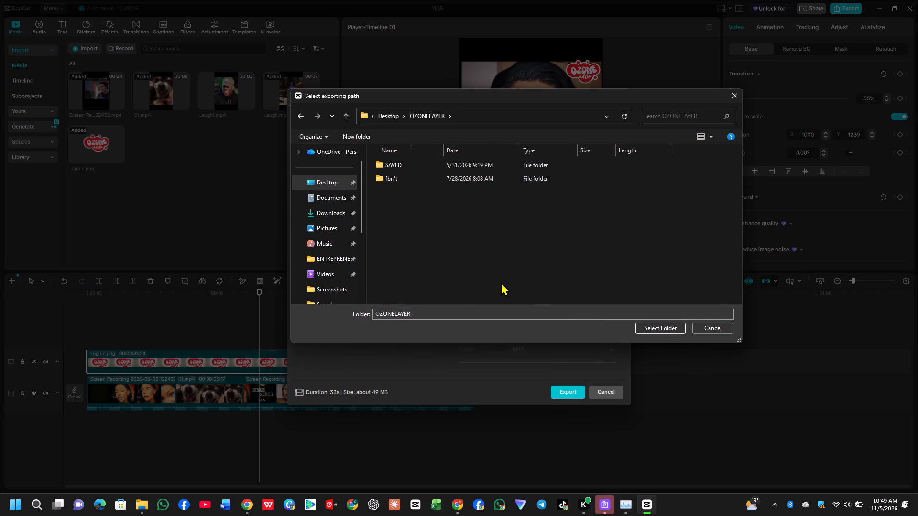
pyautogui.click(669, 328)
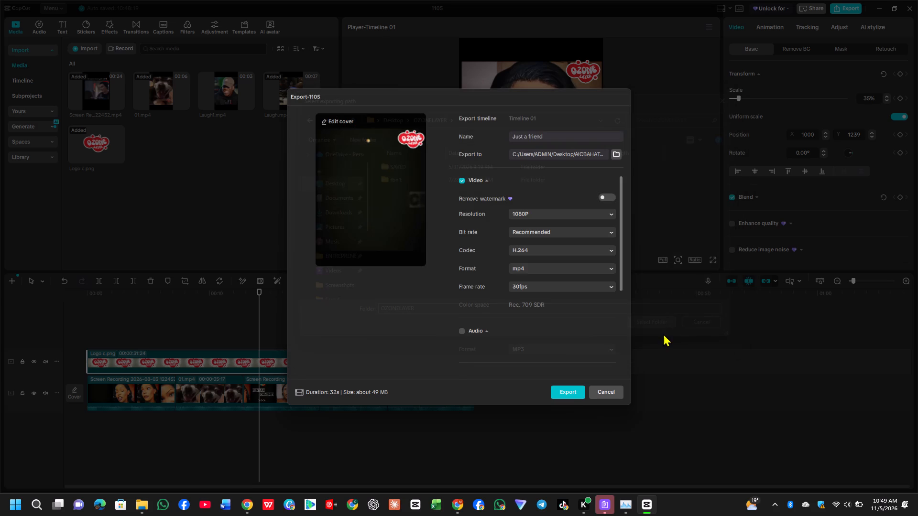
pyautogui.click(569, 389)
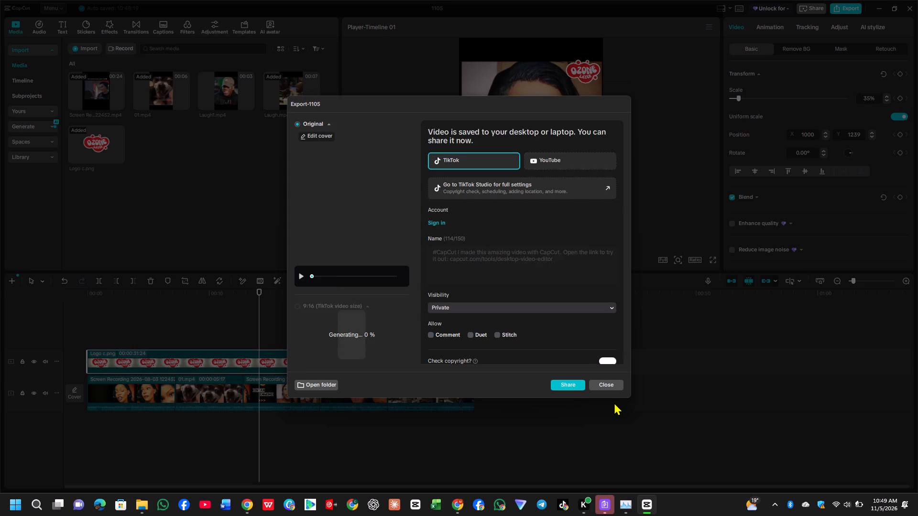
pyautogui.click(614, 385)
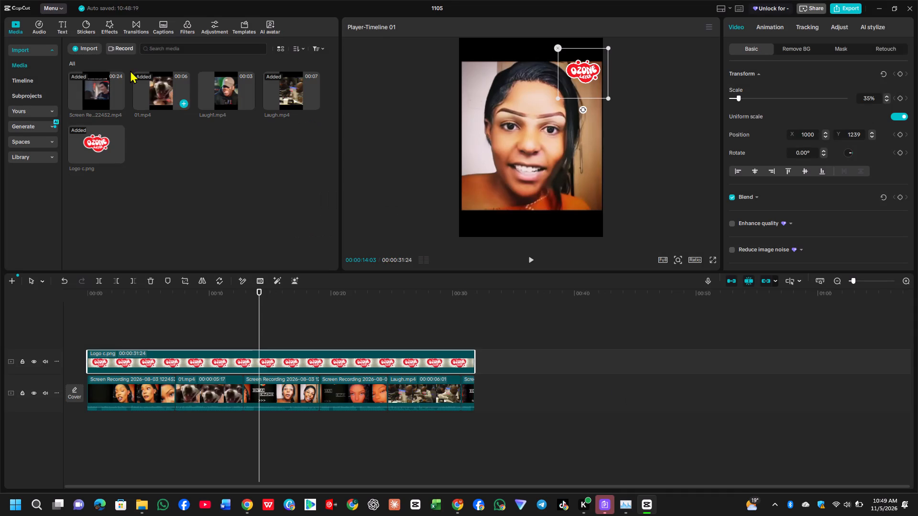
pyautogui.click(81, 50)
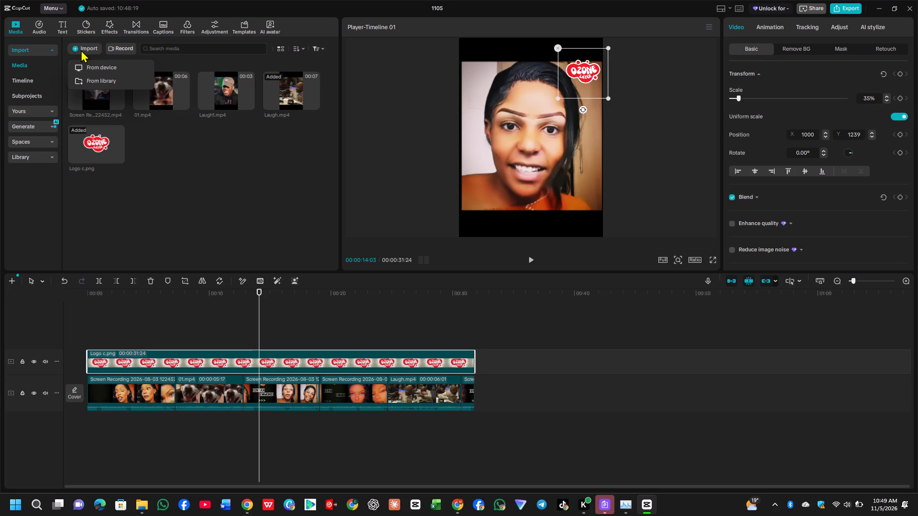
pyautogui.click(94, 68)
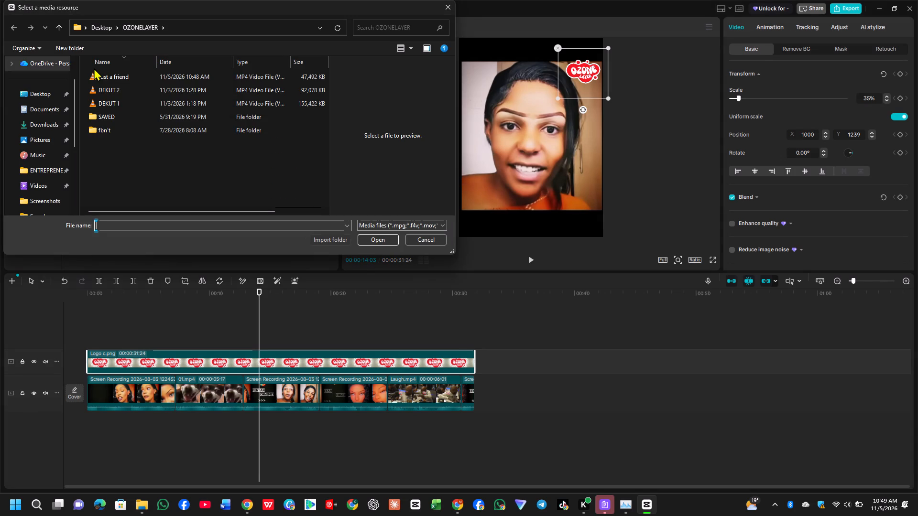
pyautogui.doubleClick(44, 94)
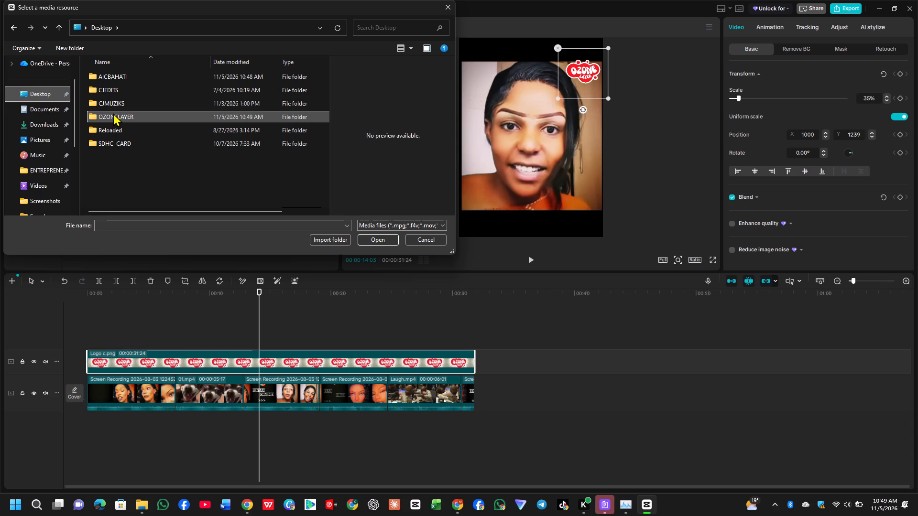
pyautogui.click(113, 113)
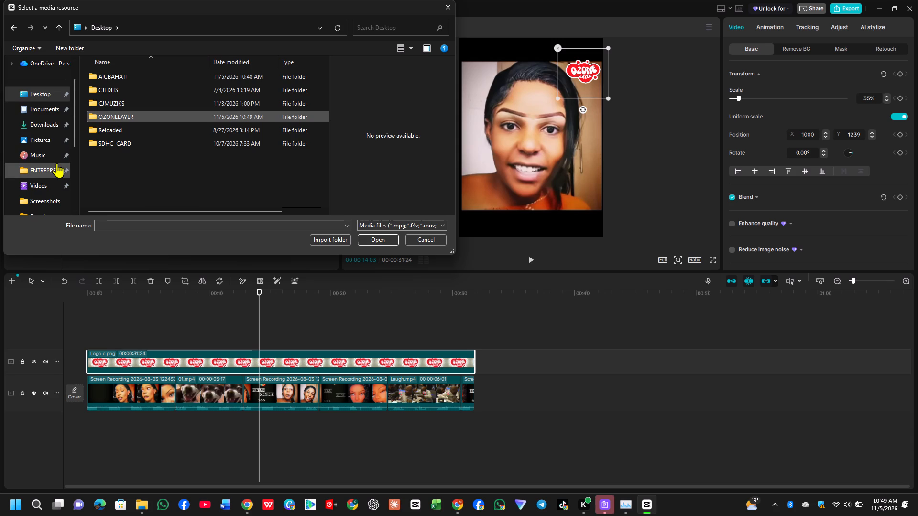
pyautogui.doubleClick(48, 187)
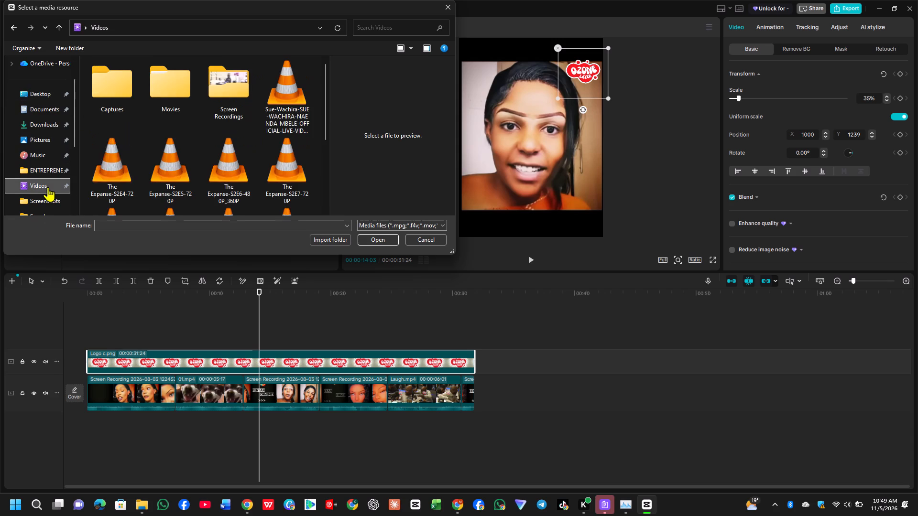
pyautogui.doubleClick(205, 99)
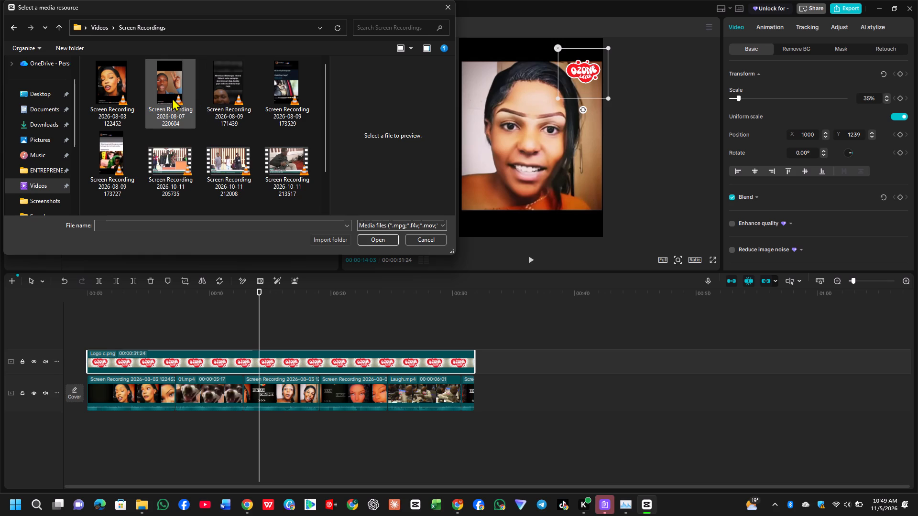
pyautogui.click(172, 98)
pyautogui.click(382, 234)
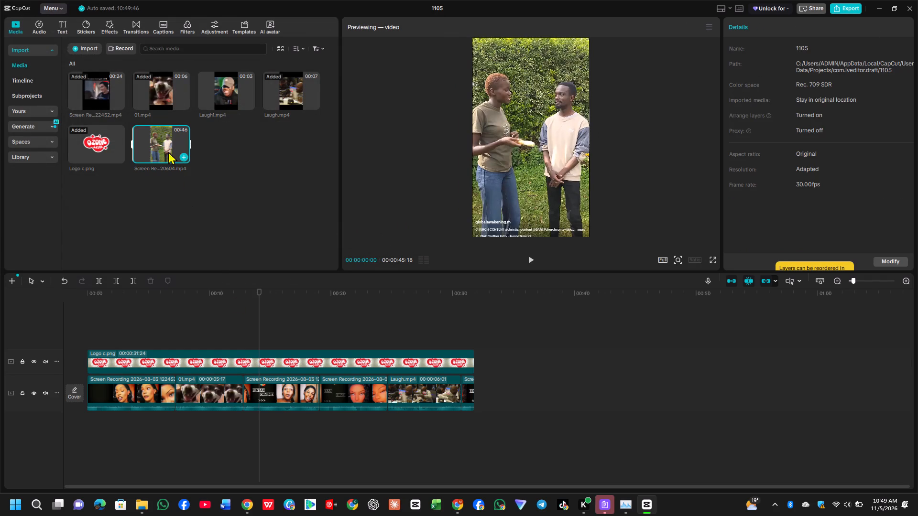
pyautogui.moveTo(159, 148); pyautogui.dragTo(115, 398)
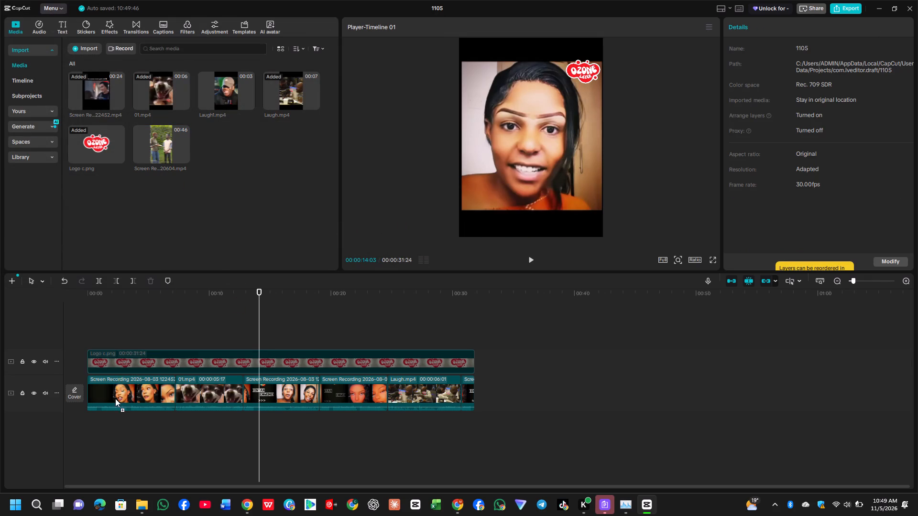
pyautogui.moveTo(115, 398); pyautogui.dragTo(89, 386)
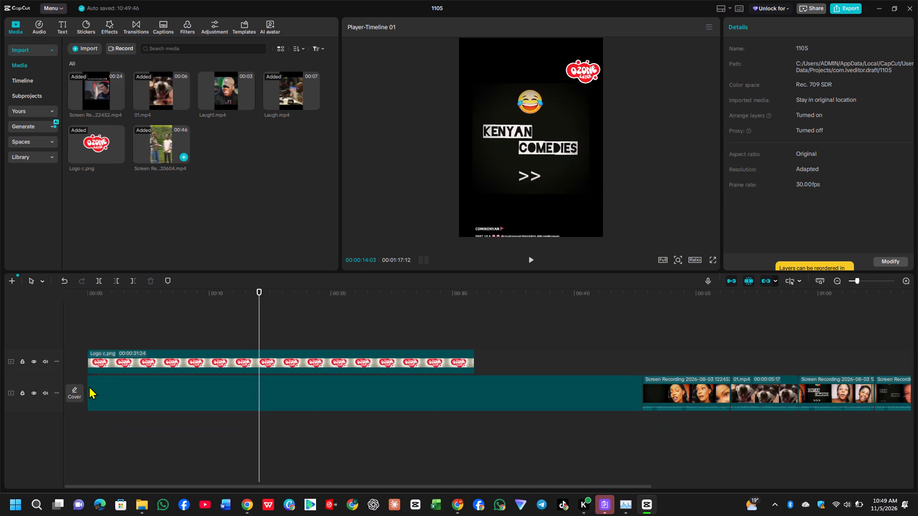
pyautogui.click(686, 384)
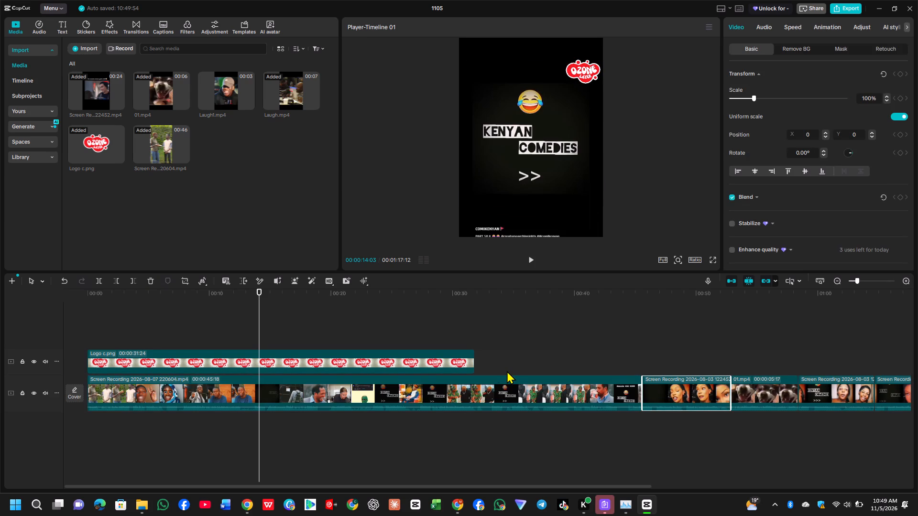
pyautogui.click(151, 280)
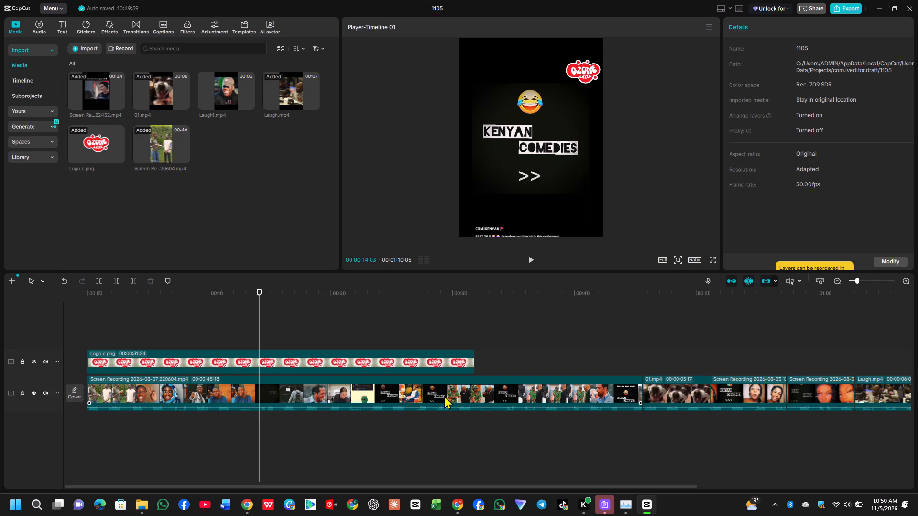
pyautogui.press('Up')
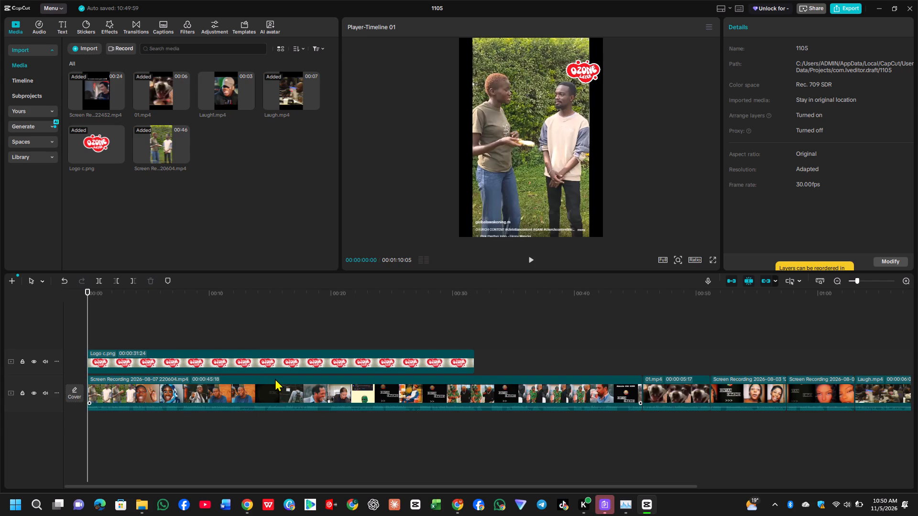
pyautogui.click(528, 257)
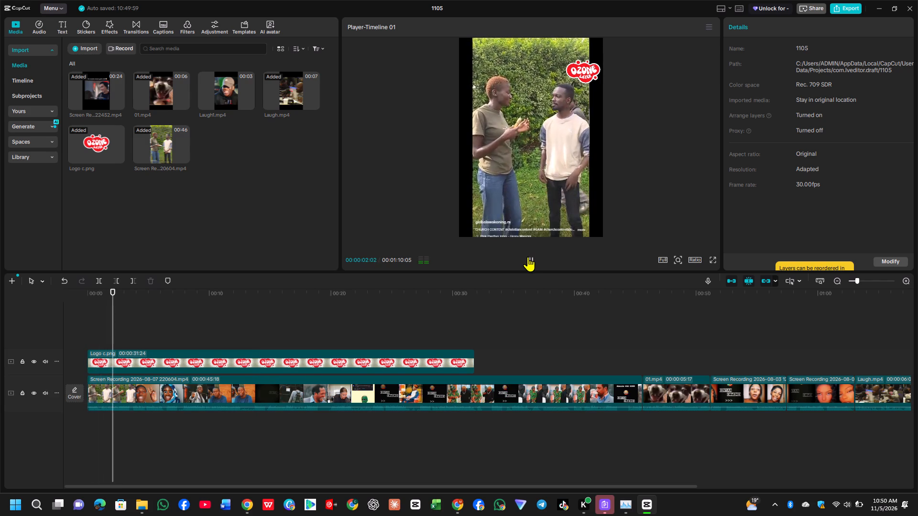
pyautogui.click(528, 257)
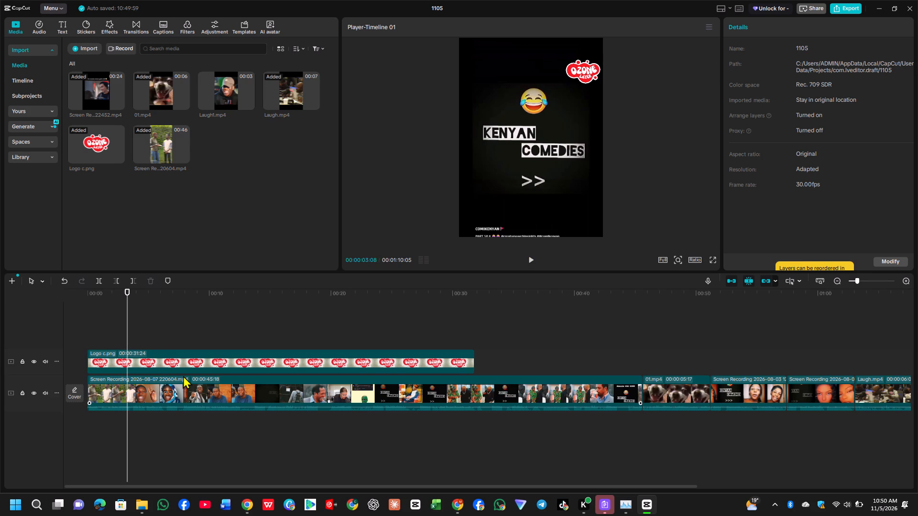
pyautogui.press('Left')
pyautogui.press('Left')
pyautogui.press('Left')
pyautogui.press('Left')
pyautogui.press('Left')
pyautogui.press('Left')
pyautogui.press('Left')
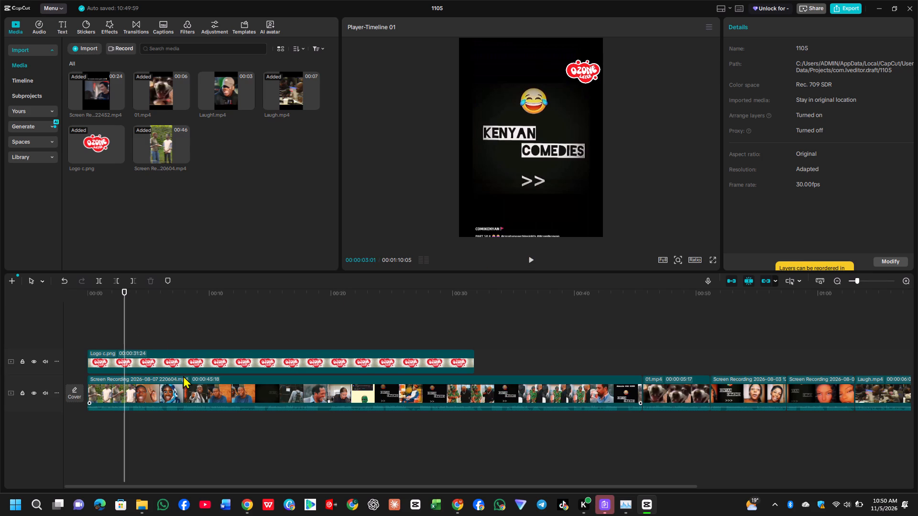
pyautogui.press('Left')
pyautogui.press('Left')
pyautogui.press('Left')
pyautogui.press('Left')
pyautogui.press('Left')
pyautogui.press('Left')
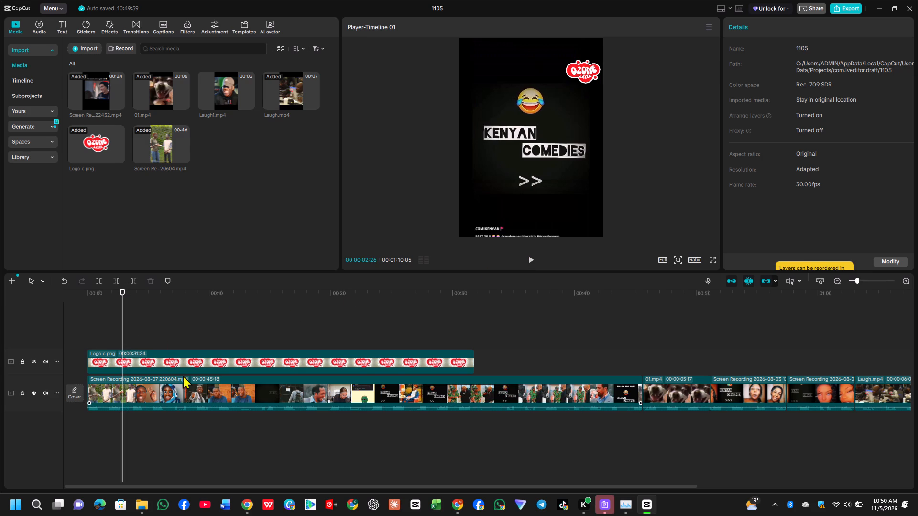
pyautogui.press('Left')
pyautogui.press('Left')
pyautogui.press('Left')
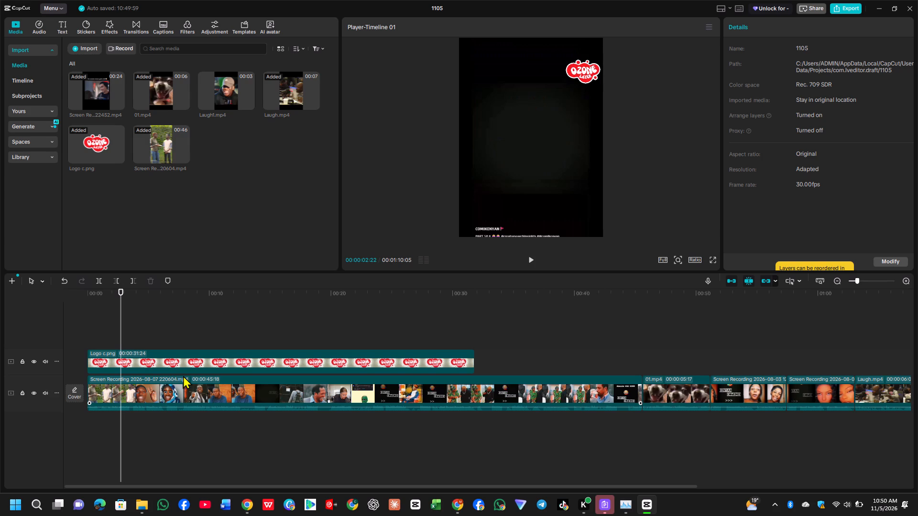
pyautogui.press('Down')
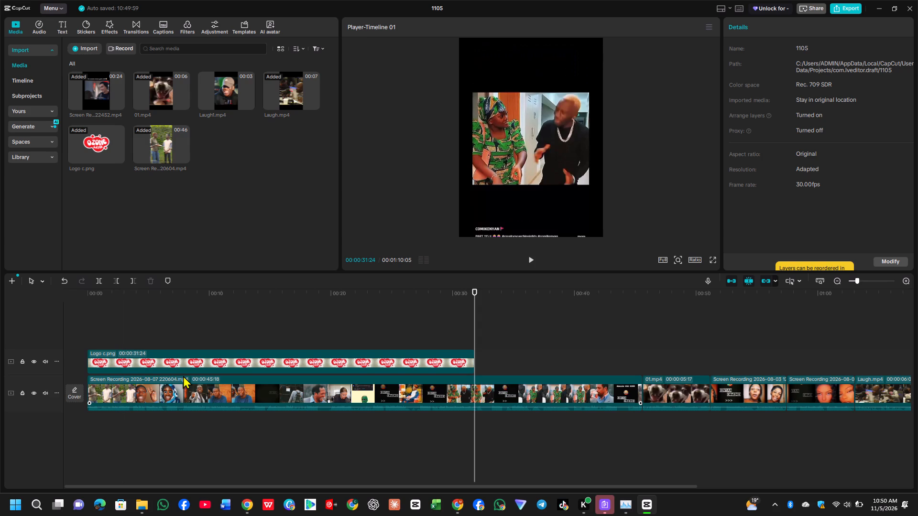
pyautogui.press('Up')
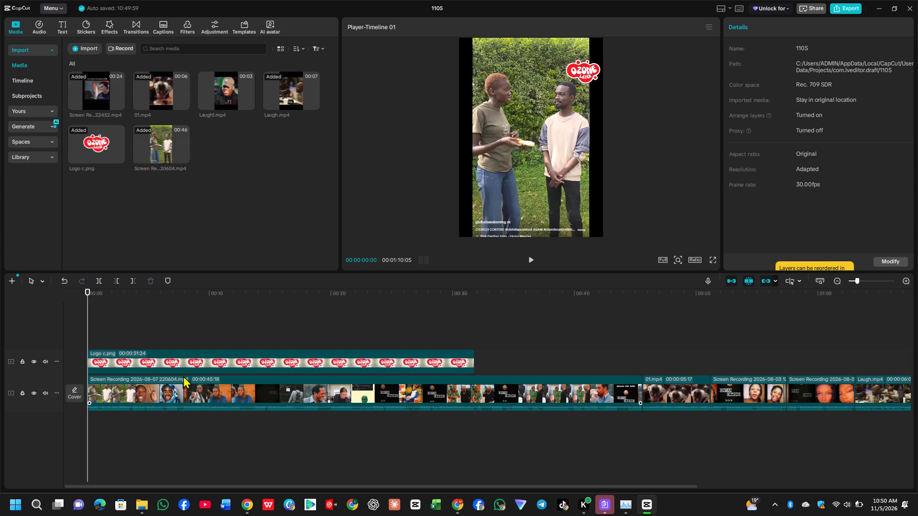
pyautogui.click(529, 258)
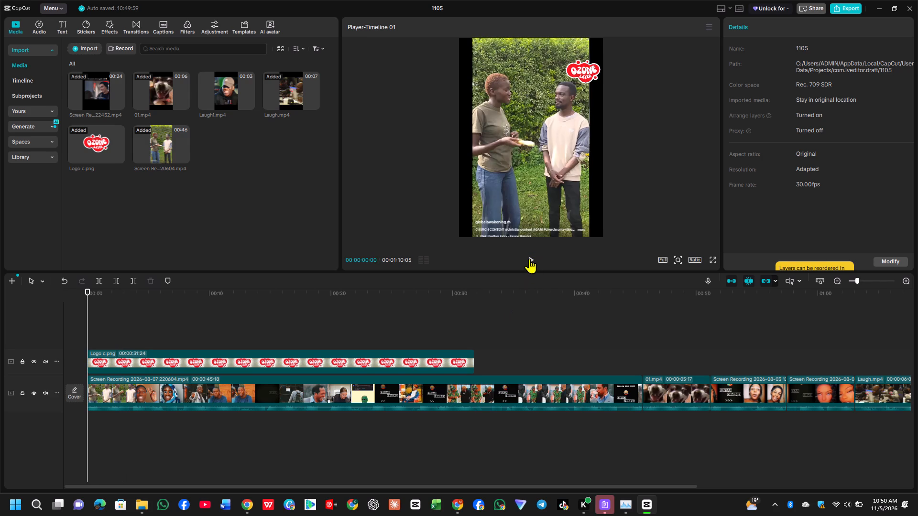
pyautogui.click(529, 258)
pyautogui.click(529, 258)
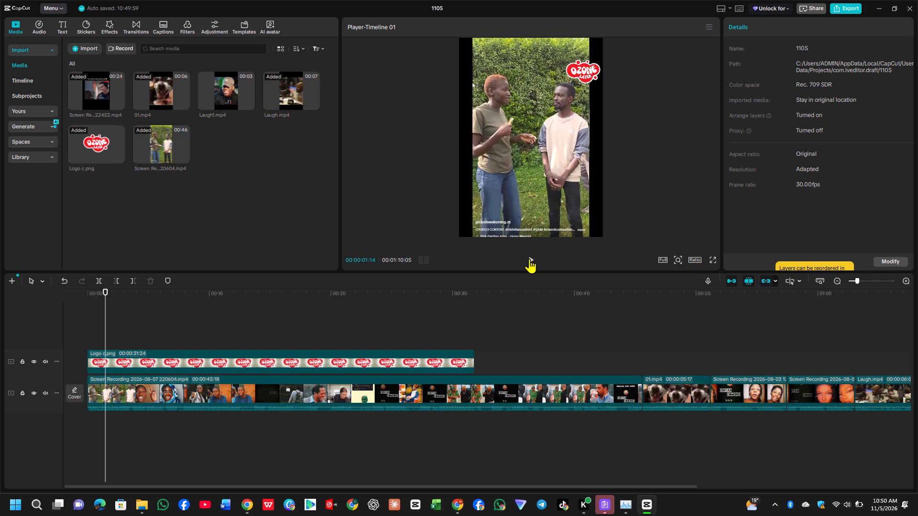
pyautogui.click(529, 258)
pyautogui.click(529, 258)
pyautogui.click(529, 258)
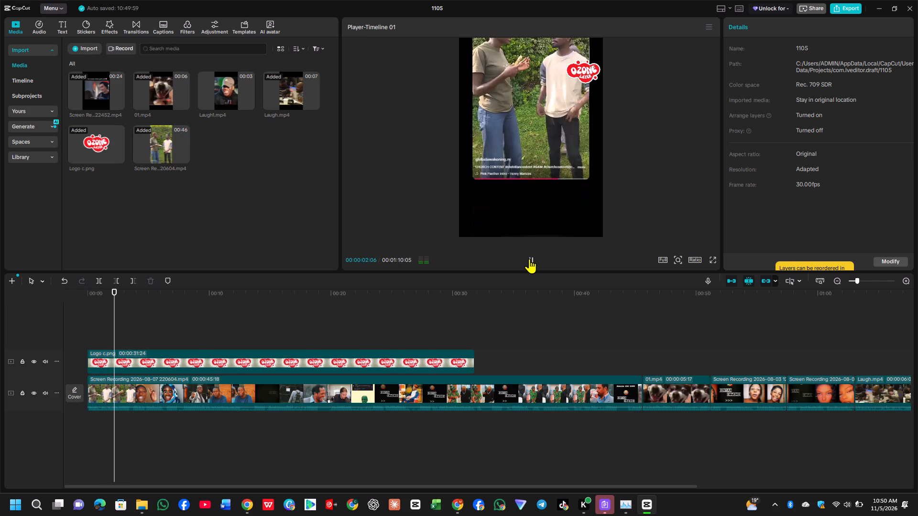
pyautogui.press('Left')
pyautogui.press('Left')
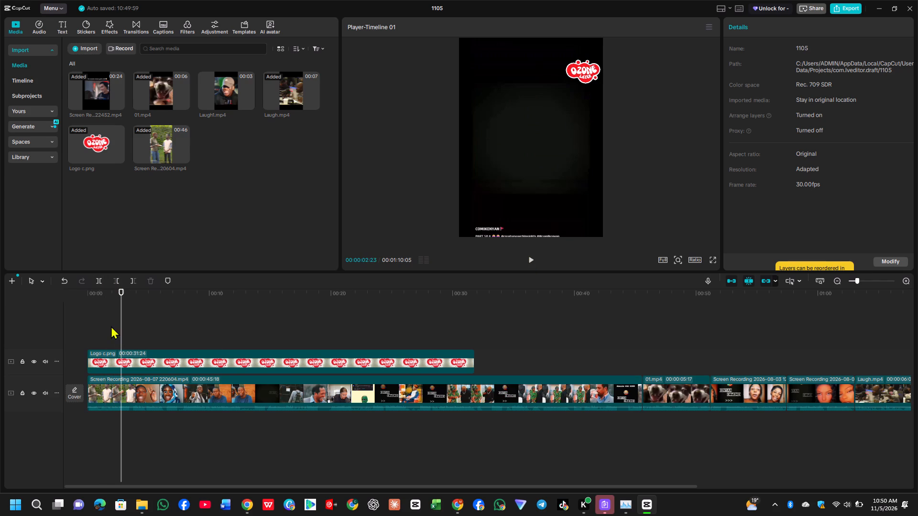
pyautogui.click(131, 395)
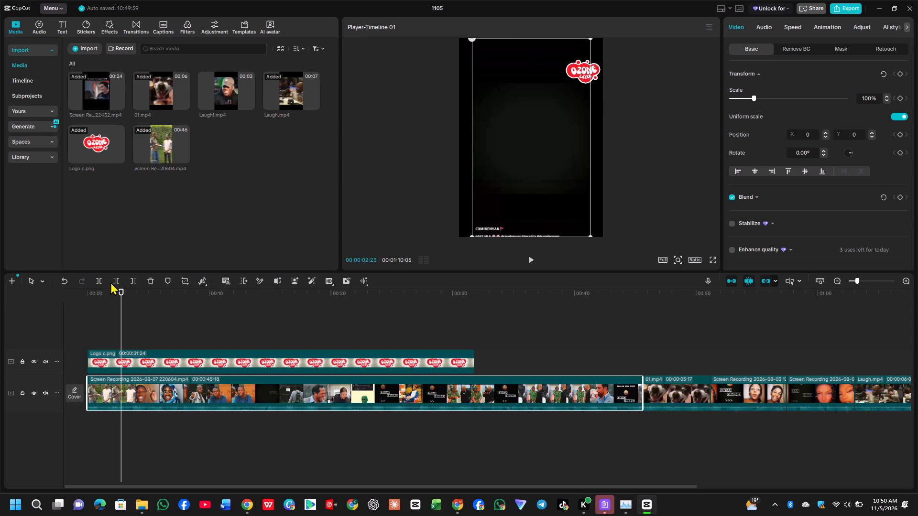
pyautogui.click(115, 282)
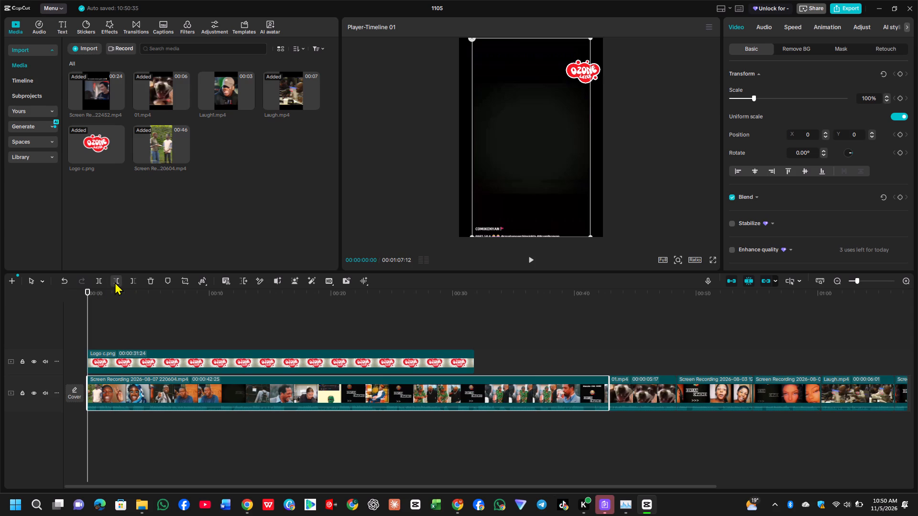
pyautogui.click(531, 258)
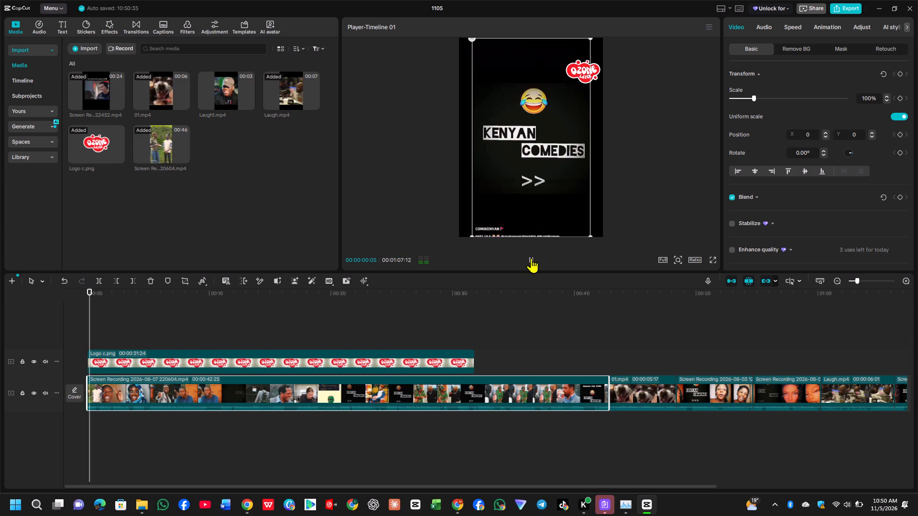
pyautogui.click(531, 258)
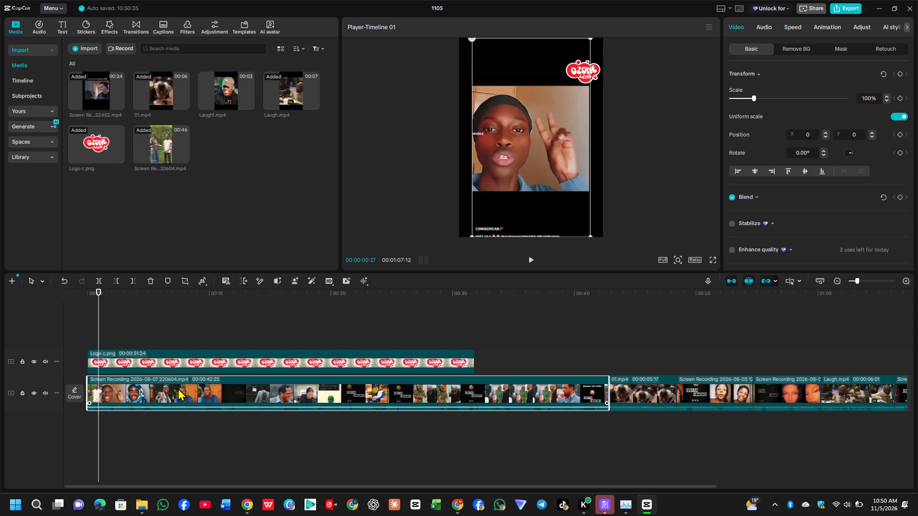
pyautogui.click(183, 283)
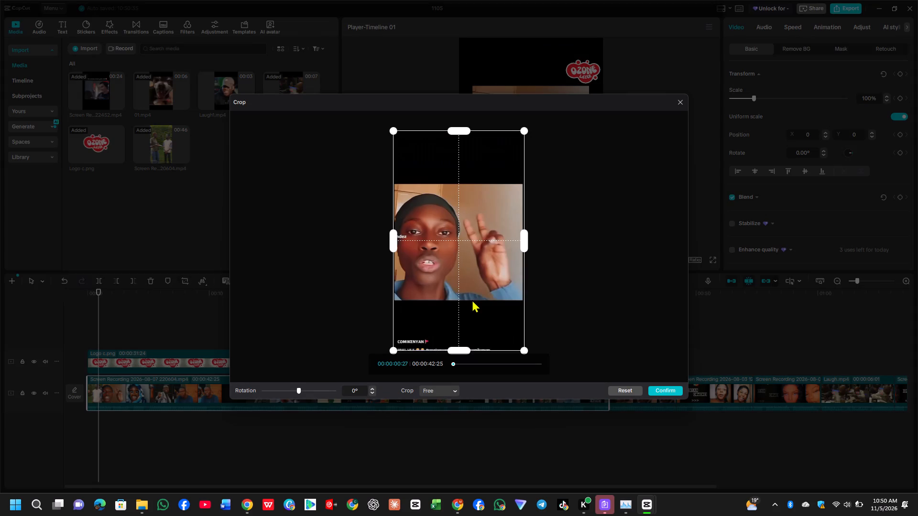
pyautogui.moveTo(463, 347); pyautogui.dragTo(463, 332)
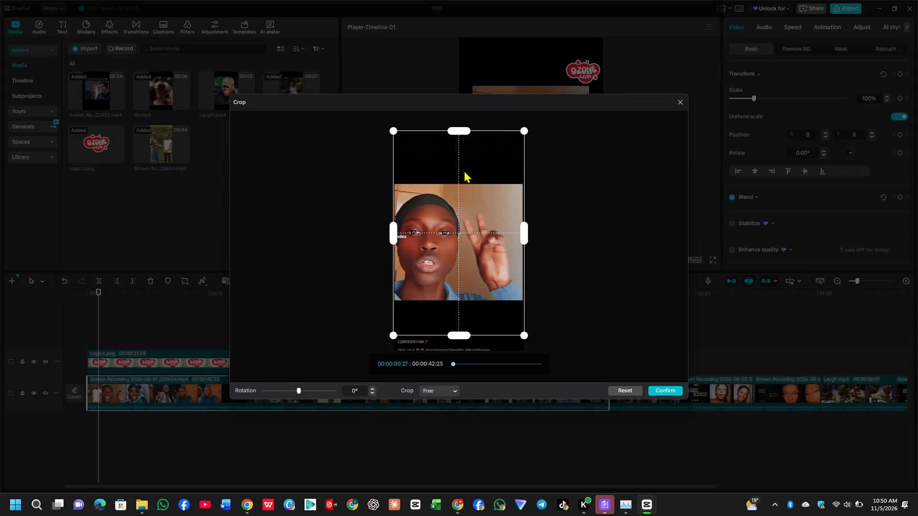
pyautogui.moveTo(458, 132); pyautogui.dragTo(458, 148)
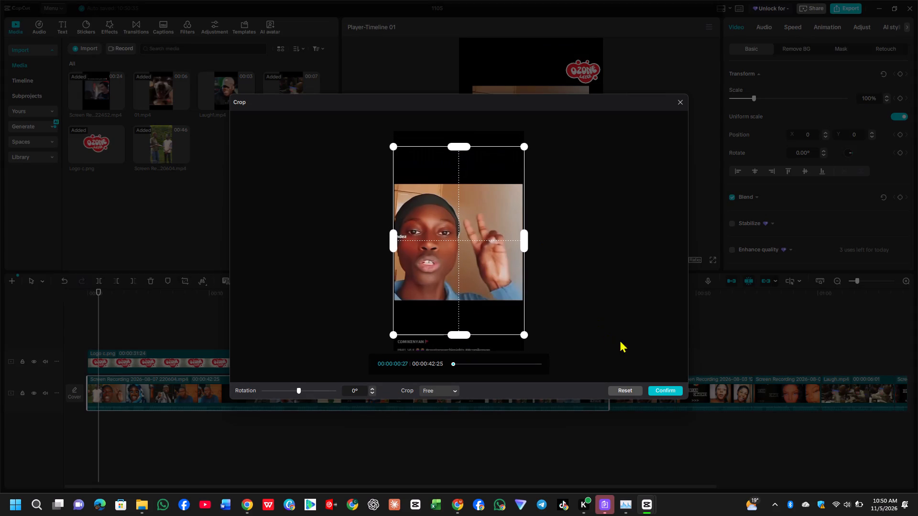
pyautogui.click(663, 389)
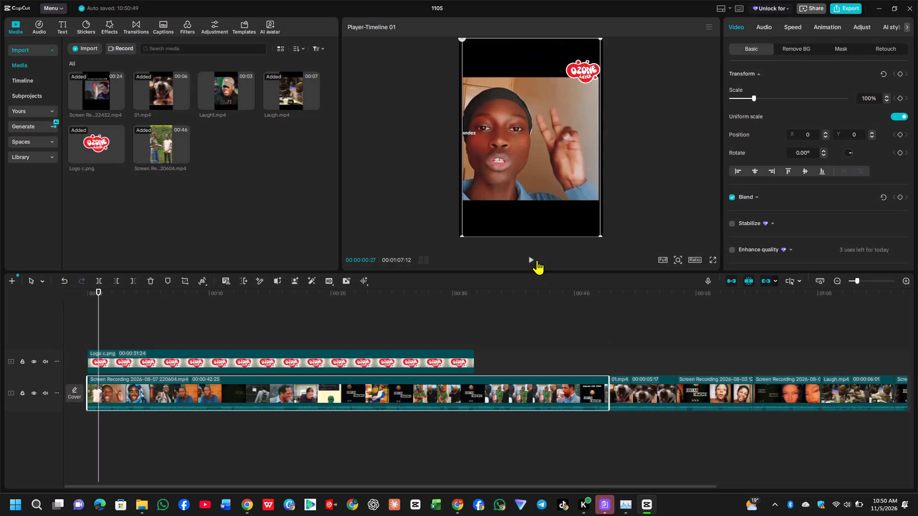
# Move the Ozone logo overlay down onto the upper-right corner of the footage, at about X 958, Y 838.
pyautogui.click(528, 258)
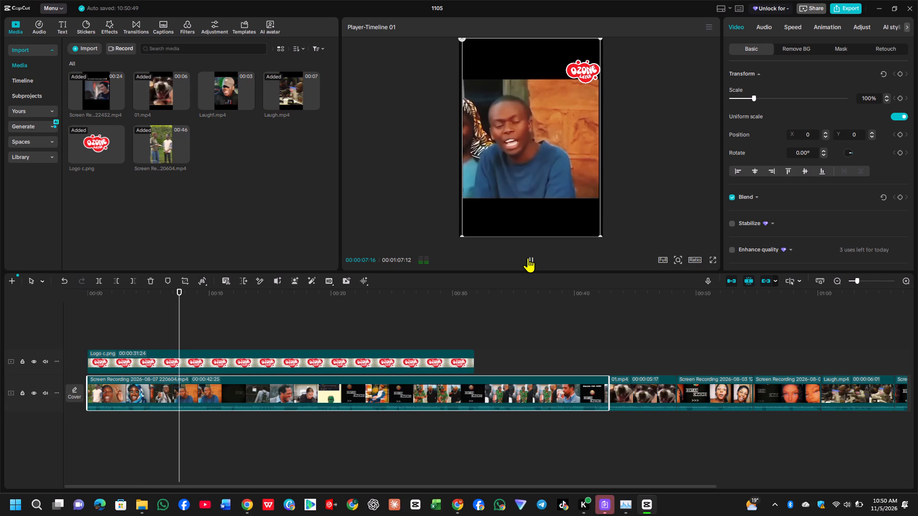
pyautogui.click(528, 258)
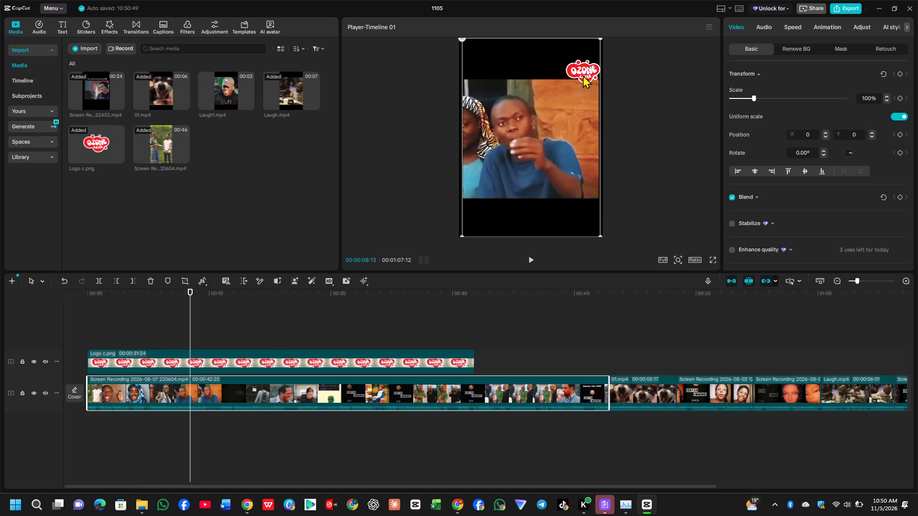
pyautogui.click(583, 75)
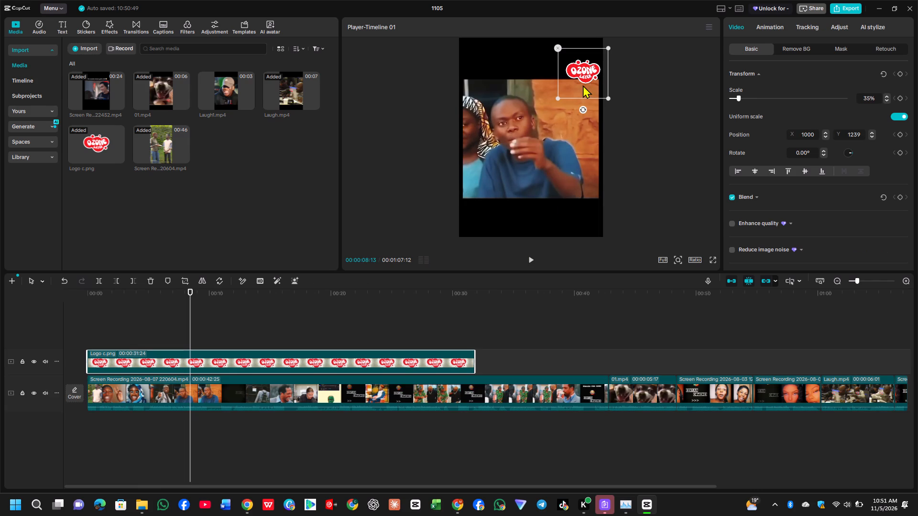
pyautogui.moveTo(583, 69); pyautogui.dragTo(583, 81)
pyautogui.moveTo(583, 81); pyautogui.dragTo(581, 89)
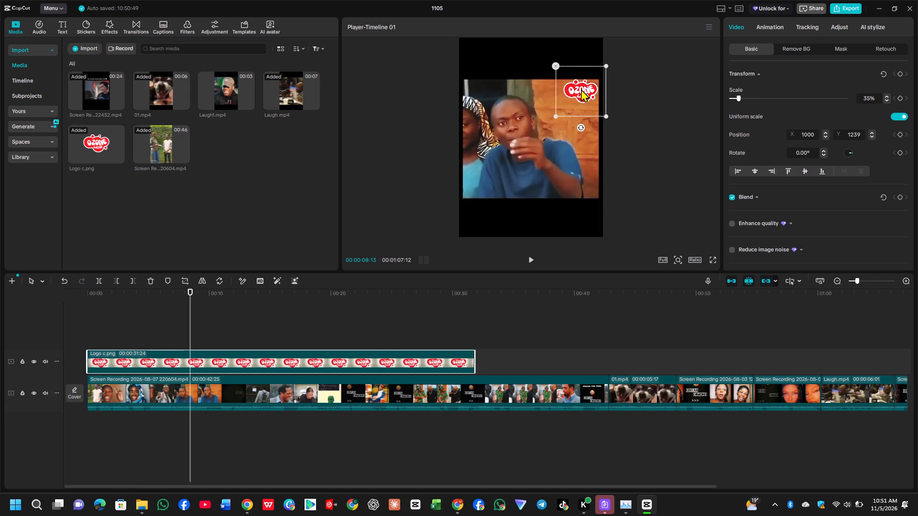
pyautogui.moveTo(581, 89); pyautogui.dragTo(581, 90)
pyautogui.click(533, 259)
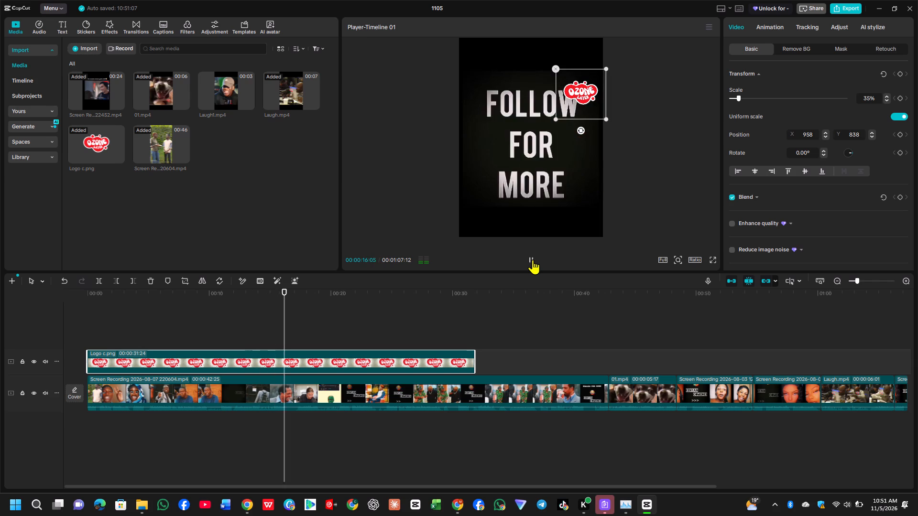
pyautogui.click(533, 259)
pyautogui.press('Left')
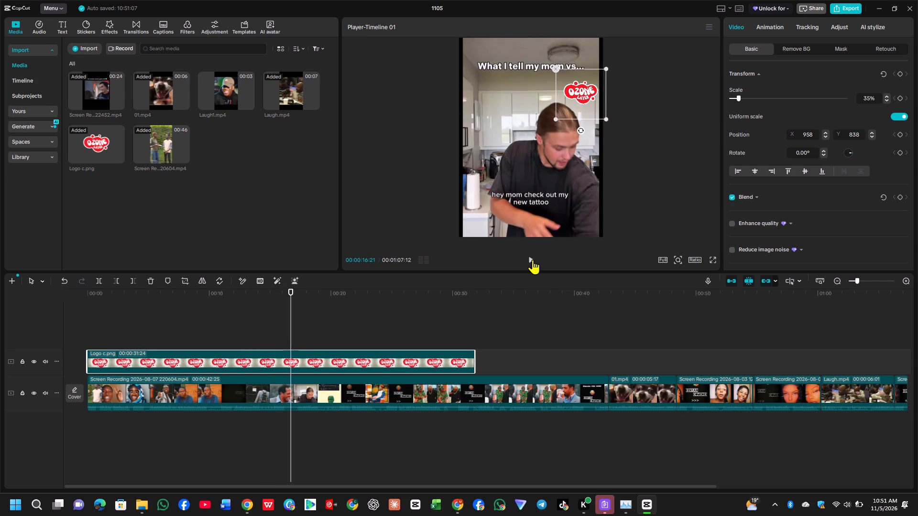
pyautogui.press('Left')
pyautogui.press('Left')
pyautogui.press('Left')
pyautogui.press('Left')
pyautogui.press('Left')
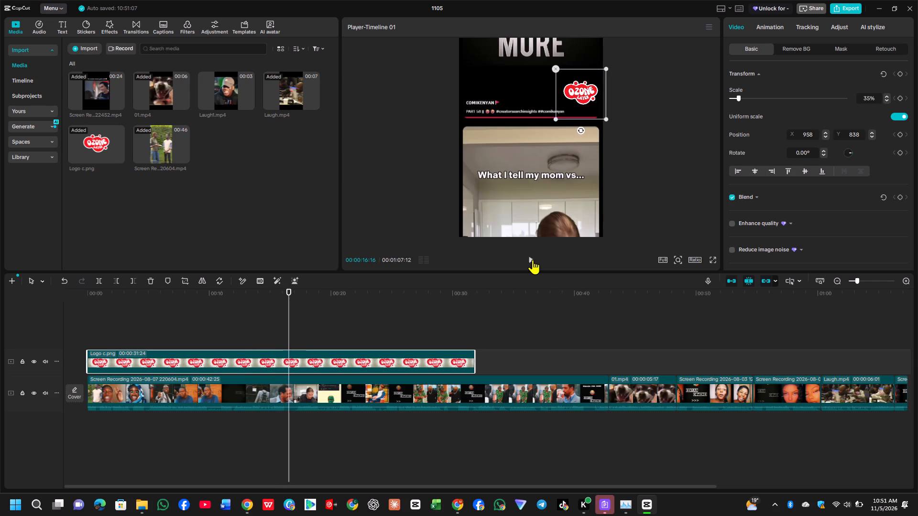
pyautogui.press('Left')
pyautogui.press('Left')
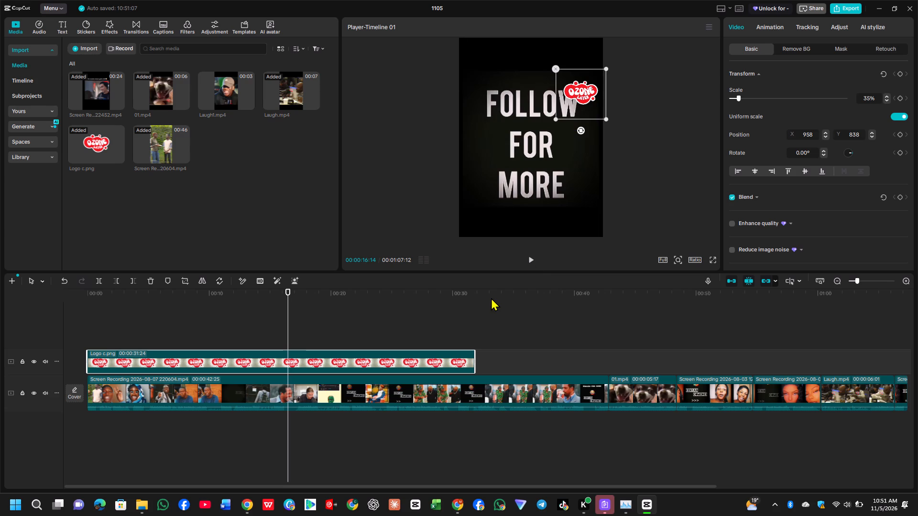
pyautogui.click(375, 389)
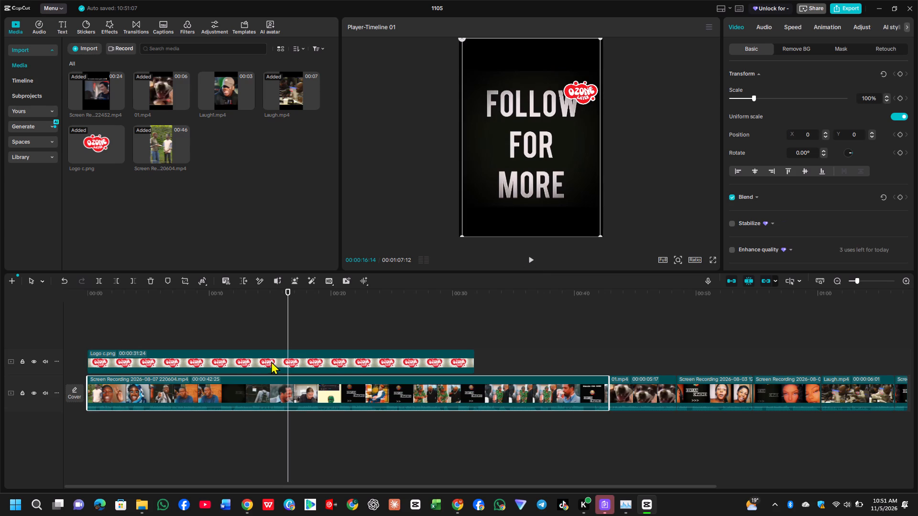
pyautogui.click(133, 278)
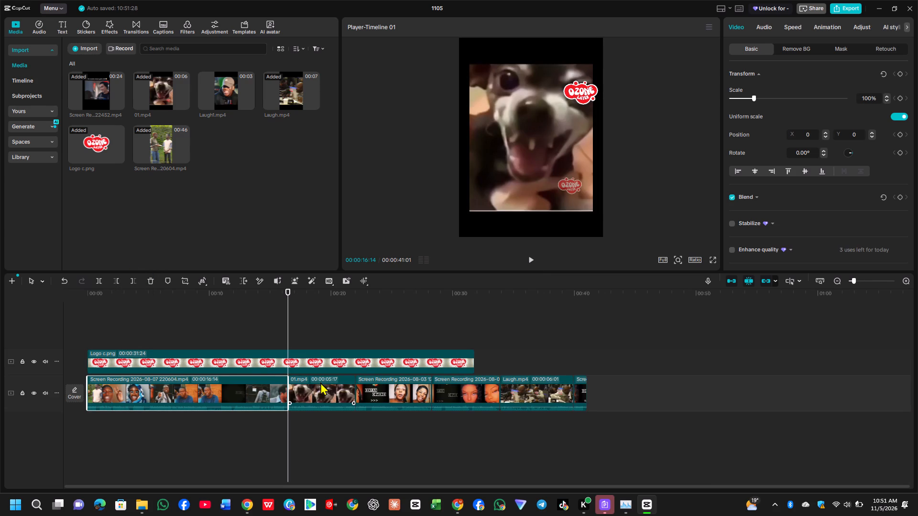
# Delete the 01.mp4 reaction clip that directly follows the trimmed recording on the main track.
pyautogui.click(320, 382)
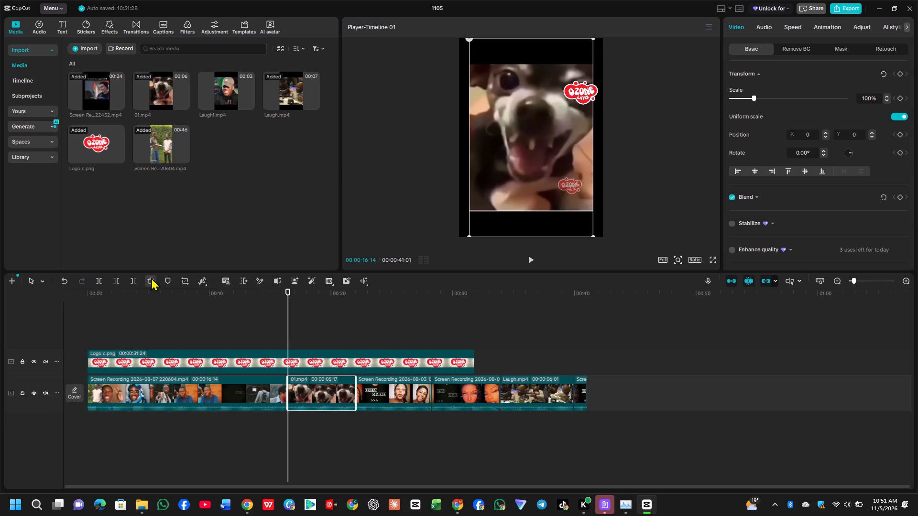
pyautogui.click(151, 278)
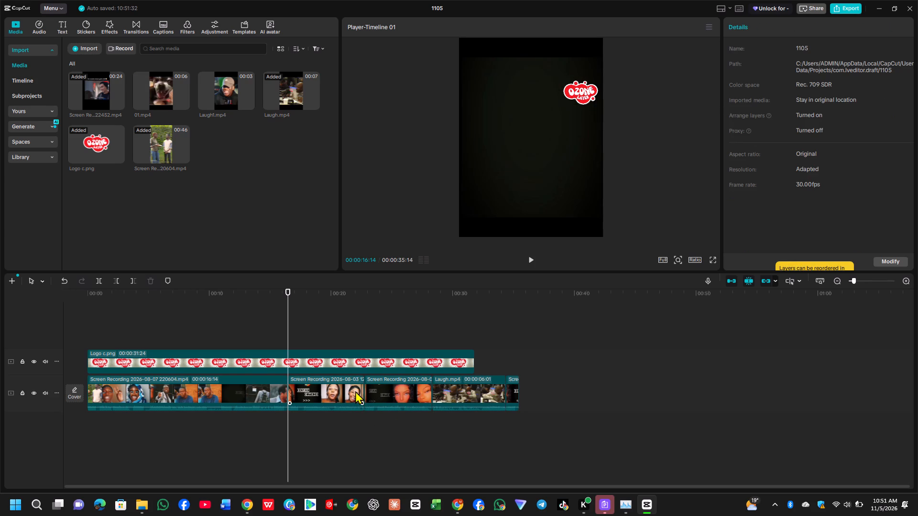
pyautogui.click(355, 391)
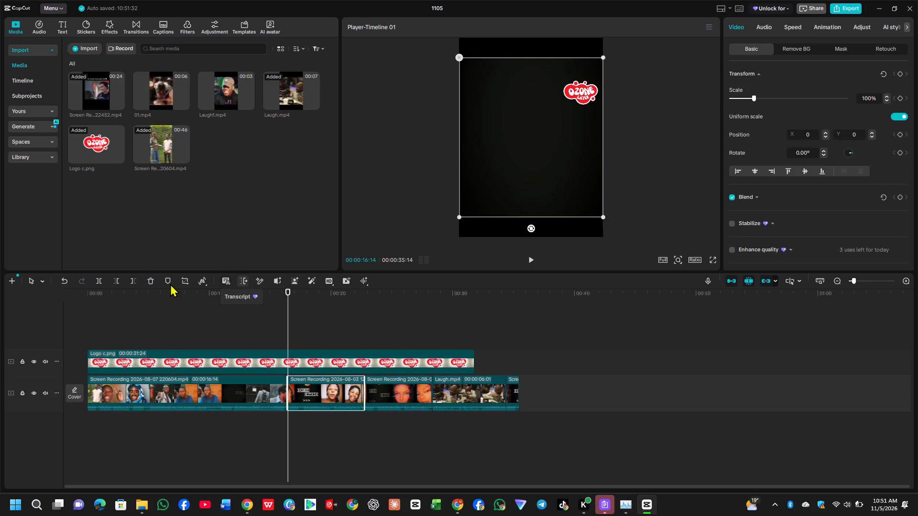
pyautogui.click(149, 281)
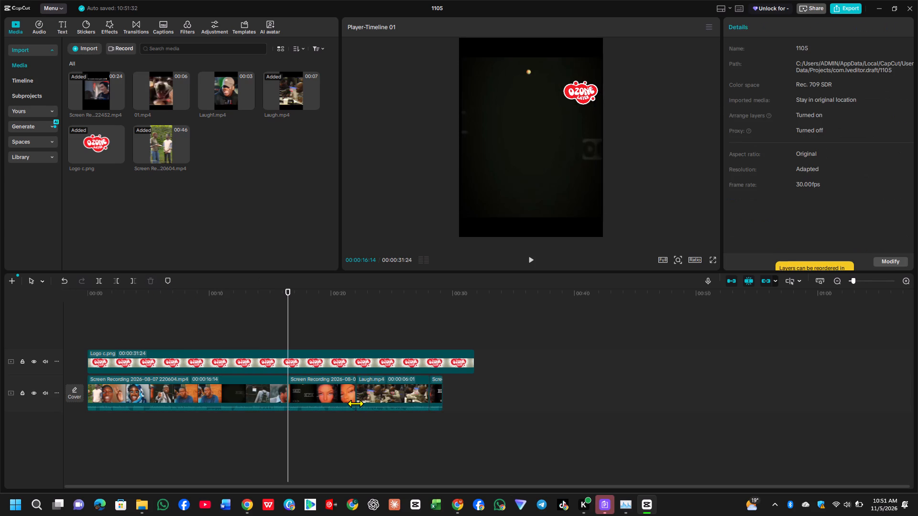
# Delete the three remaining clips after the trimmed 2026-08-07 recording: the Screen Recording segment, Laugh.mp4 and the short final segment.
pyautogui.click(356, 404)
pyautogui.click(338, 397)
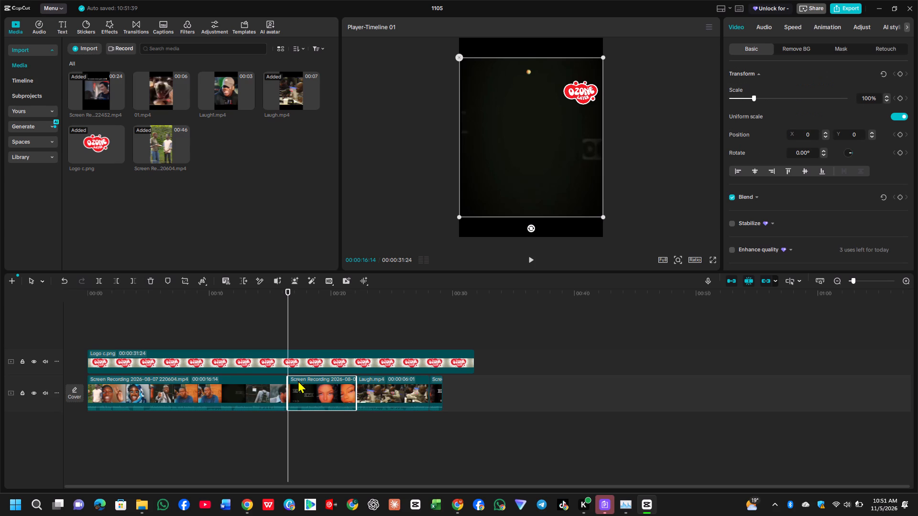
pyautogui.click(148, 279)
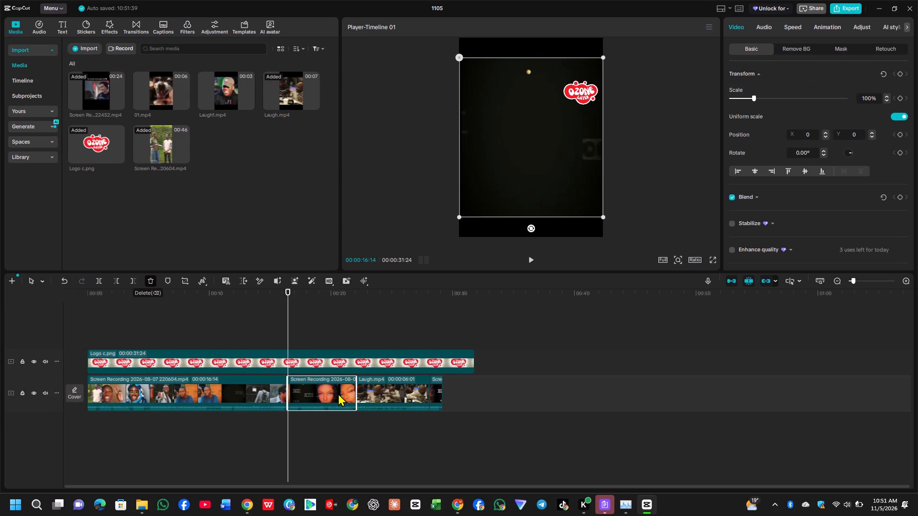
pyautogui.click(339, 391)
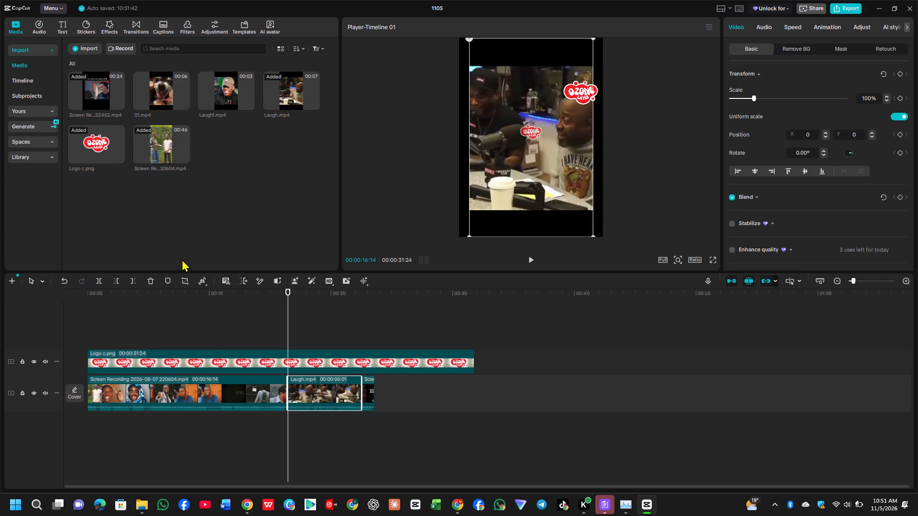
pyautogui.click(153, 279)
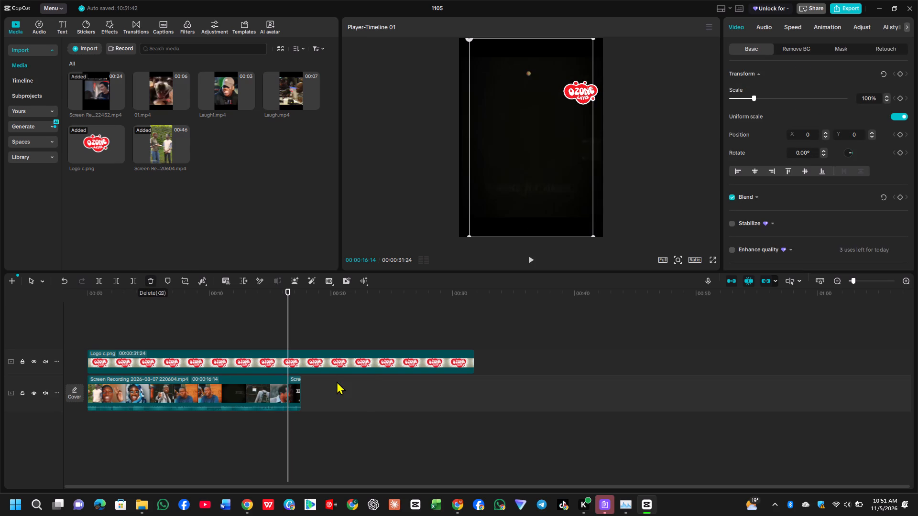
pyautogui.click(294, 385)
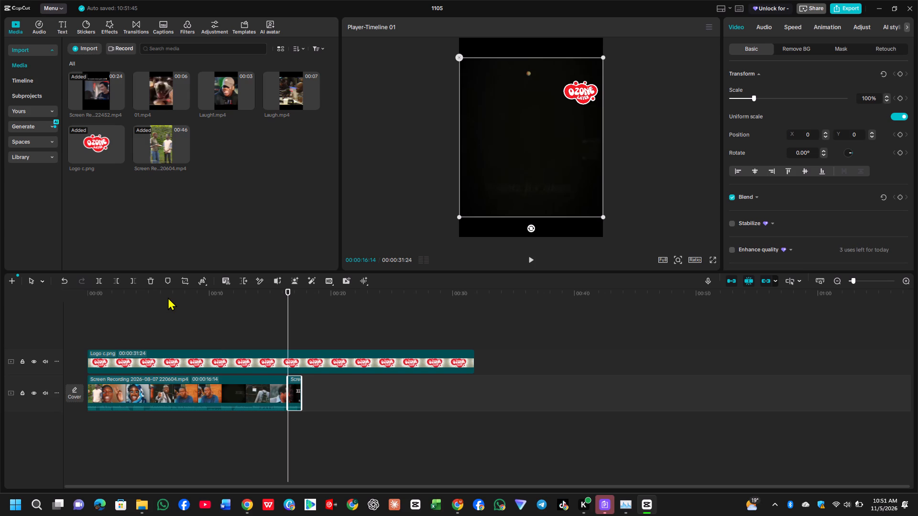
pyautogui.click(151, 283)
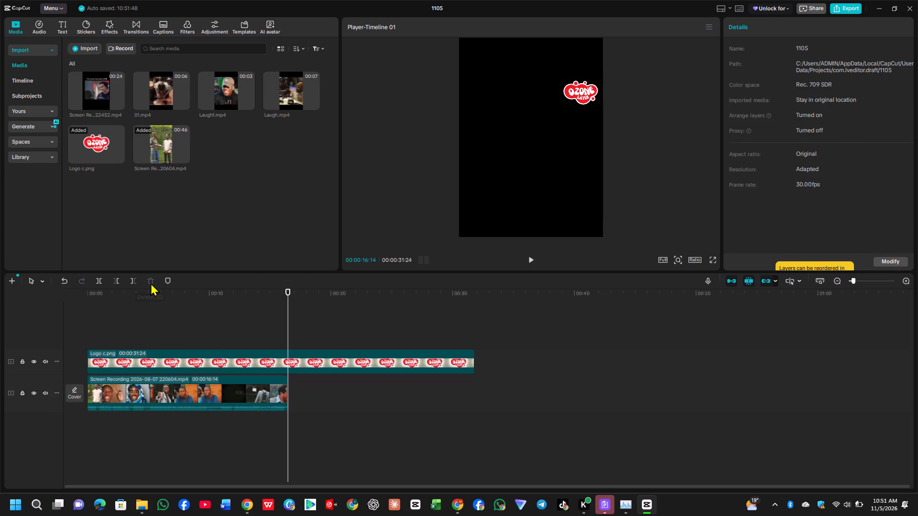
# Trim the end of the Logo c.png overlay at 00:00:16:14 so it ends with the main recording.
pyautogui.click(326, 369)
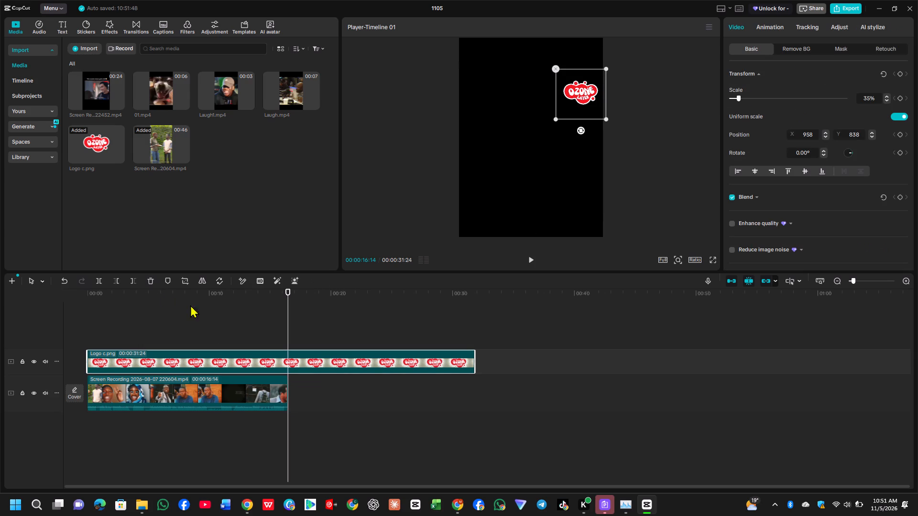
pyautogui.click(133, 279)
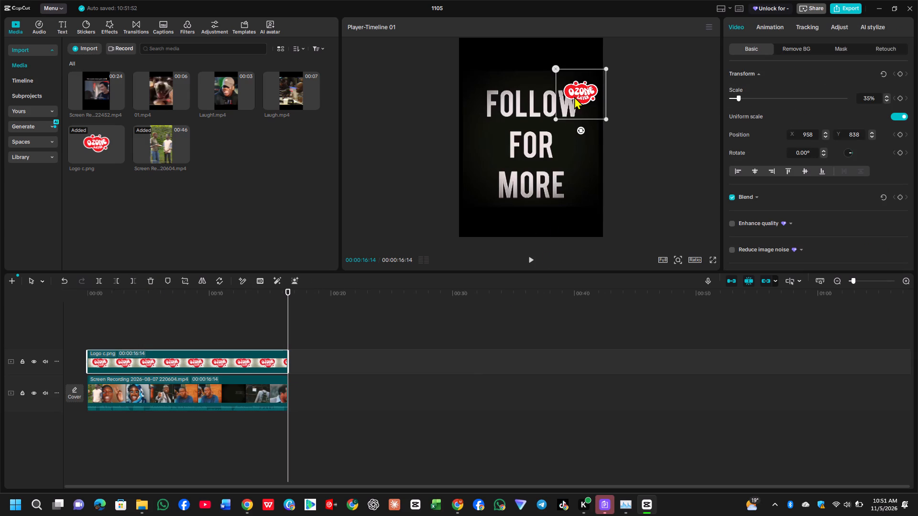
# Move the Ozone logo overlay up to about X 1055, Y 1073, preview the video, and shrink the logo to about 31%.
pyautogui.moveTo(574, 97); pyautogui.dragTo(579, 84)
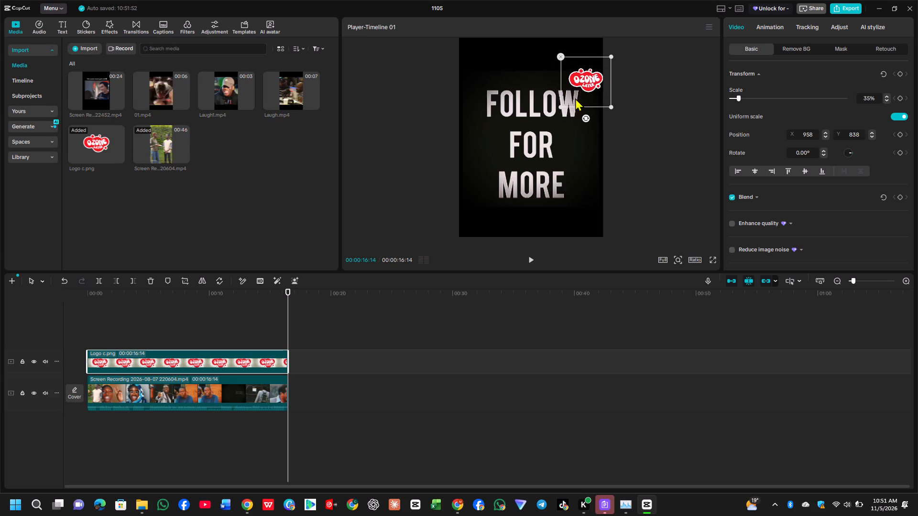
pyautogui.click(531, 258)
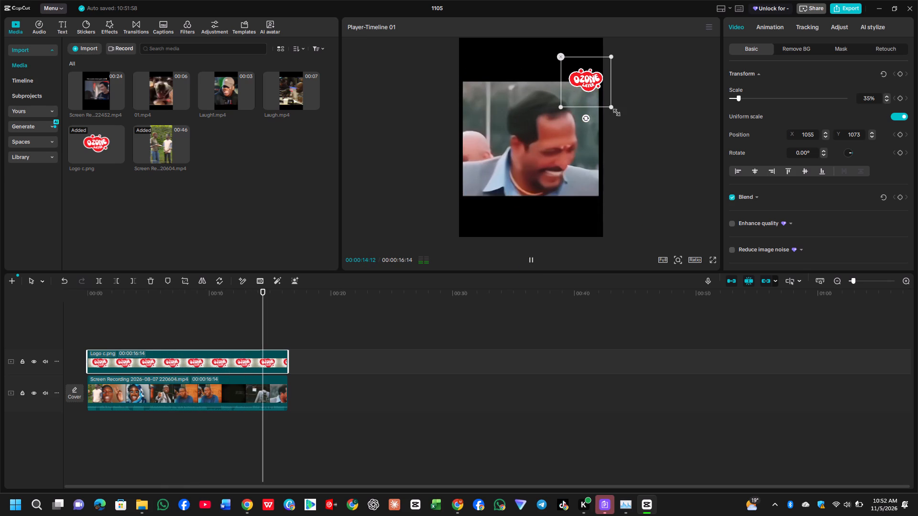
pyautogui.moveTo(612, 108); pyautogui.dragTo(607, 104)
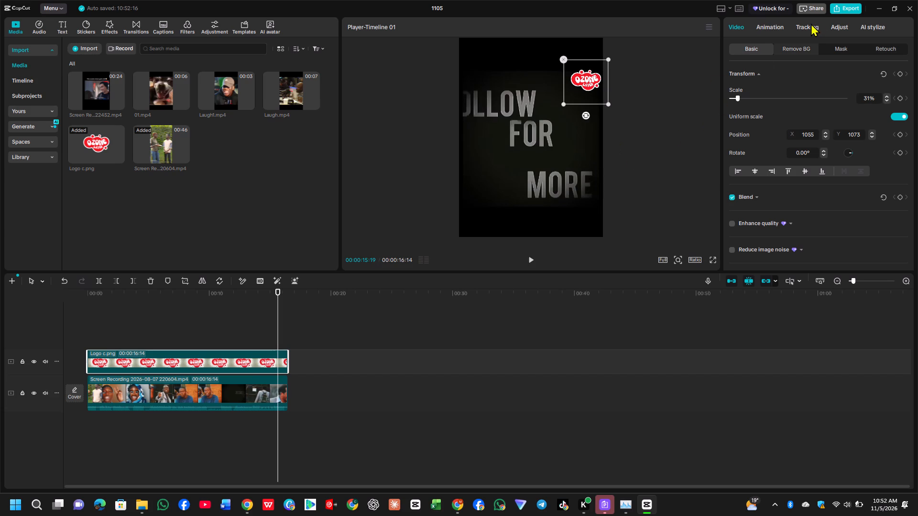
# Export the video under the name tutam at 1080P, mp4, 30fps, and dismiss the sharing options.
pyautogui.click(848, 8)
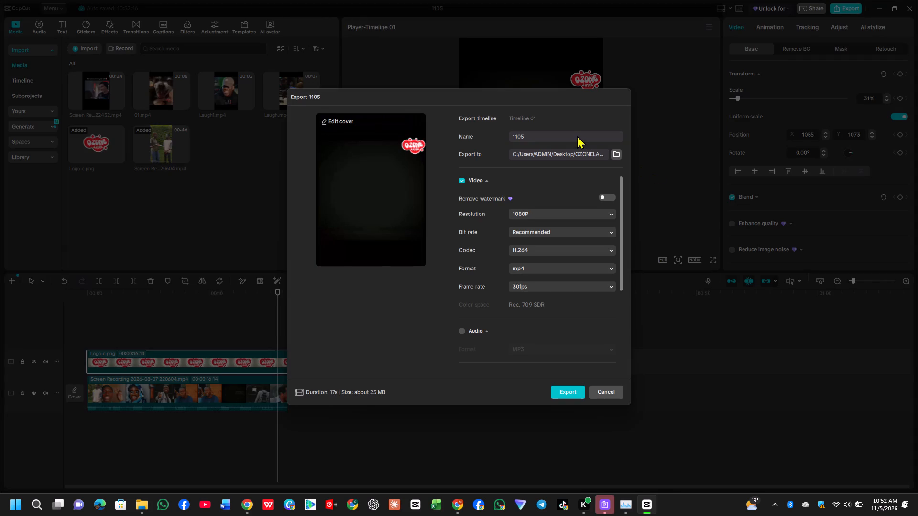
pyautogui.tripleClick(577, 136)
pyautogui.write('tutam')
pyautogui.click(569, 395)
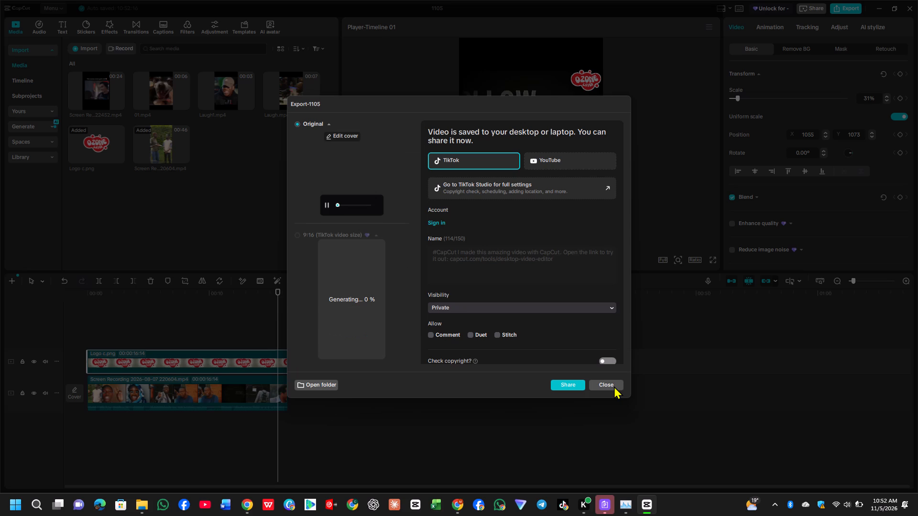
pyautogui.click(614, 386)
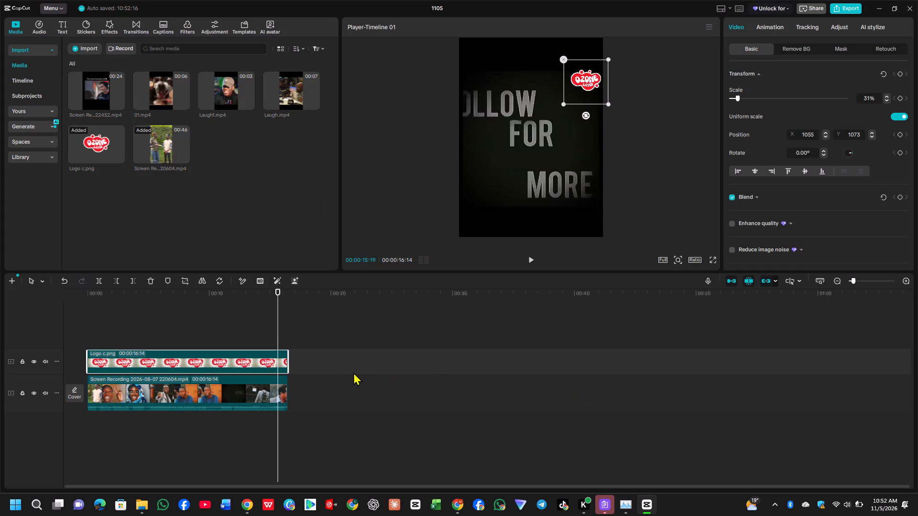
# Undo the recent logo, deletion and trim edits until the 2026-08-07 recording is back to its full 00:00:42:25 length.
pyautogui.hotkey('ctrl', 'z')
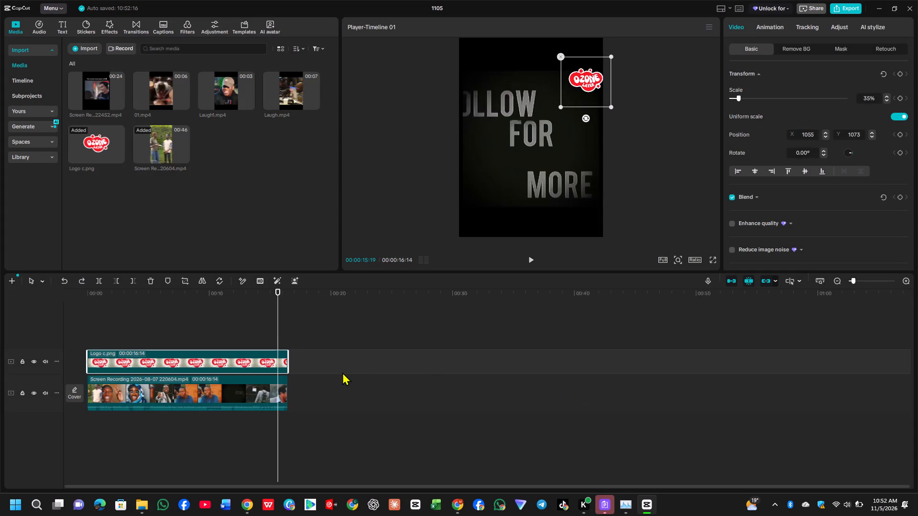
pyautogui.hotkey('ctrl', 'z')
pyautogui.hotkey('ctrl', 'z')
pyautogui.hotkey('ctrl', 'z')
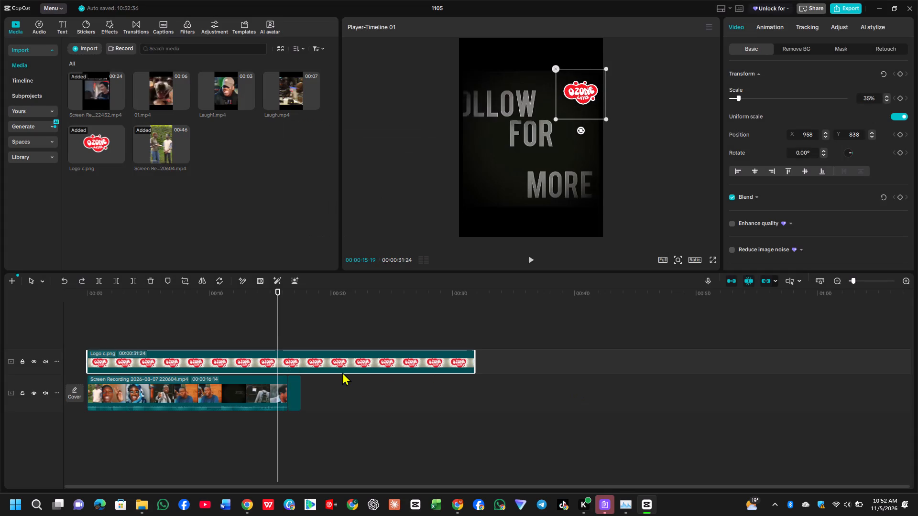
pyautogui.hotkey('ctrl', 'z')
pyautogui.hotkey('ctrl', 'z')
pyautogui.hotkey('ctrl', 'z')
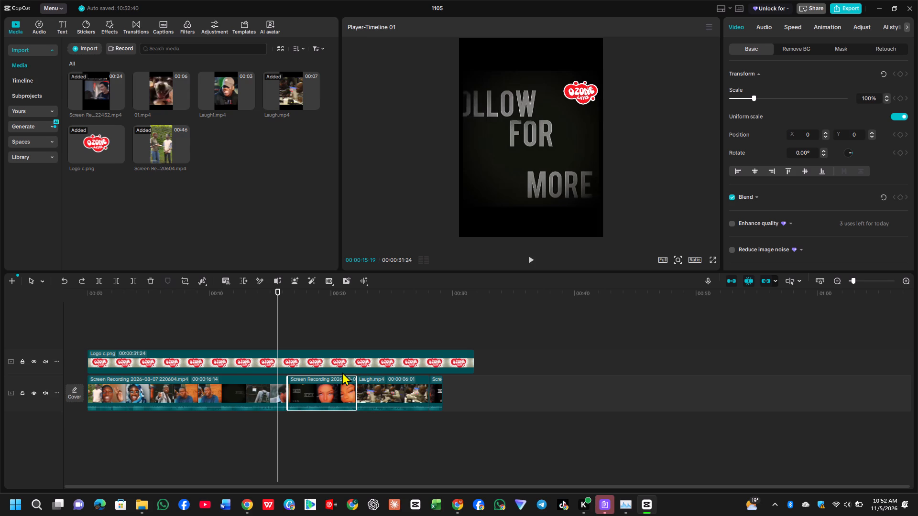
pyautogui.hotkey('ctrl', 'z')
pyautogui.hotkey('ctrl', 'z')
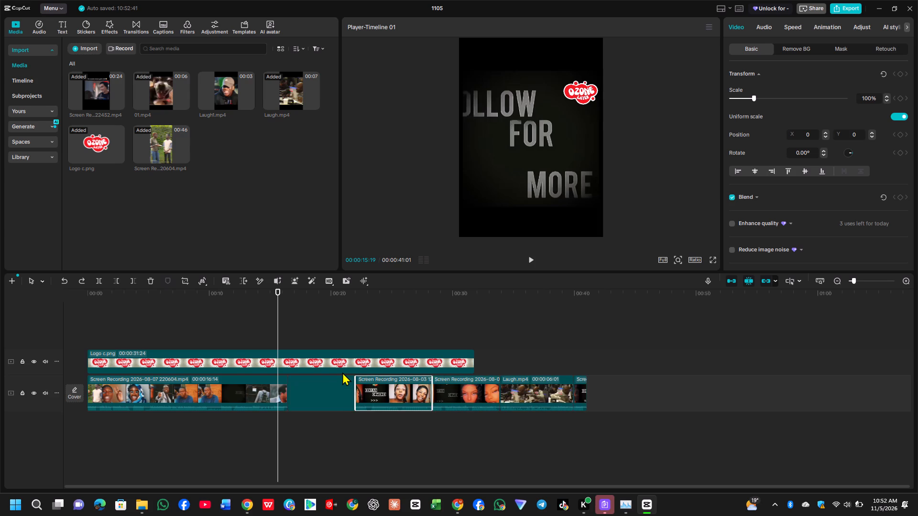
pyautogui.hotkey('ctrl', 'z')
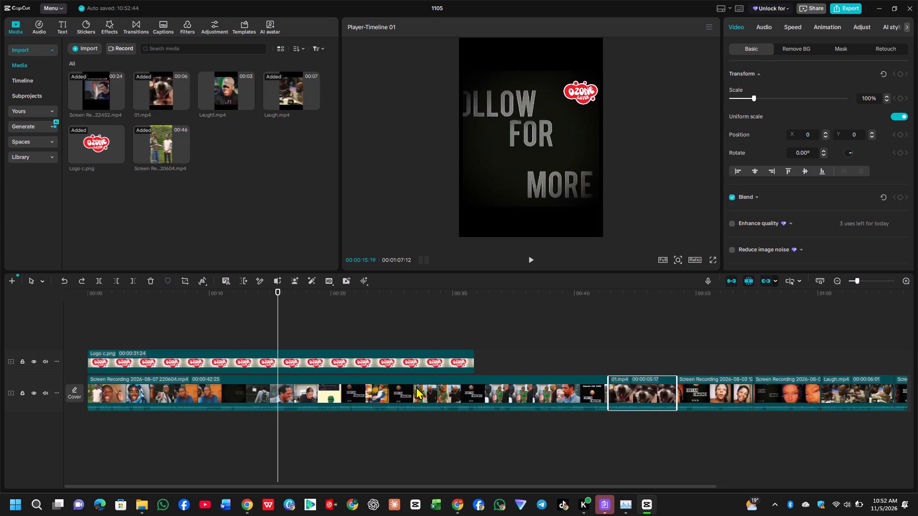
# Delete every main-track clip after the full-length 2026-08-07 recording: 01.mp4, Laugh.mp4 and the three other Screen Recording segments.
pyautogui.click(535, 256)
pyautogui.click(535, 256)
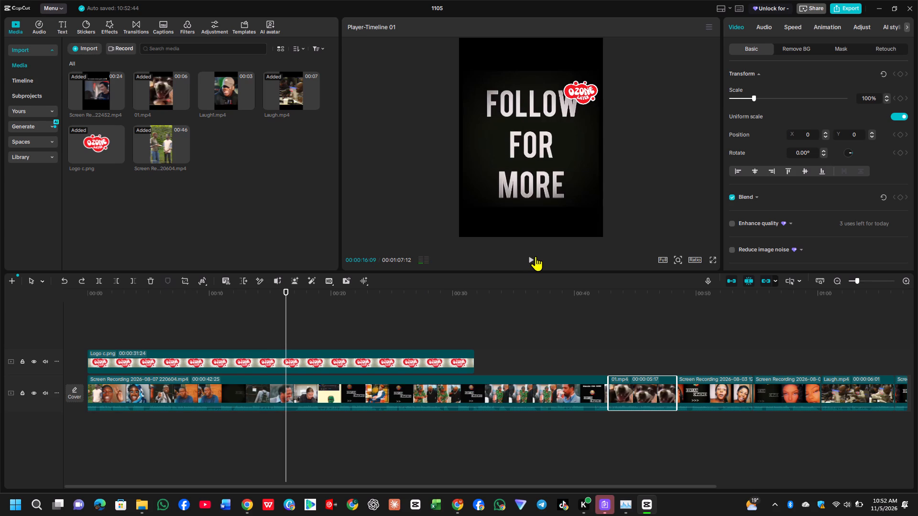
pyautogui.click(160, 398)
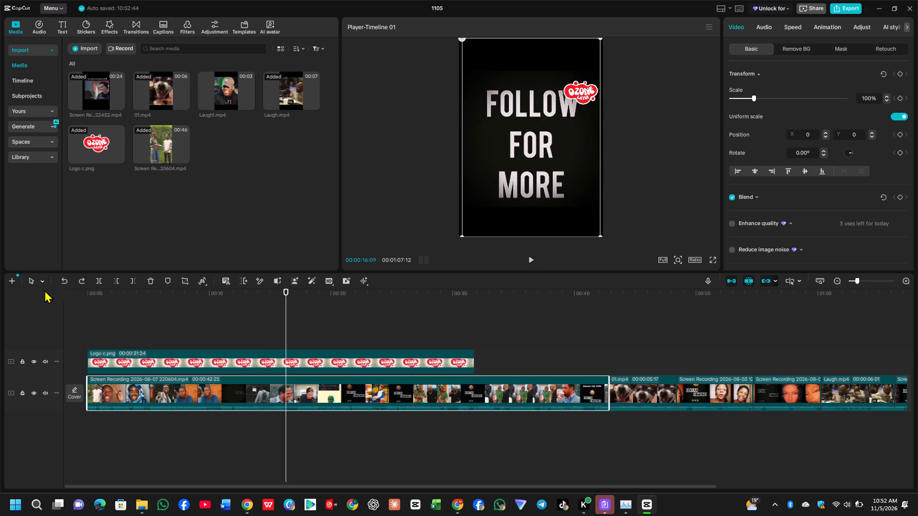
pyautogui.click(691, 395)
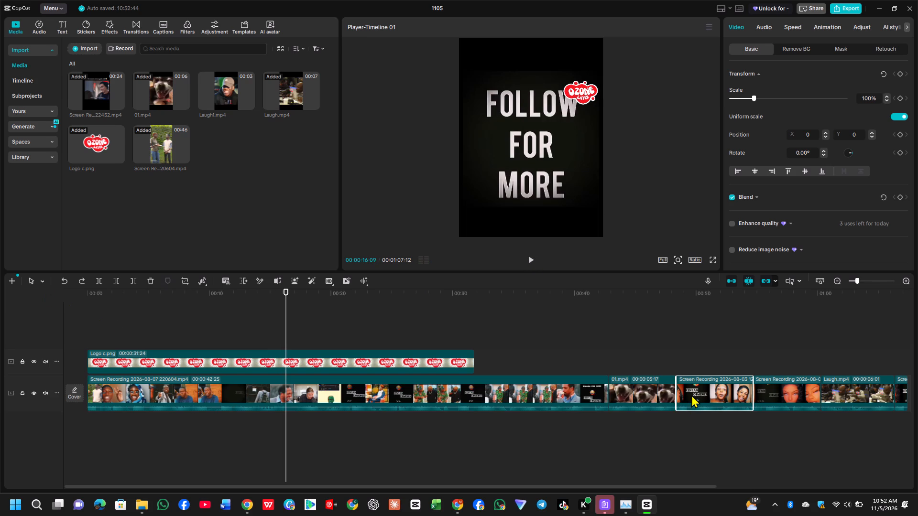
pyautogui.click(149, 285)
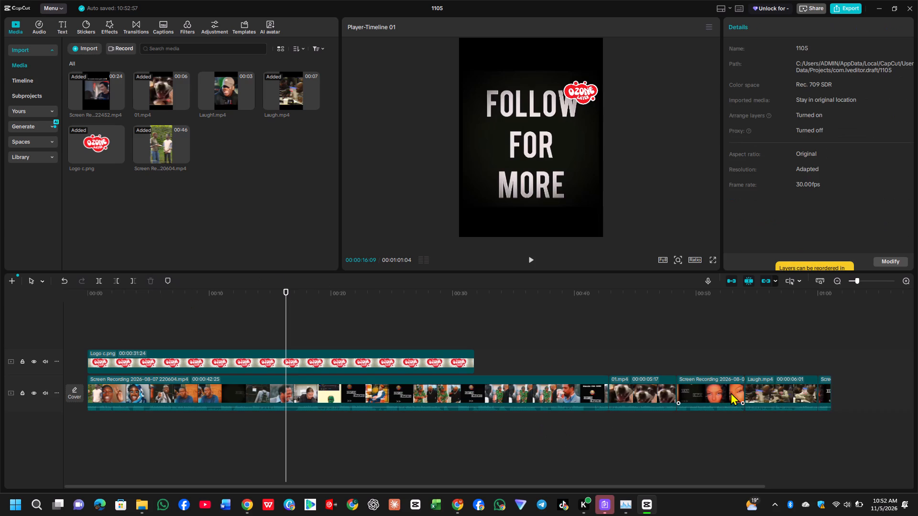
pyautogui.click(731, 392)
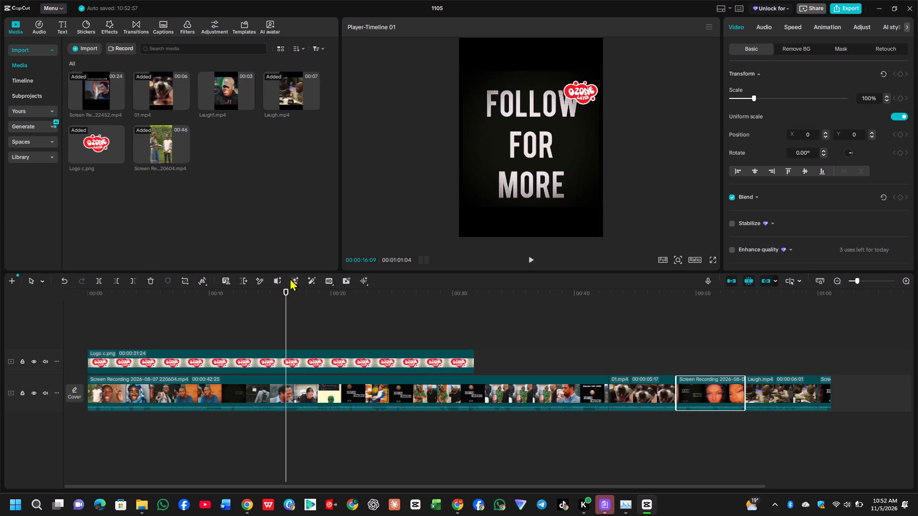
pyautogui.click(152, 279)
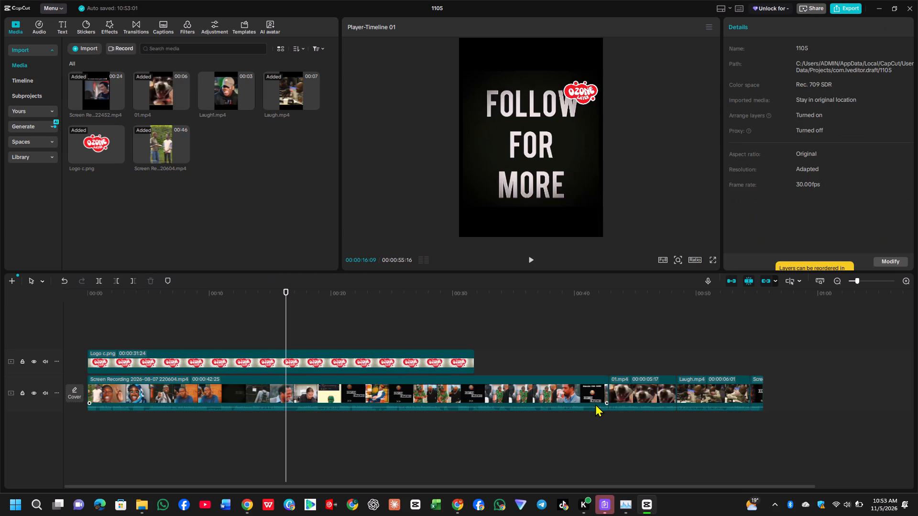
pyautogui.click(672, 391)
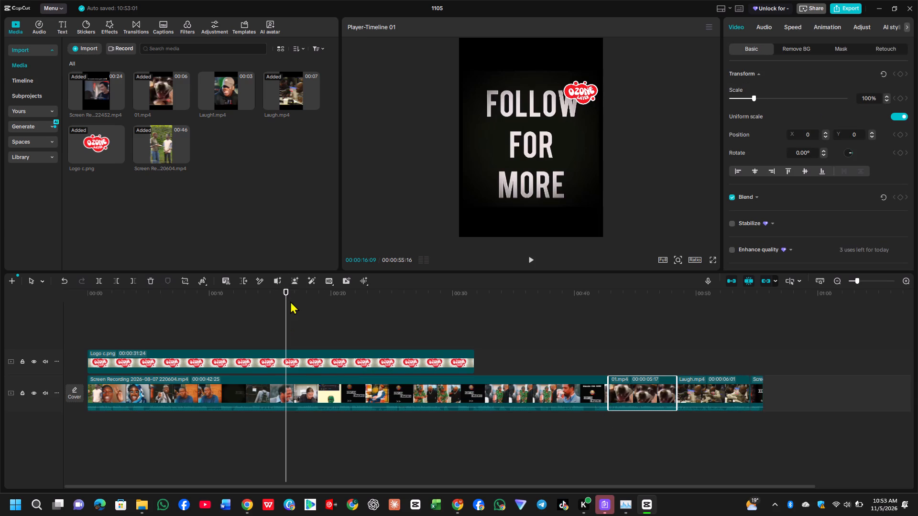
pyautogui.click(149, 280)
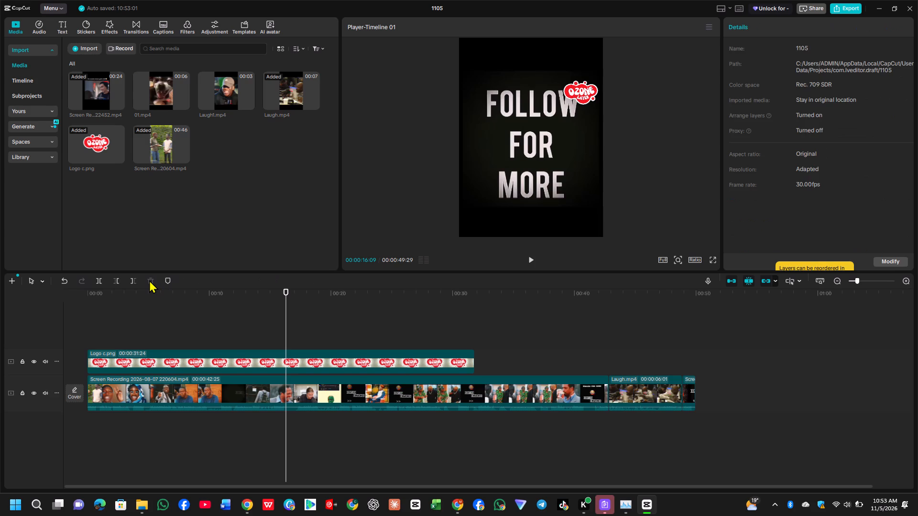
pyautogui.click(664, 384)
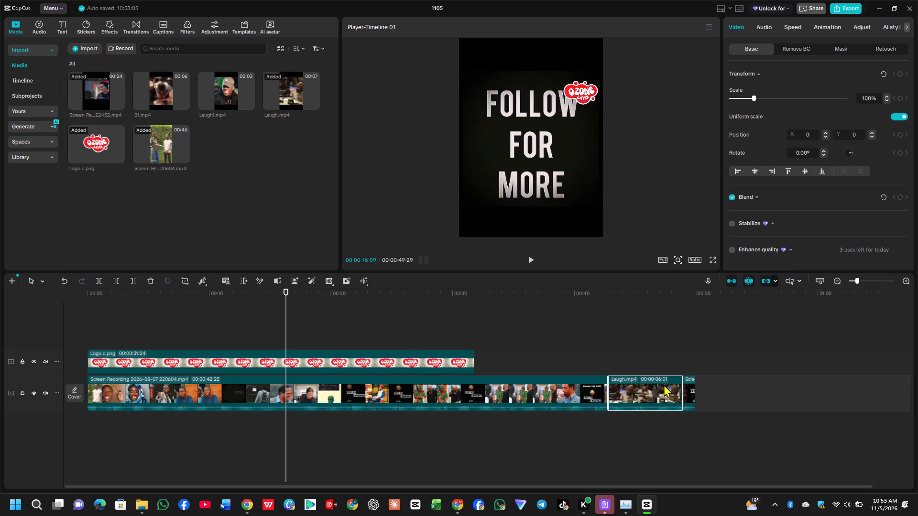
pyautogui.click(150, 279)
pyautogui.click(619, 394)
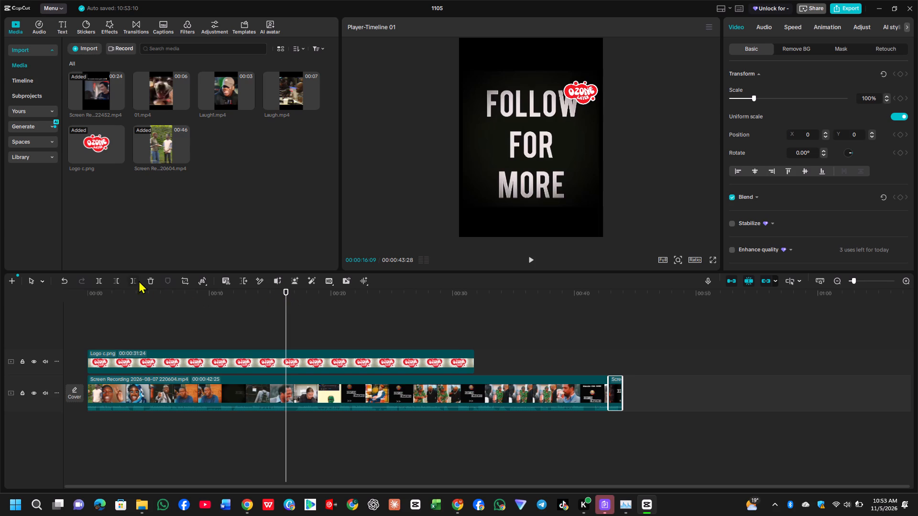
pyautogui.click(150, 282)
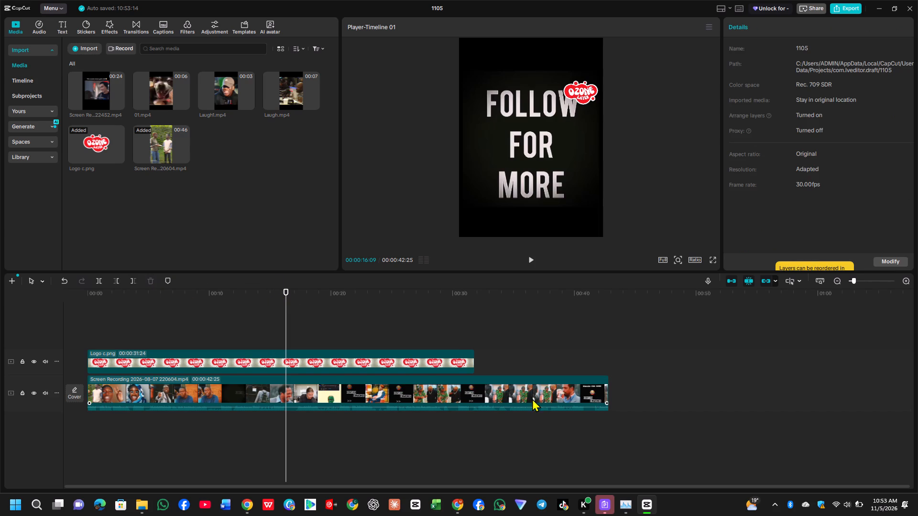
# Preview the 2026-08-07 screen recording and trim away everything before 00:00:20:23, where the black Kenyan Comedies card starts.
pyautogui.click(527, 258)
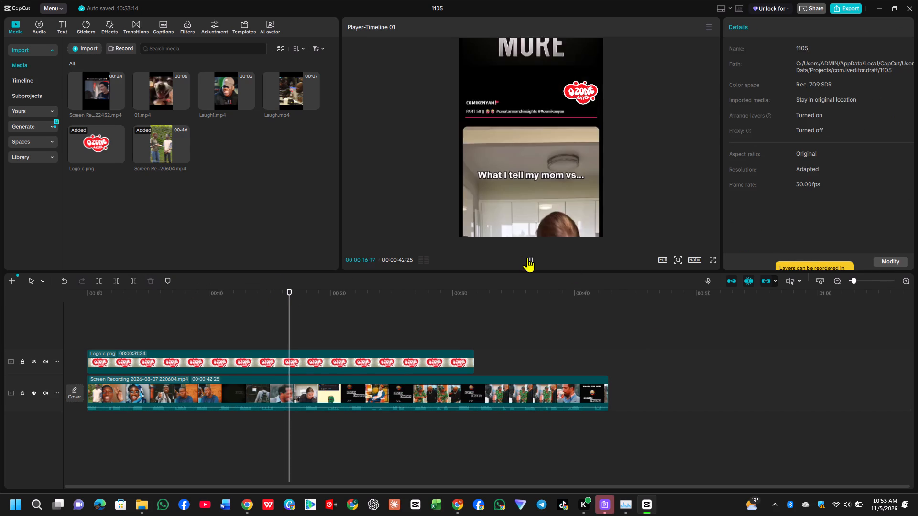
pyautogui.click(527, 258)
pyautogui.click(527, 258)
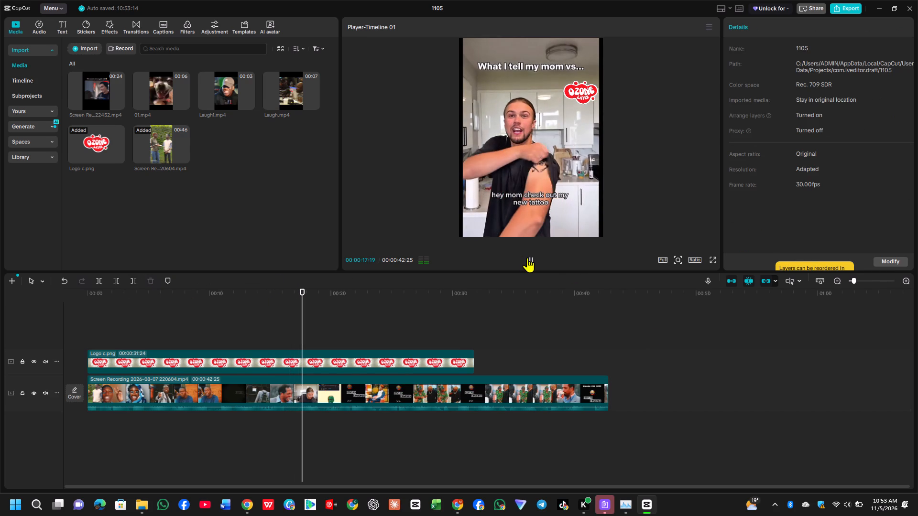
pyautogui.click(527, 258)
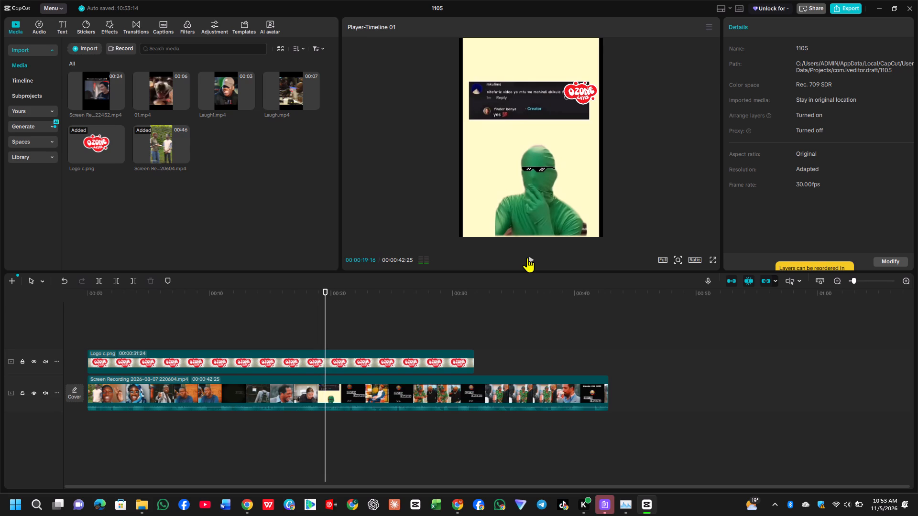
pyautogui.click(527, 258)
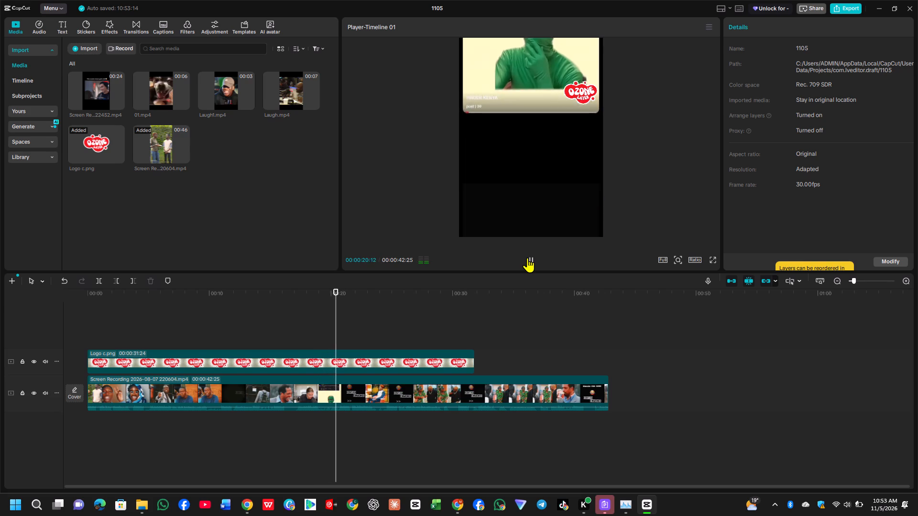
pyautogui.click(527, 258)
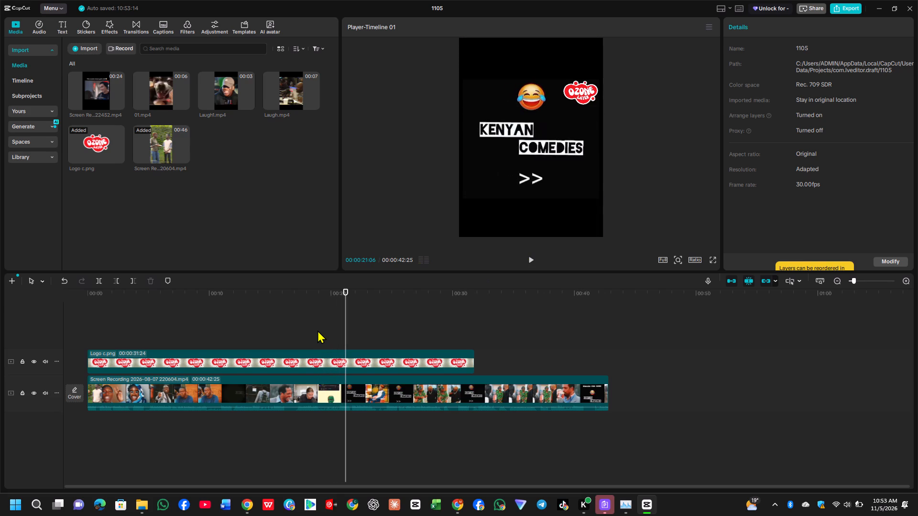
pyautogui.press('Left')
pyautogui.press('Left')
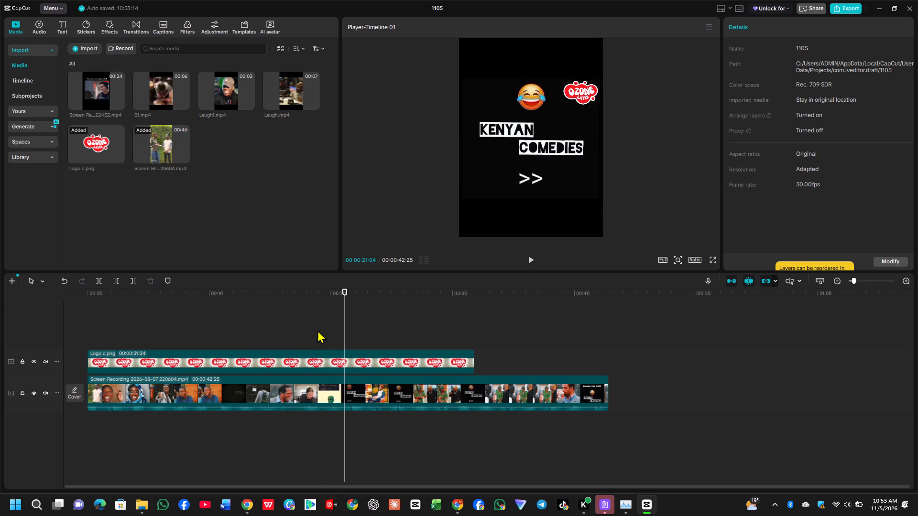
pyautogui.press('Left')
pyautogui.press('Left')
pyautogui.press('Left')
pyautogui.press('Left')
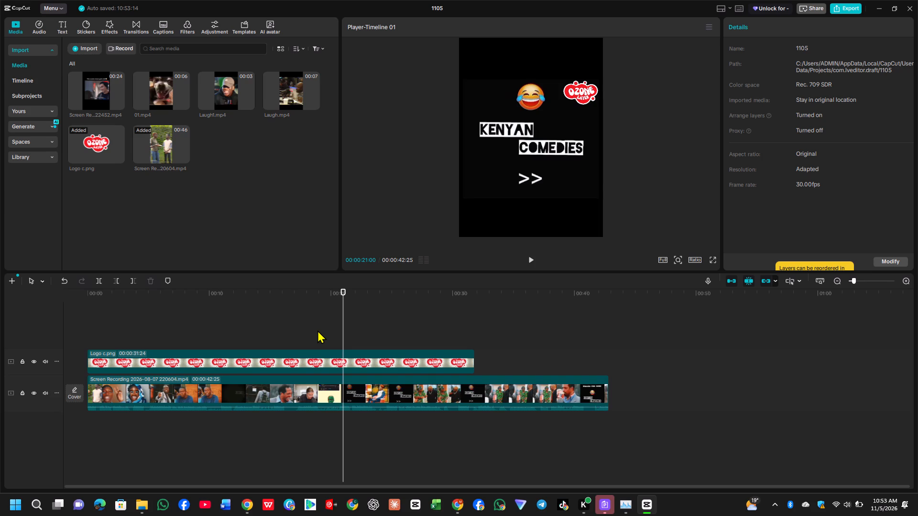
pyautogui.press('Left')
pyautogui.press('Left')
pyautogui.press('Left')
pyautogui.press('Left')
pyautogui.press('Left')
pyautogui.press('Left')
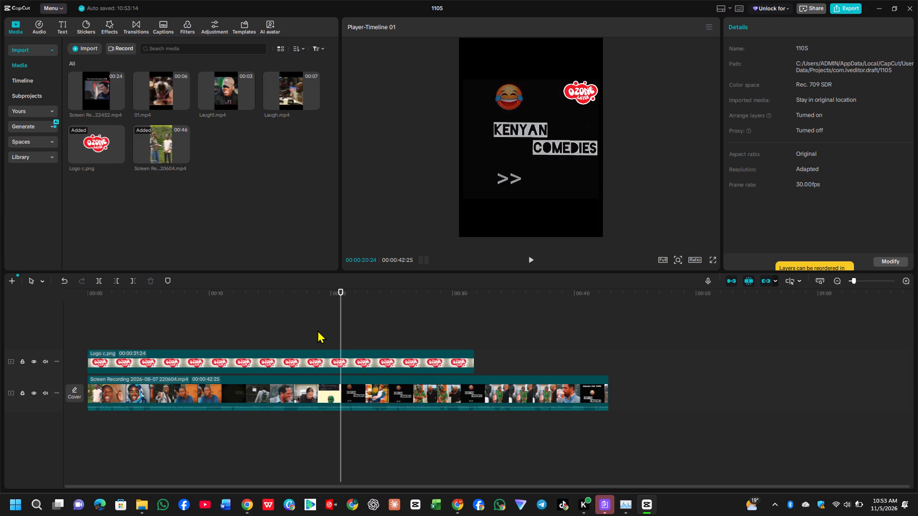
pyautogui.press('Left')
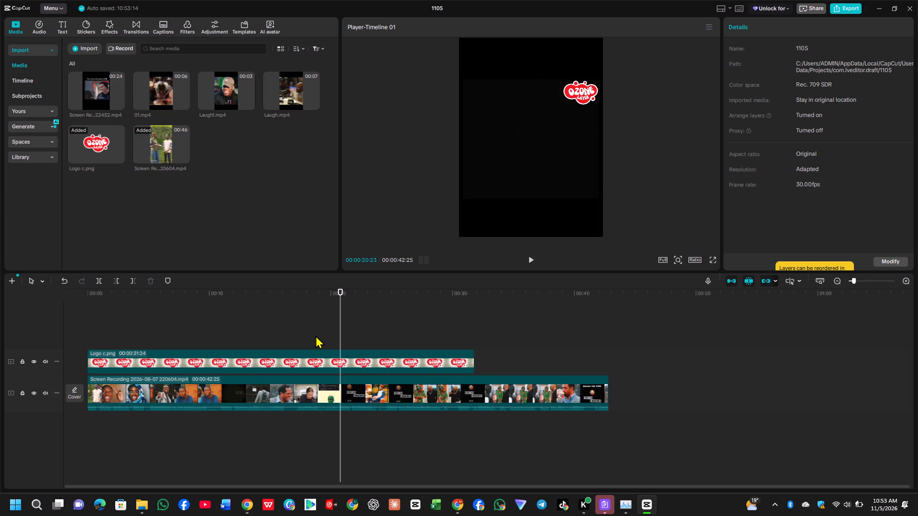
pyautogui.click(112, 277)
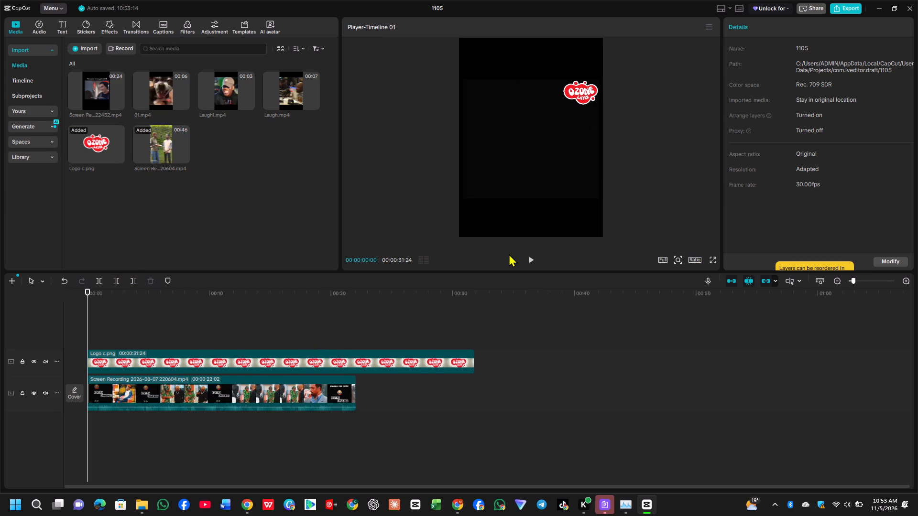
# Preview the trimmed recording, shrink the Ozone logo overlay to 26%, and move it to lower centre at X 0, Y -935.
pyautogui.click(532, 257)
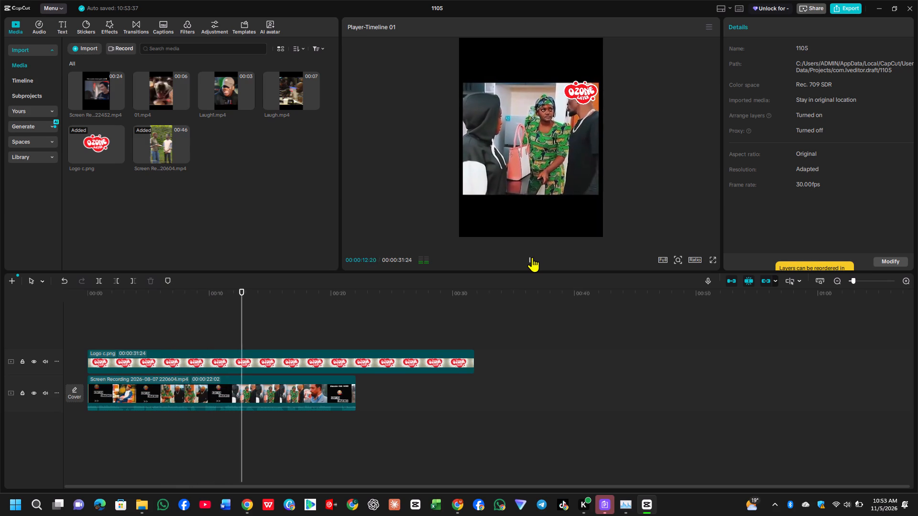
pyautogui.click(532, 257)
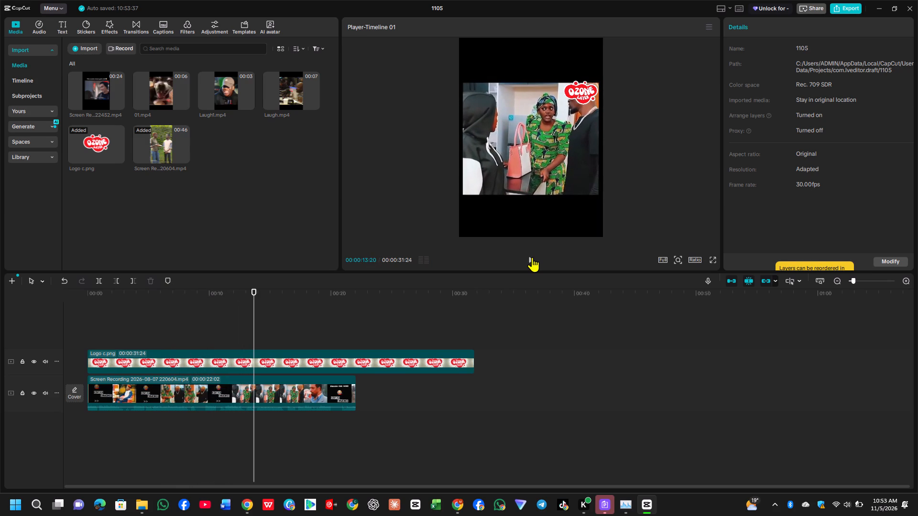
pyautogui.doubleClick(583, 92)
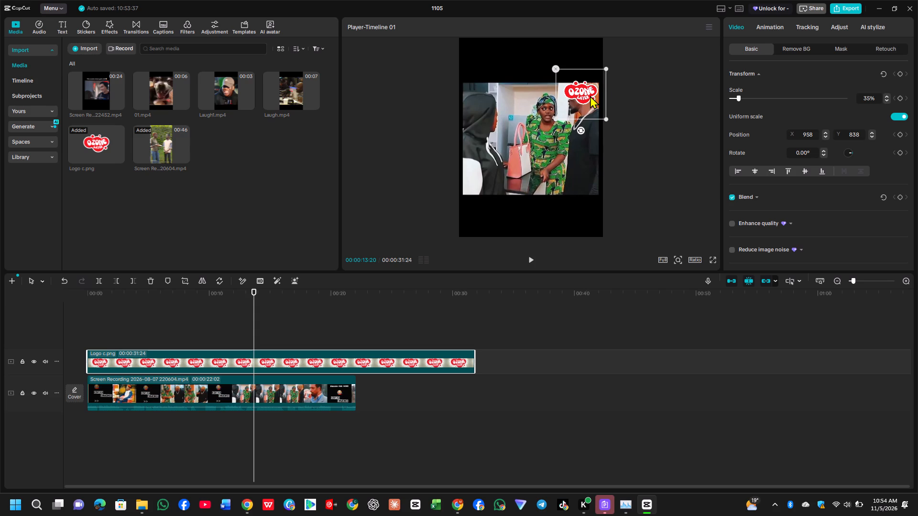
pyautogui.moveTo(590, 96); pyautogui.dragTo(541, 181)
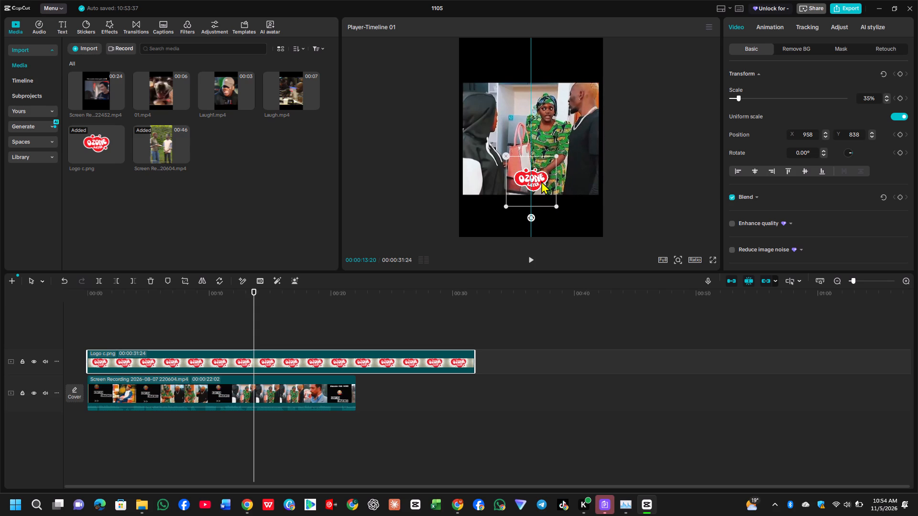
pyautogui.moveTo(541, 181); pyautogui.dragTo(541, 182)
pyautogui.moveTo(556, 204); pyautogui.dragTo(546, 197)
pyautogui.moveTo(537, 186); pyautogui.dragTo(539, 196)
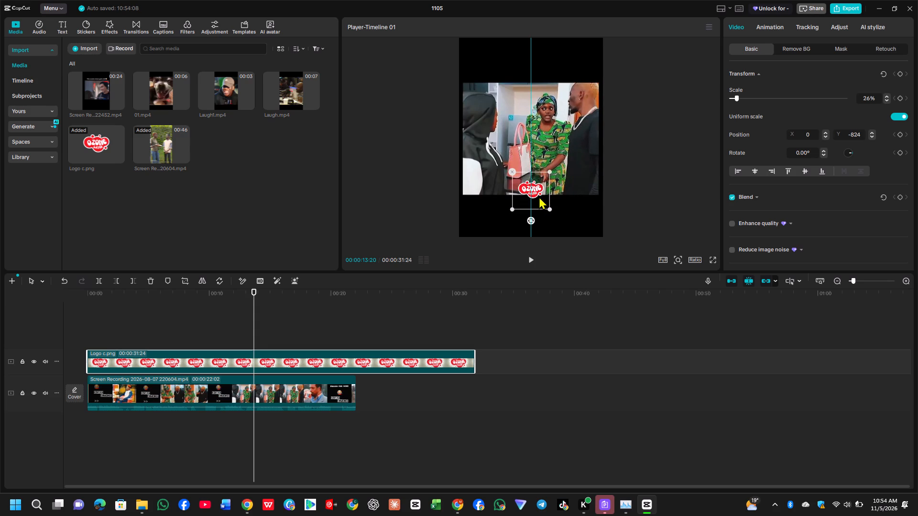
pyautogui.moveTo(539, 196); pyautogui.dragTo(539, 192)
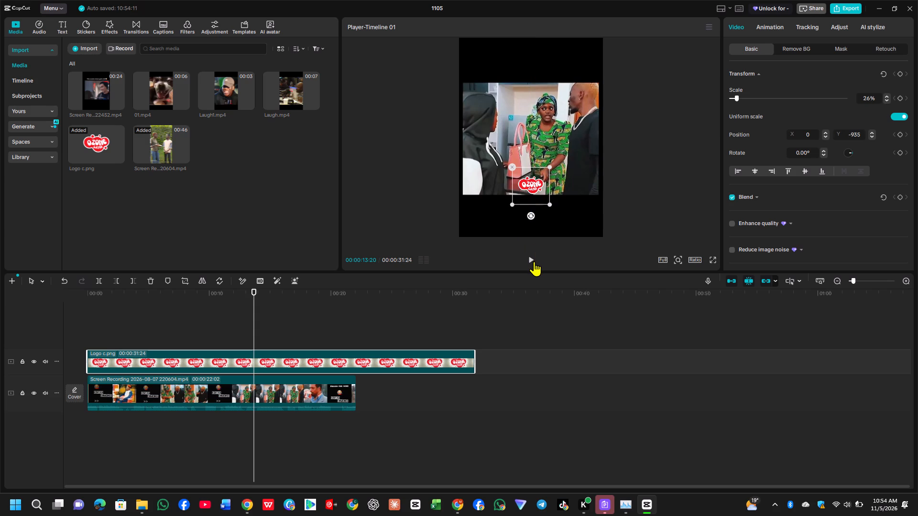
# Preview the remaining video and trim the logo overlay's end to match the recording's end at 00:00:22:02.
pyautogui.click(534, 261)
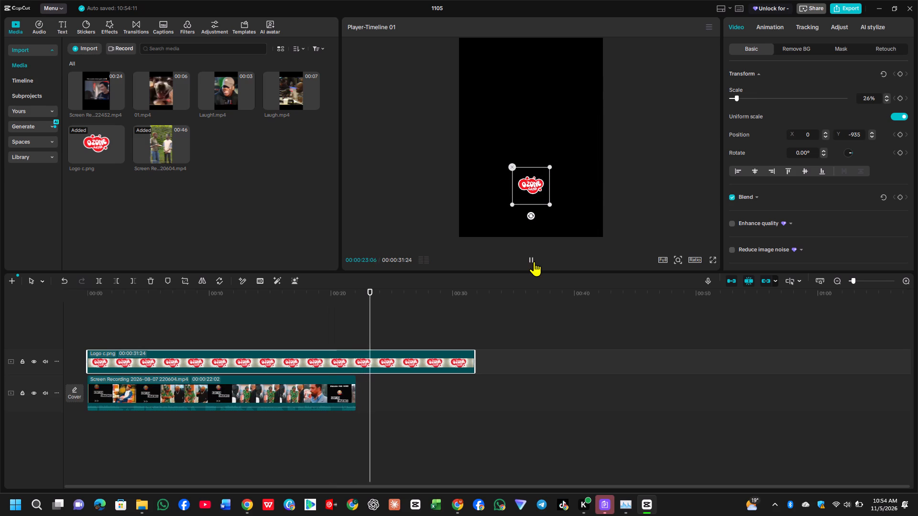
pyautogui.press('Up')
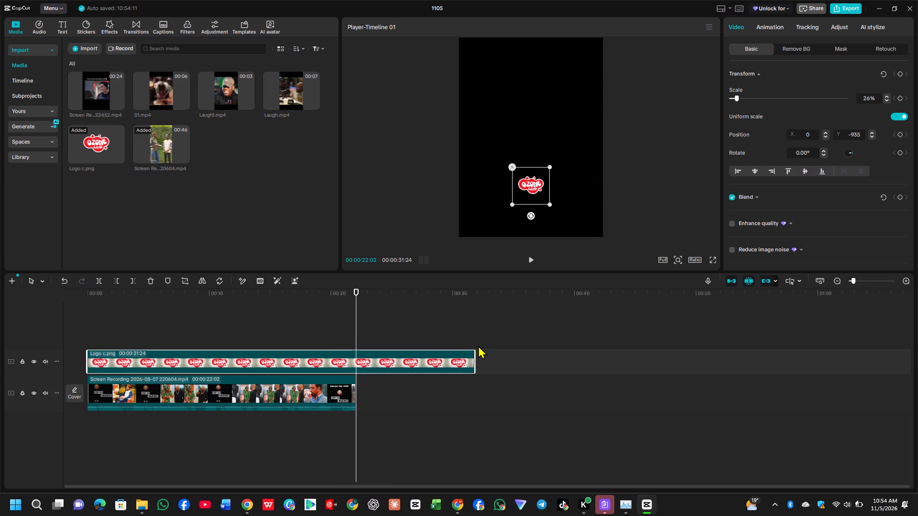
pyautogui.click(131, 282)
# Step back through the closing frames to the Follow for More card and trim the screen recording's end at 00:00:20:08.
pyautogui.press('Left')
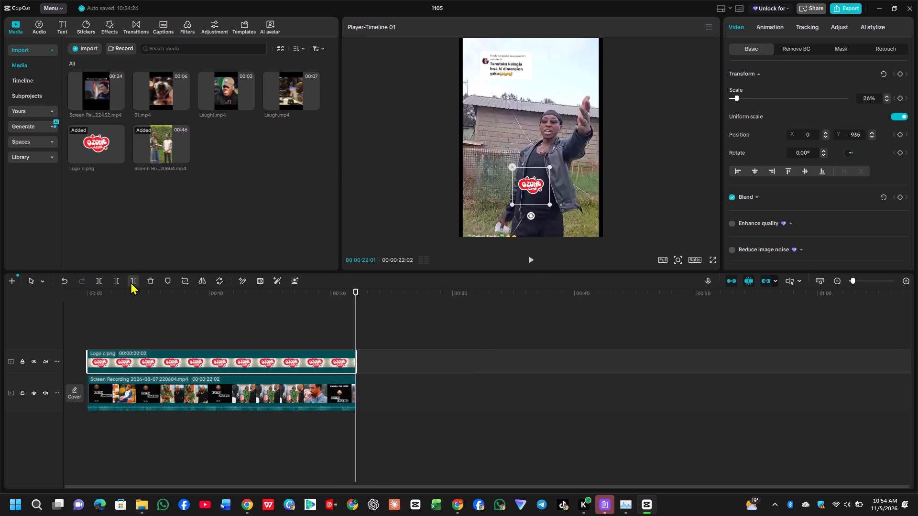
pyautogui.press('Left')
pyautogui.press('Left')
pyautogui.press('Left')
pyautogui.press('Left')
pyautogui.press('Left')
pyautogui.press('Left')
pyautogui.press('Left')
pyautogui.press('Left')
pyautogui.press('Left')
pyautogui.press('Left')
pyautogui.press('Left')
pyautogui.press('Left')
pyautogui.press('Left')
pyautogui.press('Left')
pyautogui.press('Left')
pyautogui.press('Left')
pyautogui.press('Left')
pyautogui.press('Left')
pyautogui.press('Left')
pyautogui.press('Left')
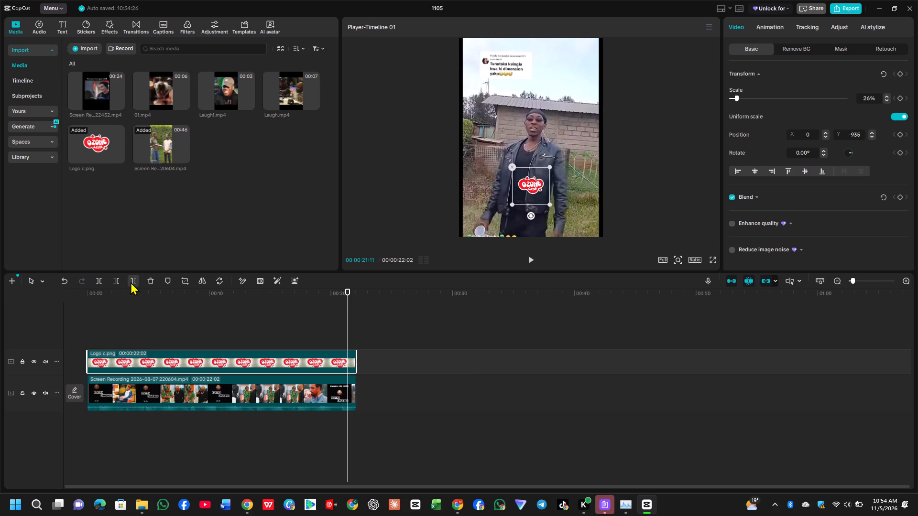
pyautogui.press('Left')
pyautogui.press('Left')
pyautogui.press('Left')
pyautogui.press('Left')
pyautogui.press('Left')
pyautogui.press('Left')
pyautogui.press('Left')
pyautogui.press('Left')
pyautogui.press('Left')
pyautogui.press('Left')
pyautogui.press('Left')
pyautogui.press('Left')
pyautogui.press('Left')
pyautogui.press('Left')
pyautogui.press('Left')
pyautogui.press('Left')
pyautogui.press('Left')
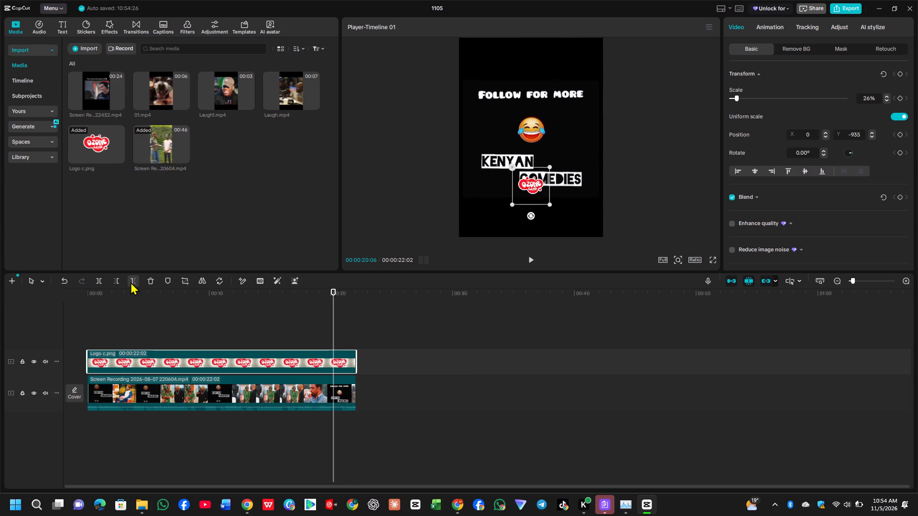
pyautogui.press('Right')
pyautogui.press('Right')
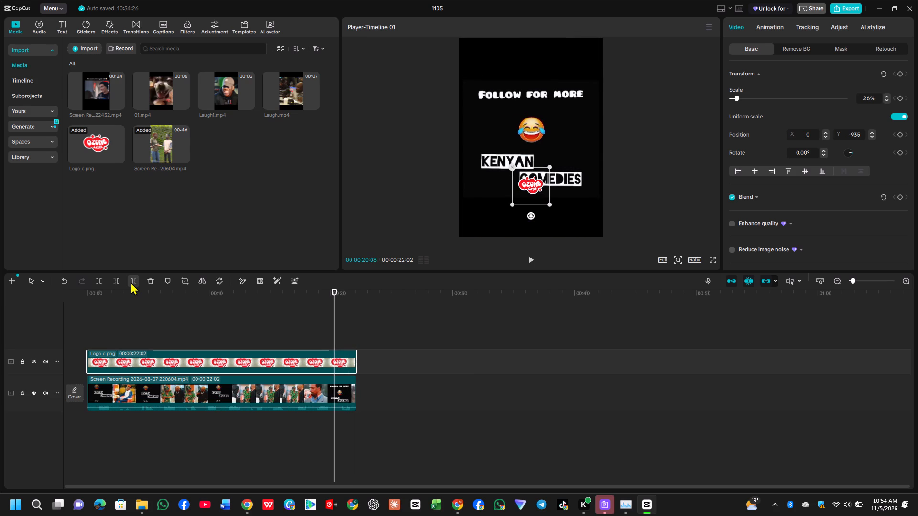
pyautogui.press('Right')
pyautogui.press('Down')
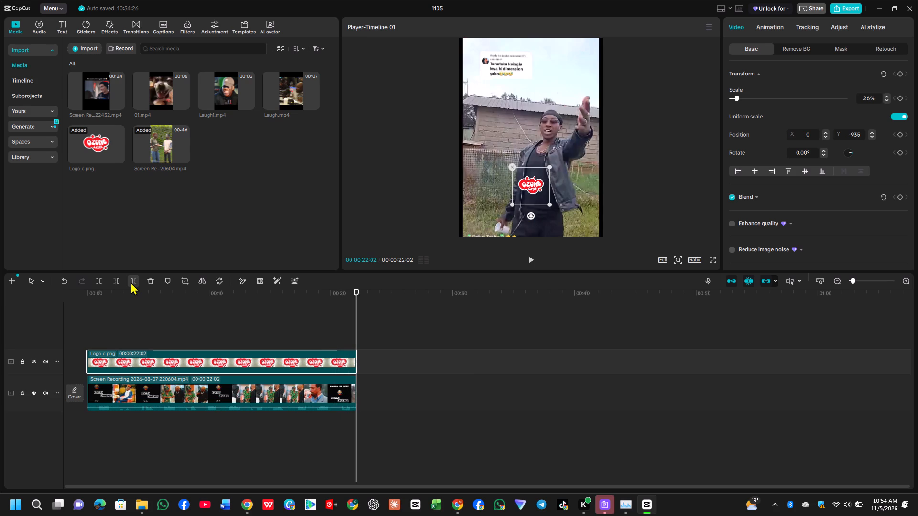
pyautogui.press('Down')
pyautogui.press('Left')
pyautogui.press('Left')
pyautogui.press('Left')
pyautogui.press('Left')
pyautogui.press('Left')
pyautogui.press('Left')
pyautogui.press('Left')
pyautogui.press('Left')
pyautogui.press('Left')
pyautogui.press('Left')
pyautogui.press('Left')
pyautogui.press('Left')
pyautogui.press('Left')
pyautogui.press('Left')
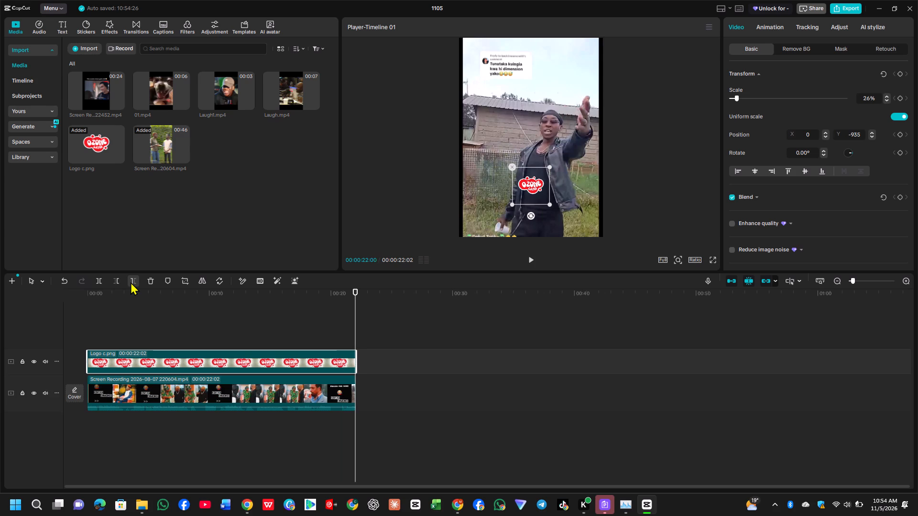
pyautogui.press('Left')
pyautogui.press('Left')
pyautogui.press('Left')
pyautogui.press('Left')
pyautogui.press('Left')
pyautogui.press('Left')
pyautogui.press('Left')
pyautogui.press('Left')
pyautogui.press('Left')
pyautogui.press('Left')
pyautogui.press('Left')
pyautogui.press('Left')
pyautogui.press('Left')
pyautogui.press('Left')
pyautogui.press('Left')
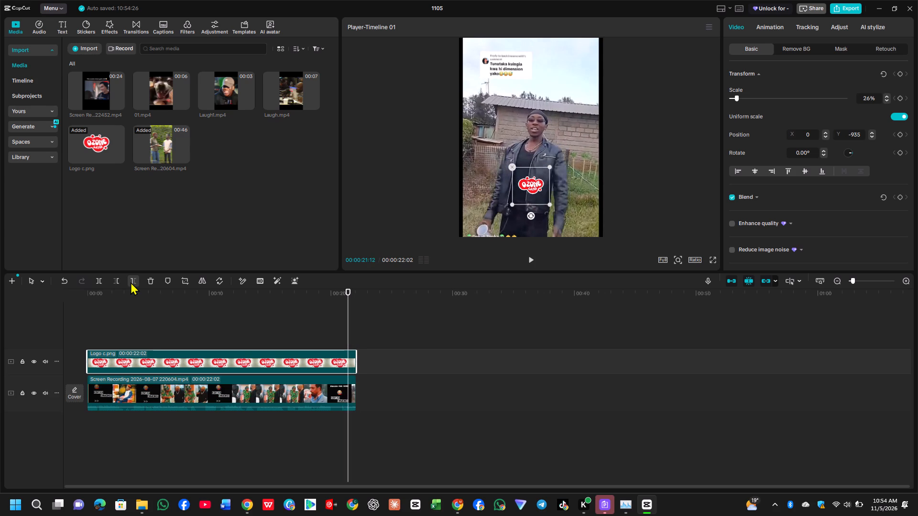
pyautogui.press('Left')
pyautogui.press('Left')
pyautogui.press('Left')
pyautogui.press('Left')
pyautogui.press('Left')
pyautogui.press('Left')
pyautogui.press('Left')
pyautogui.press('Left')
pyautogui.press('Left')
pyautogui.press('Left')
pyautogui.press('Left')
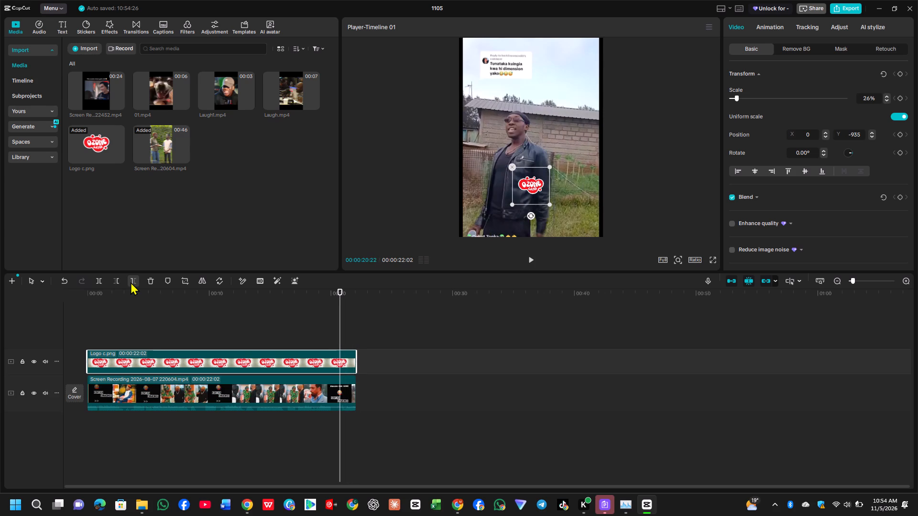
pyautogui.press('Left')
pyautogui.press('Left')
pyautogui.press('Left')
pyautogui.press('Left')
pyautogui.press('Left')
pyautogui.press('Left')
pyautogui.press('Left')
pyautogui.press('Left')
pyautogui.press('Left')
pyautogui.press('Left')
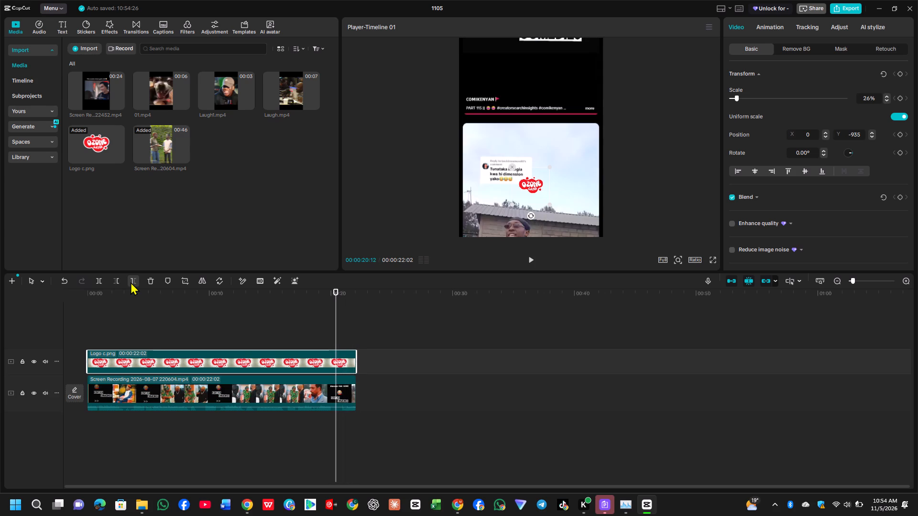
pyautogui.press('Left')
pyautogui.press('Left')
pyautogui.press('Left')
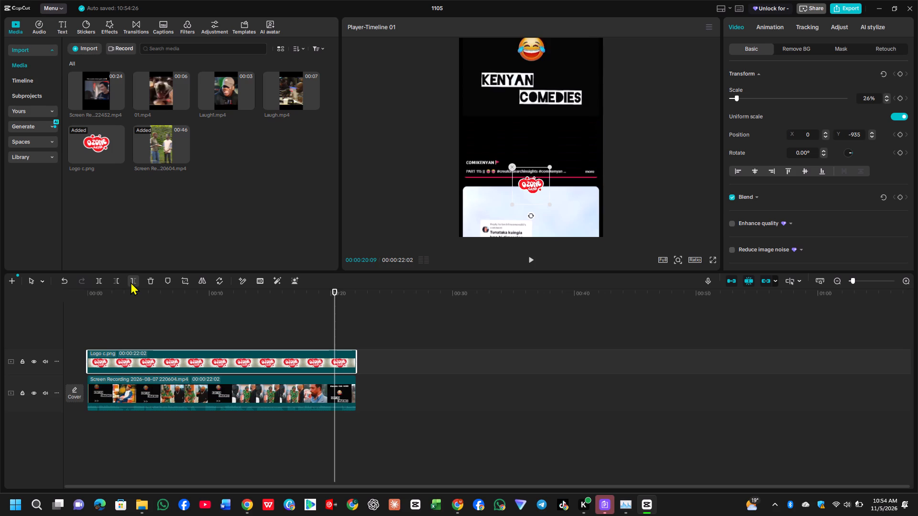
pyautogui.press('Left')
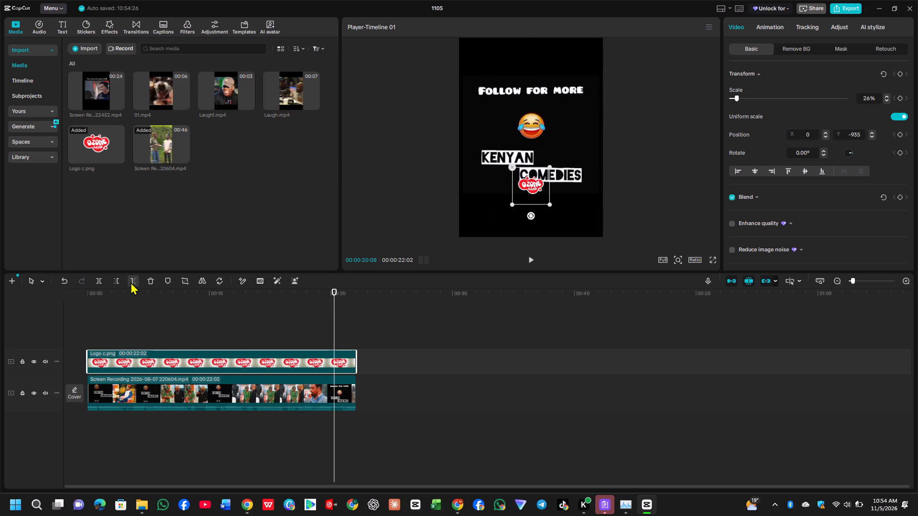
pyautogui.click(199, 387)
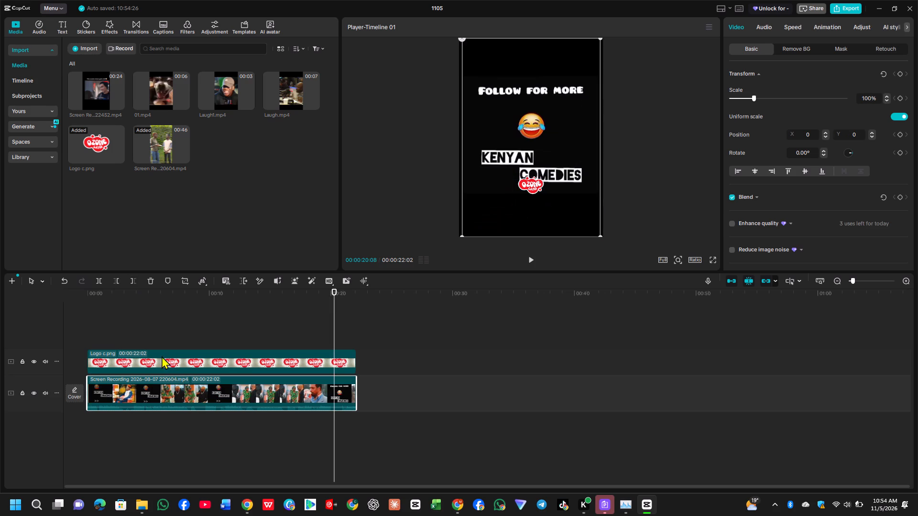
pyautogui.click(133, 280)
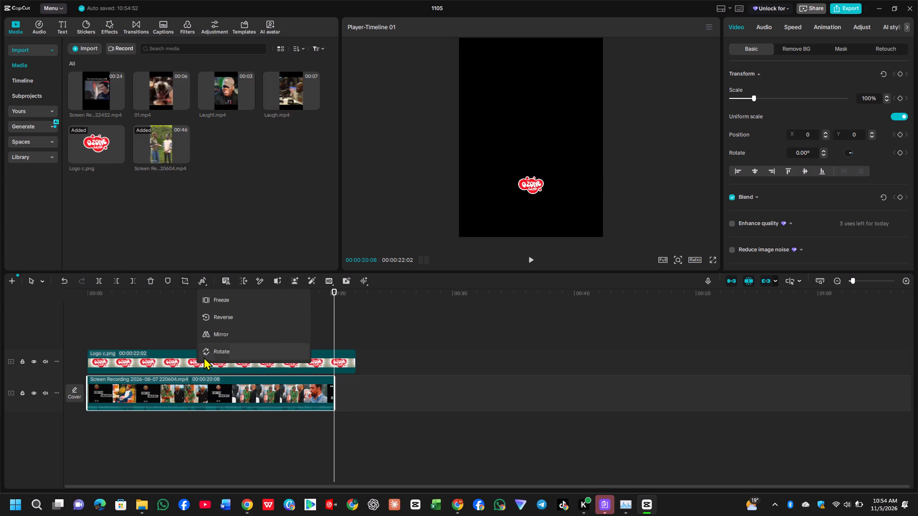
# Rotate the screen recording clip by 90°.
pyautogui.click(203, 357)
# Trim the end of the logo overlay to 00:00:20:08 so it matches the screen recording.
pyautogui.click(156, 358)
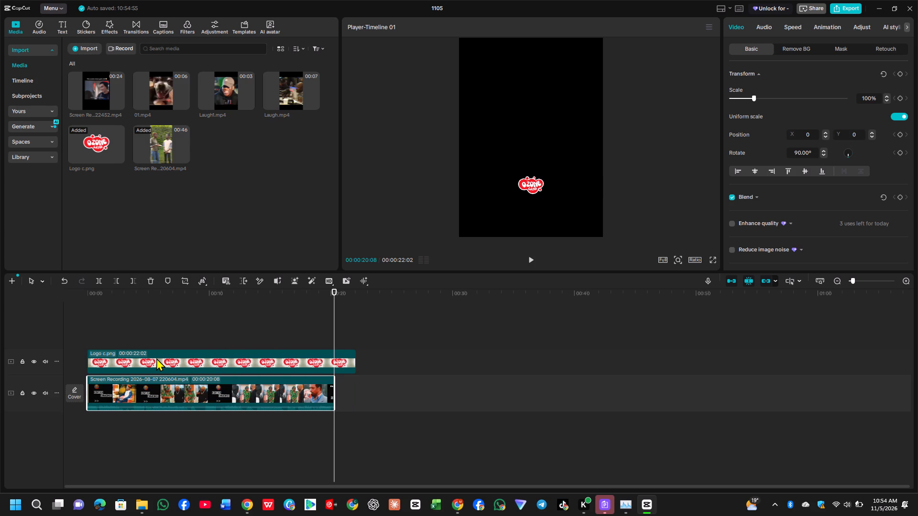
pyautogui.click(156, 358)
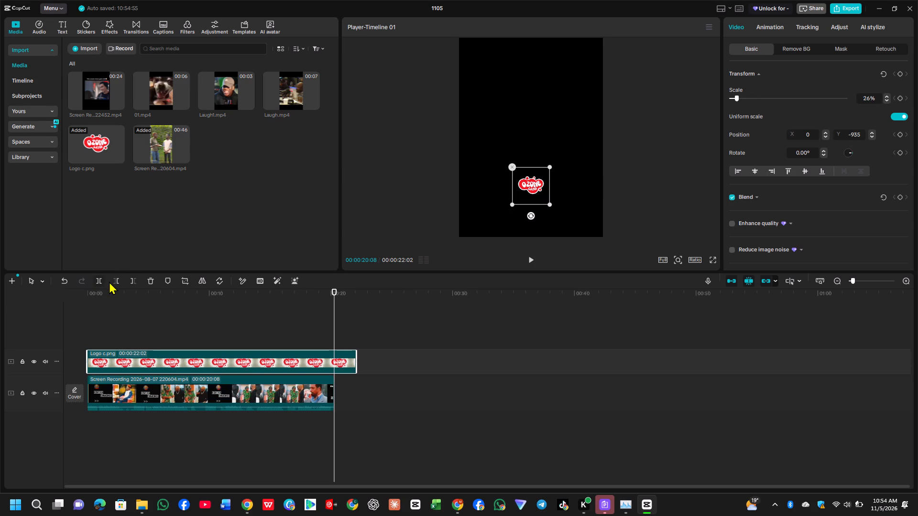
pyautogui.click(128, 282)
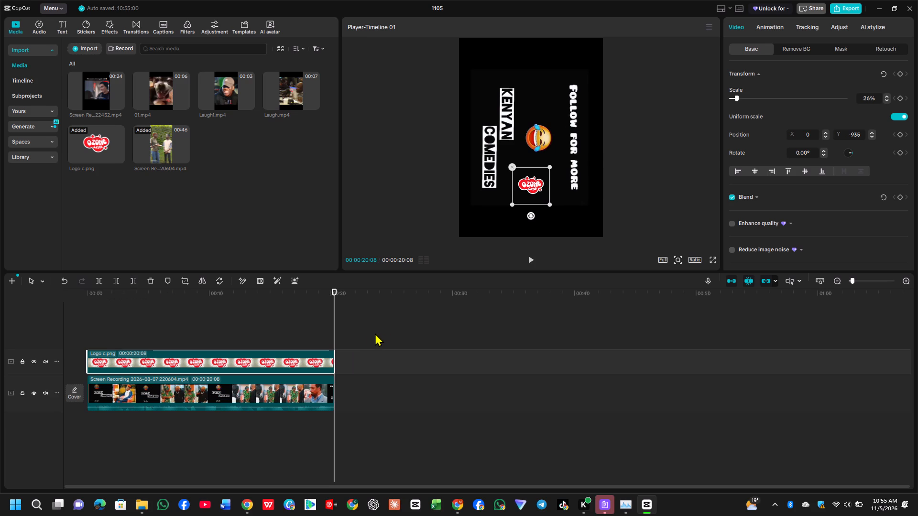
# Turn the screen recording clip freehand back to near upright, at a rotation of about -6.45°.
pyautogui.click(307, 386)
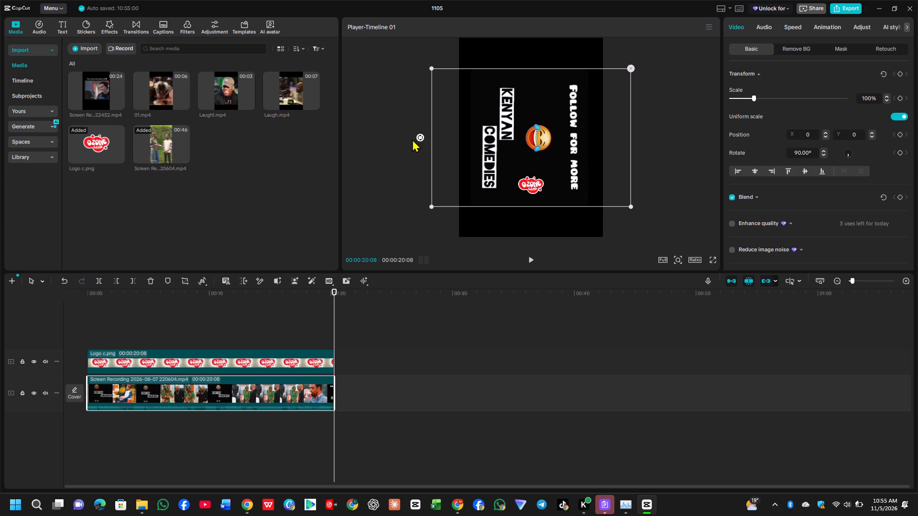
pyautogui.moveTo(417, 137); pyautogui.dragTo(431, 156)
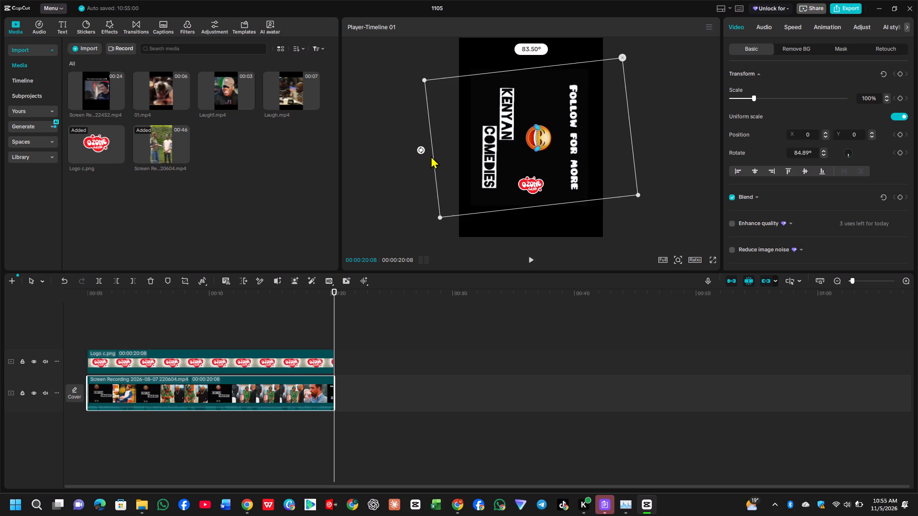
pyautogui.moveTo(431, 156); pyautogui.dragTo(540, 218)
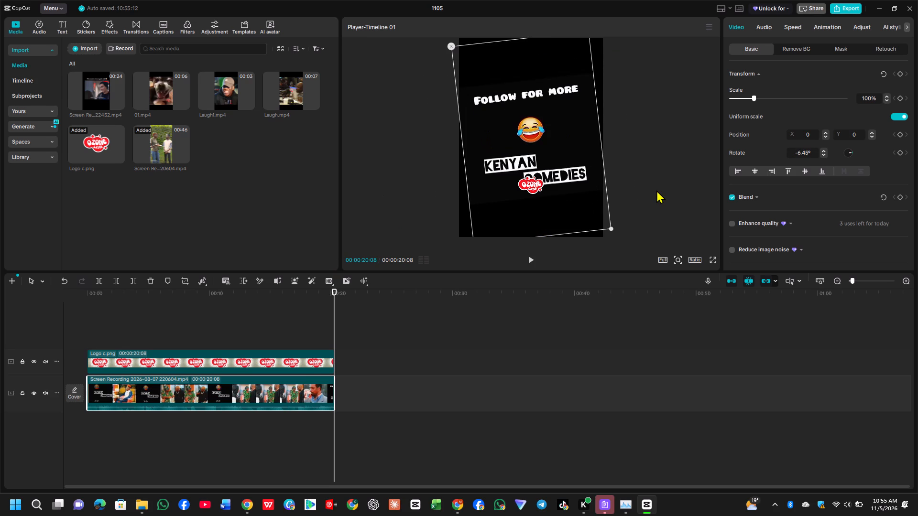
# Fine-tune the screen recording clip's rotation to 0.05° so the Follow for More card sits level.
pyautogui.click(823, 156)
pyautogui.click(825, 152)
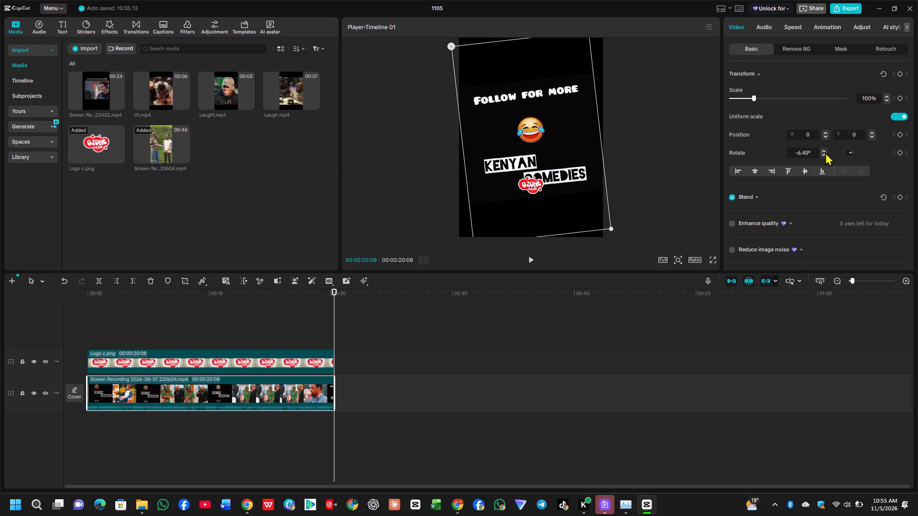
pyautogui.tripleClick(825, 152)
pyautogui.tripleClick(825, 152)
pyautogui.click(825, 152)
pyautogui.moveTo(825, 152); pyautogui.dragTo(825, 148)
pyautogui.click(825, 148)
pyautogui.click(825, 148)
pyautogui.doubleClick(825, 148)
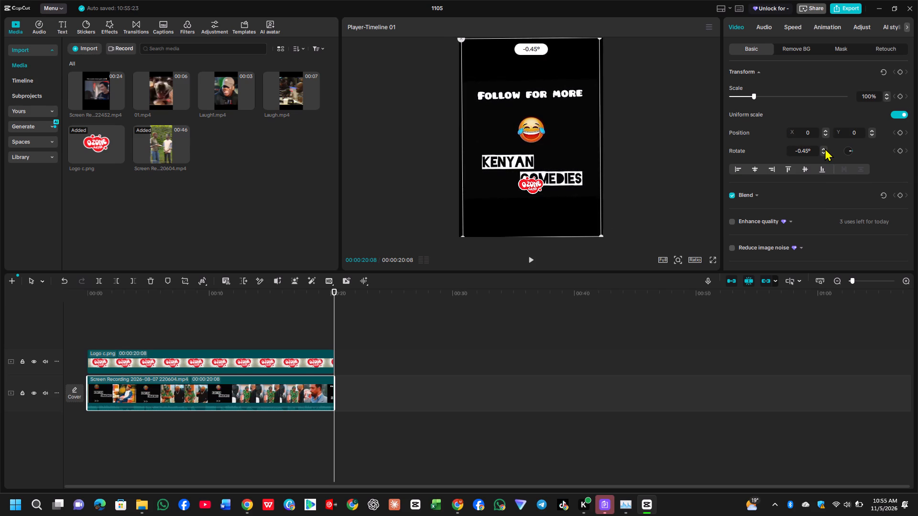
pyautogui.doubleClick(825, 148)
pyautogui.click(825, 148)
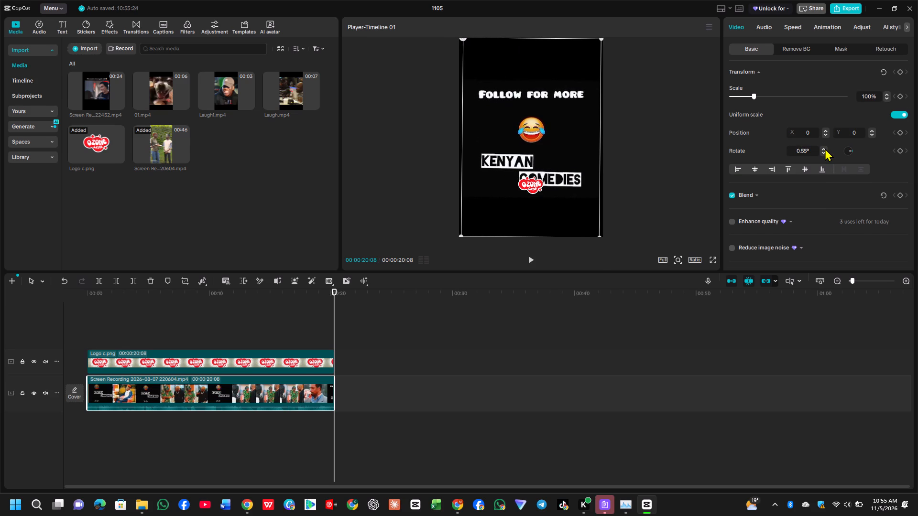
pyautogui.click(825, 148)
pyautogui.click(824, 152)
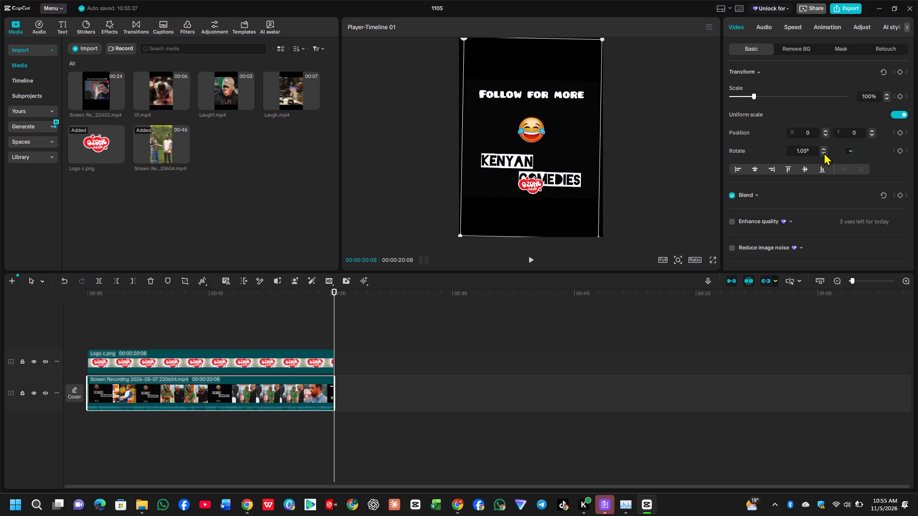
pyautogui.click(824, 152)
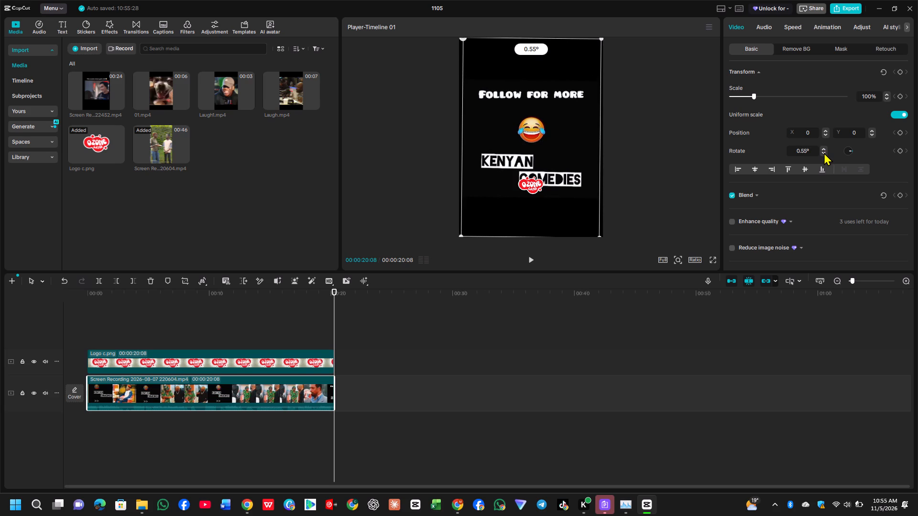
pyautogui.click(825, 153)
pyautogui.click(825, 153)
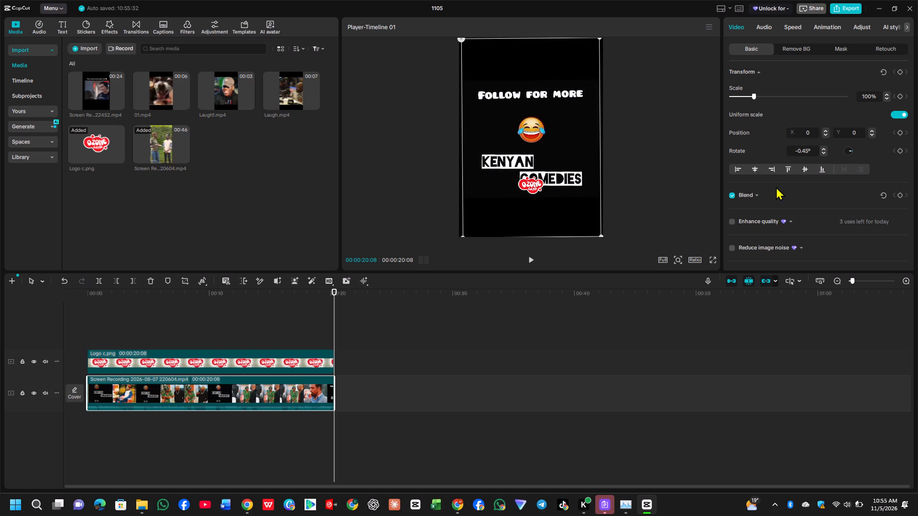
pyautogui.click(825, 147)
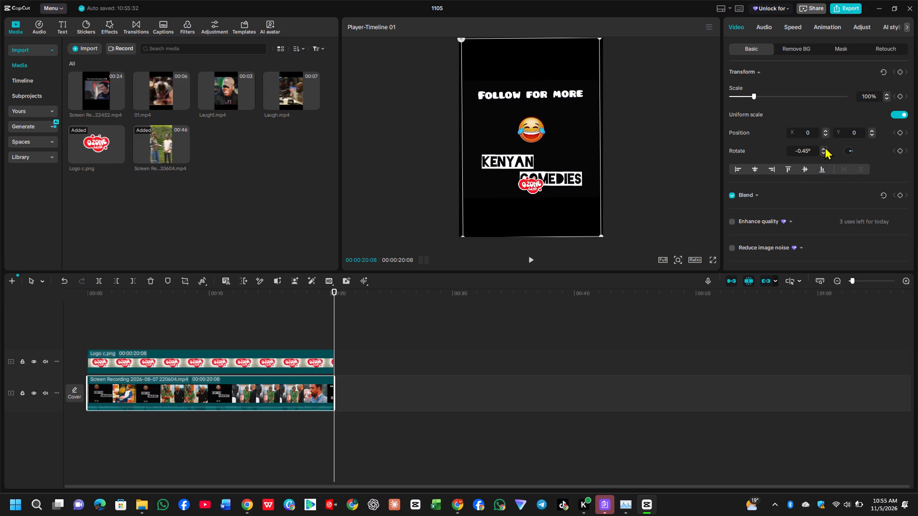
pyautogui.click(823, 149)
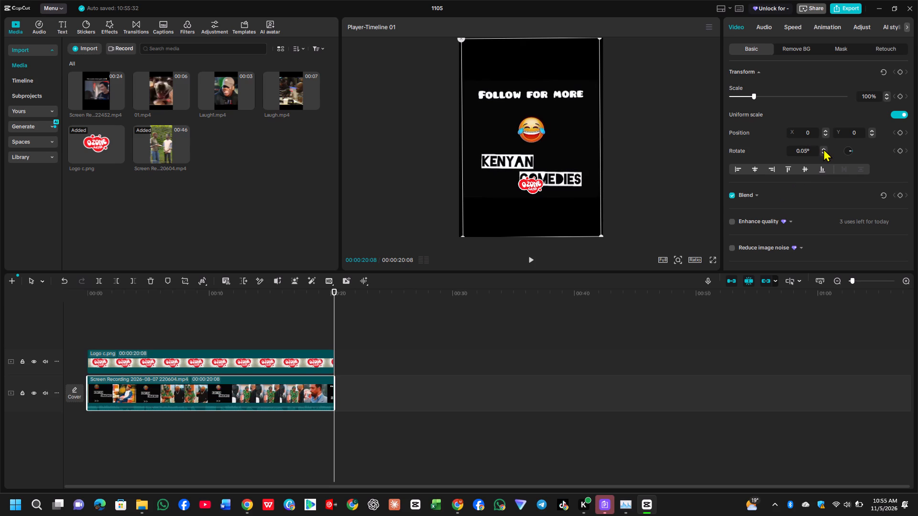
pyautogui.click(823, 149)
pyautogui.click(823, 153)
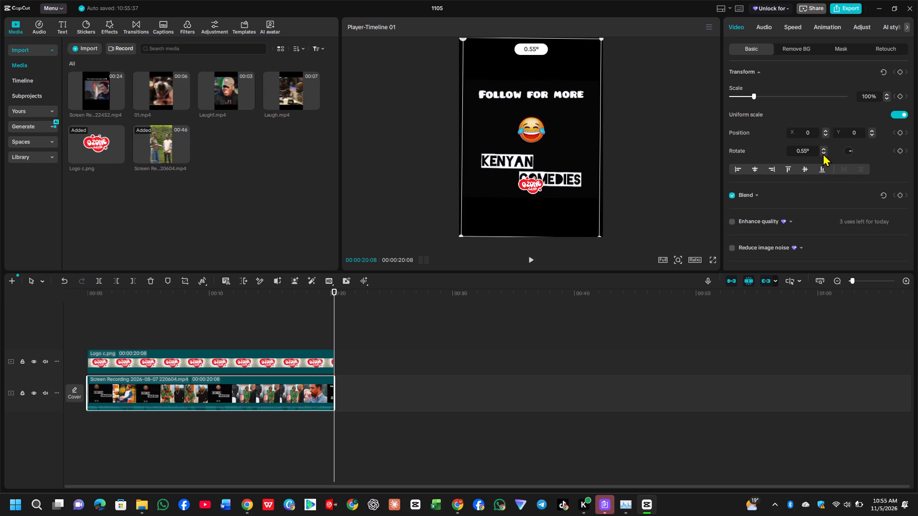
# Move the logo overlay to the frame's upper-left corner at about X -1025, Y 1100, playing the video to check its placement.
pyautogui.click(531, 261)
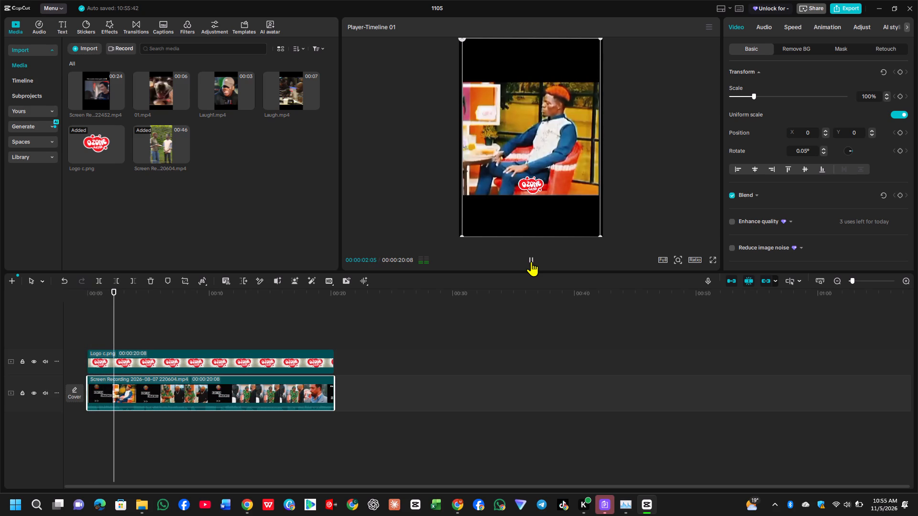
pyautogui.click(531, 261)
pyautogui.click(534, 183)
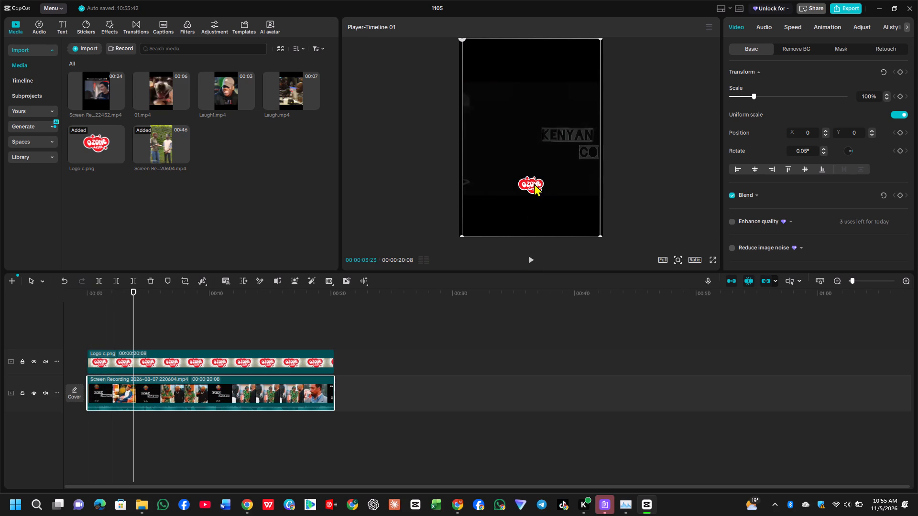
pyautogui.click(534, 183)
pyautogui.moveTo(534, 183); pyautogui.dragTo(581, 190)
pyautogui.click(529, 259)
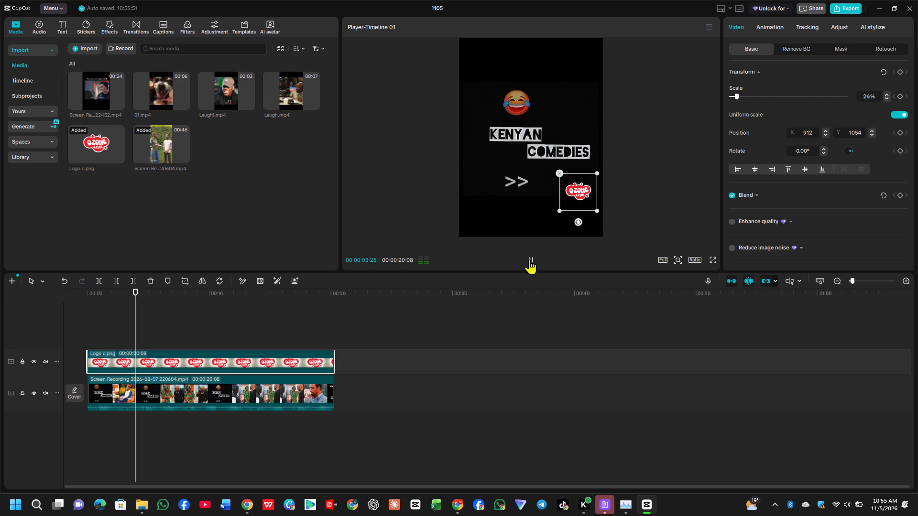
pyautogui.moveTo(577, 187); pyautogui.dragTo(473, 86)
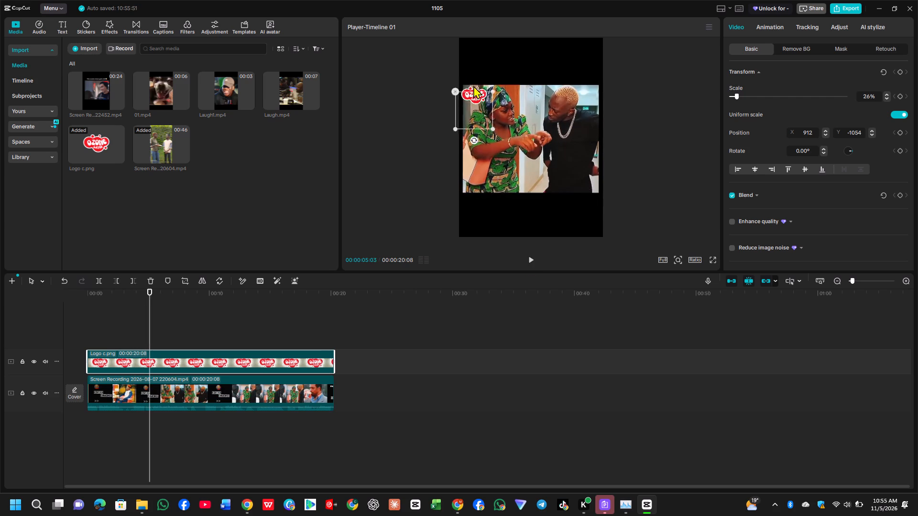
pyautogui.moveTo(473, 86); pyautogui.dragTo(472, 87)
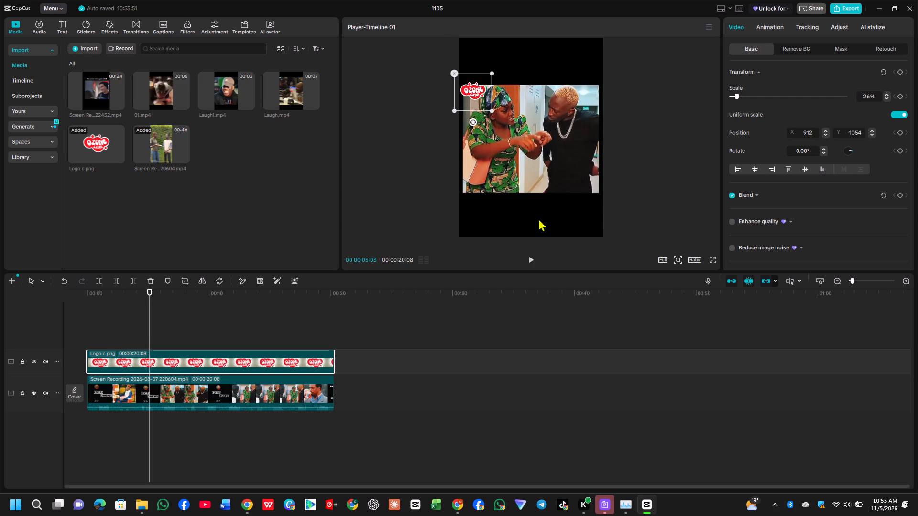
pyautogui.click(529, 258)
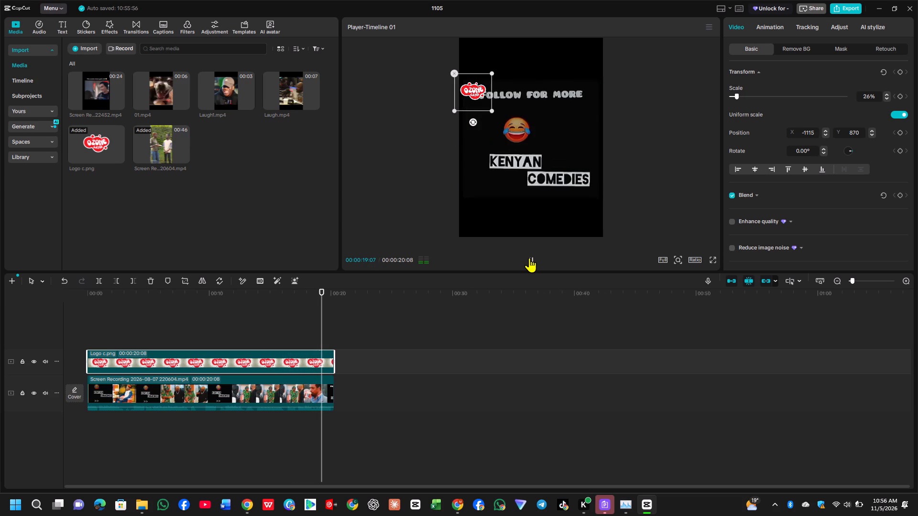
pyautogui.moveTo(475, 100); pyautogui.dragTo(470, 87)
pyautogui.moveTo(474, 86); pyautogui.dragTo(478, 86)
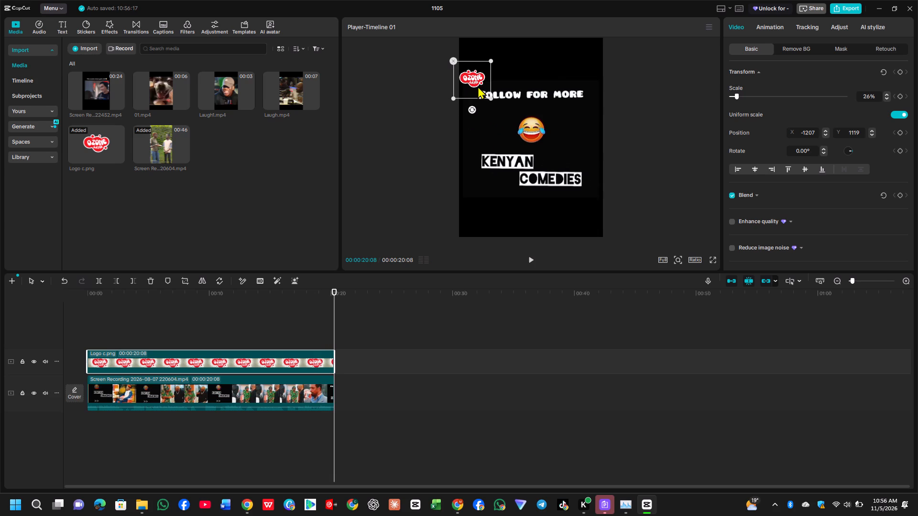
pyautogui.moveTo(478, 86); pyautogui.dragTo(481, 86)
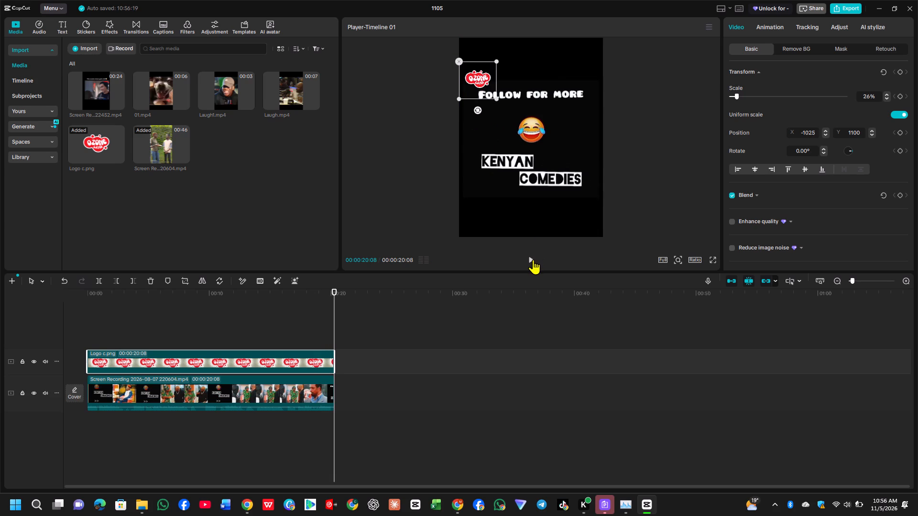
pyautogui.click(533, 259)
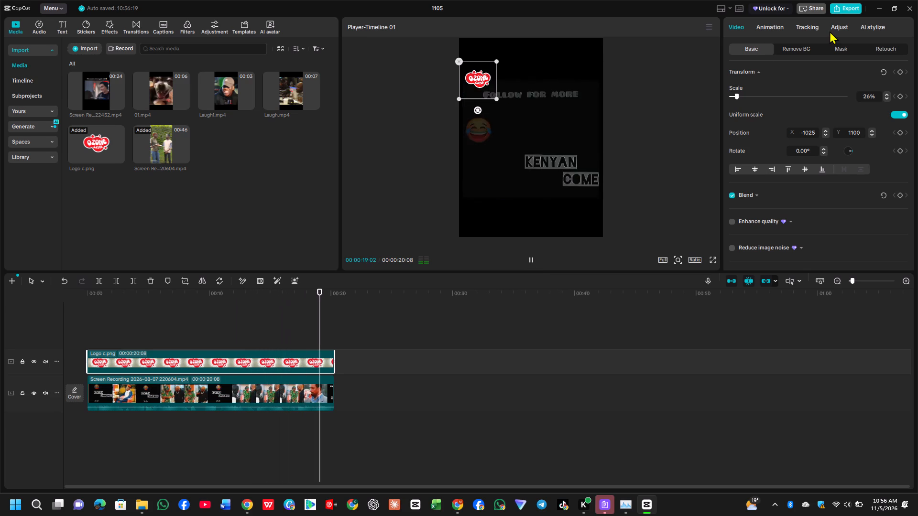
# Export the video under the name nibebe.
pyautogui.click(849, 7)
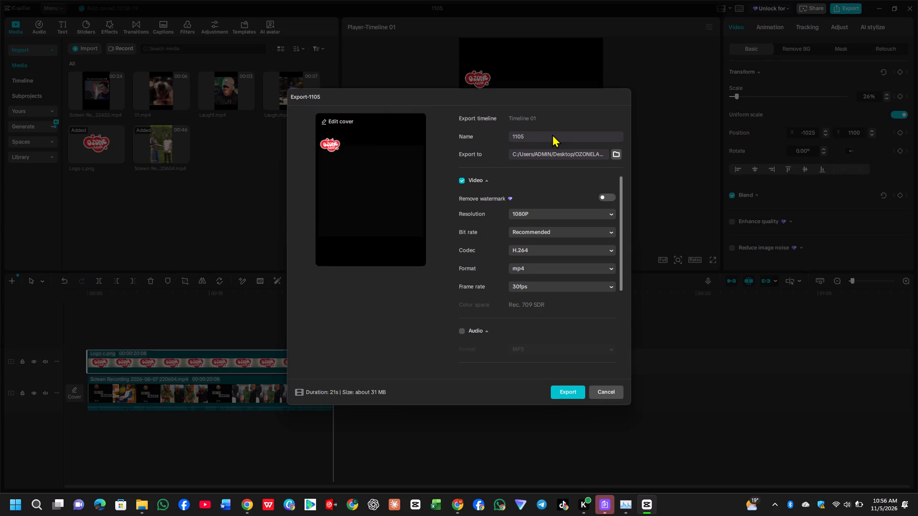
pyautogui.tripleClick(552, 137)
pyautogui.click(552, 137)
pyautogui.write('nibebe')
pyautogui.click(567, 393)
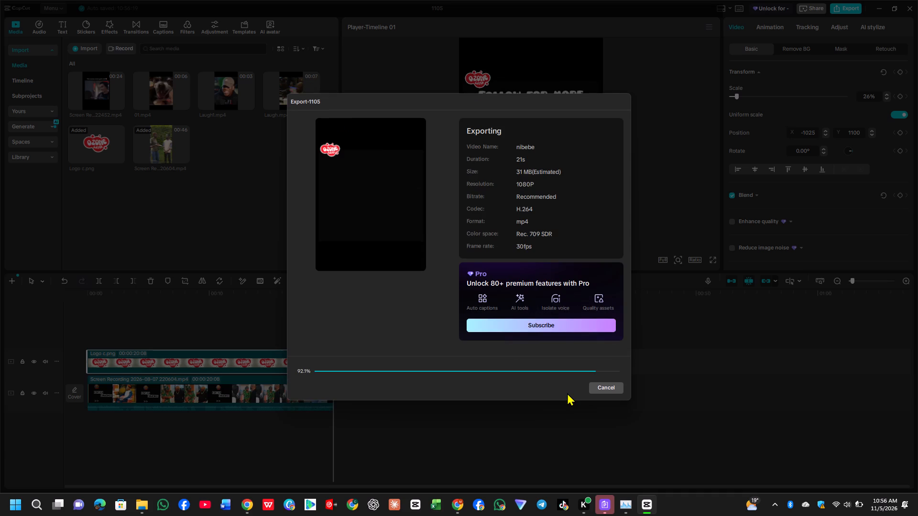
pyautogui.click(614, 386)
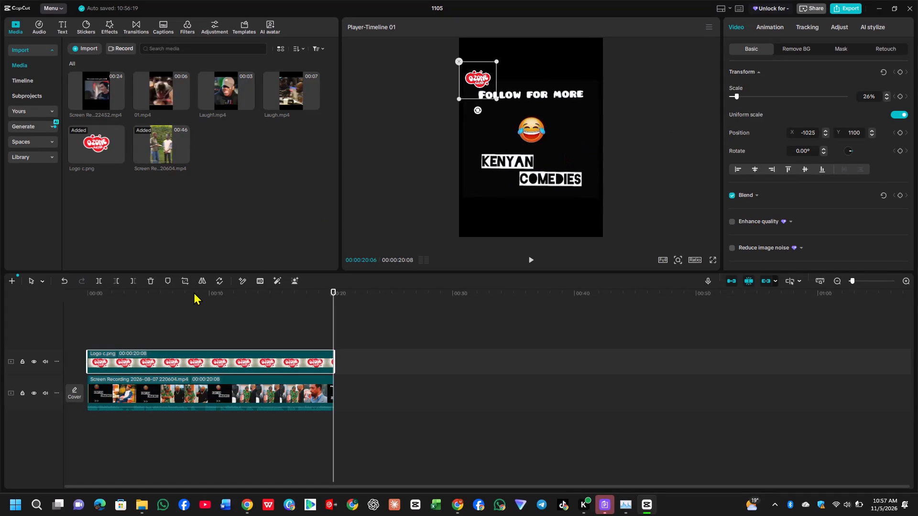
# Undo the logo overlay's position changes.
pyautogui.hotkey('ctrl', 'z')
pyautogui.hotkey('ctrl', 'z')
pyautogui.hotkey('ctrl', 'z')
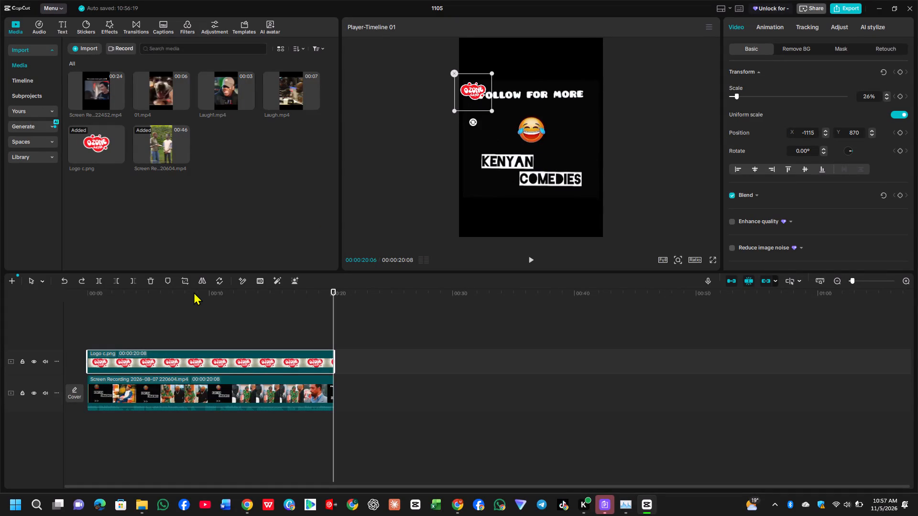
pyautogui.hotkey('ctrl', 'z')
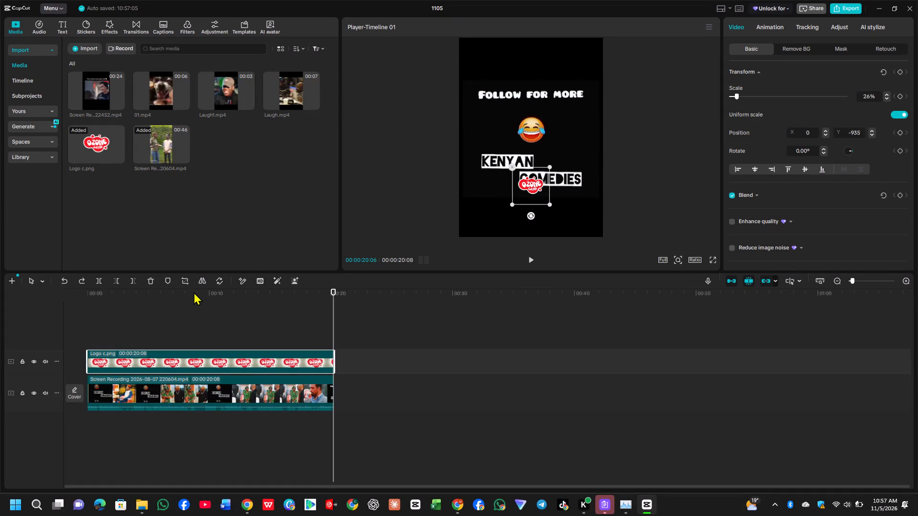
# Undo the fine rotation adjustments made to the screen recording clip.
pyautogui.hotkey('ctrl', 'z')
pyautogui.hotkey('ctrl', 'z')
pyautogui.hotkey('ctrl', 'z')
pyautogui.hotkey('ctrl', 'z')
pyautogui.hotkey('ctrl', 'z')
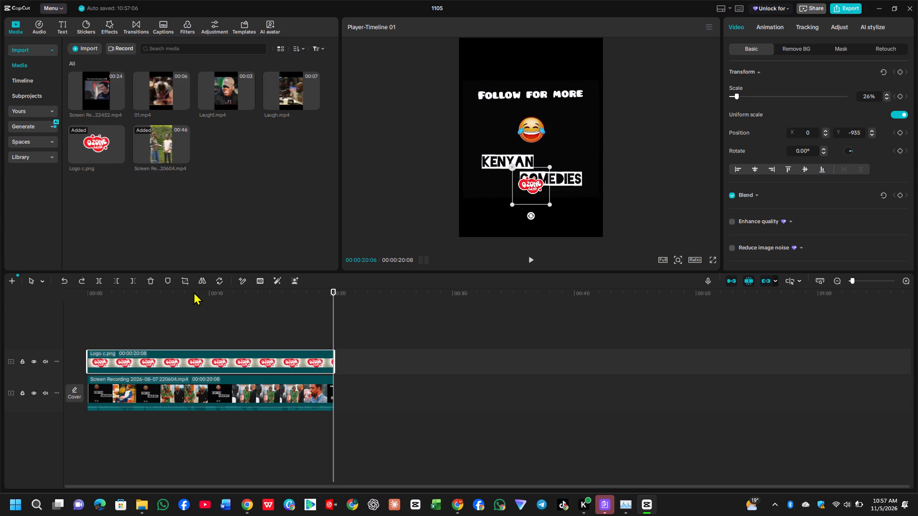
pyautogui.hotkey('ctrl', 'z')
pyautogui.hotkey('ctrl', 'z')
pyautogui.hotkey('ctrl', 'z')
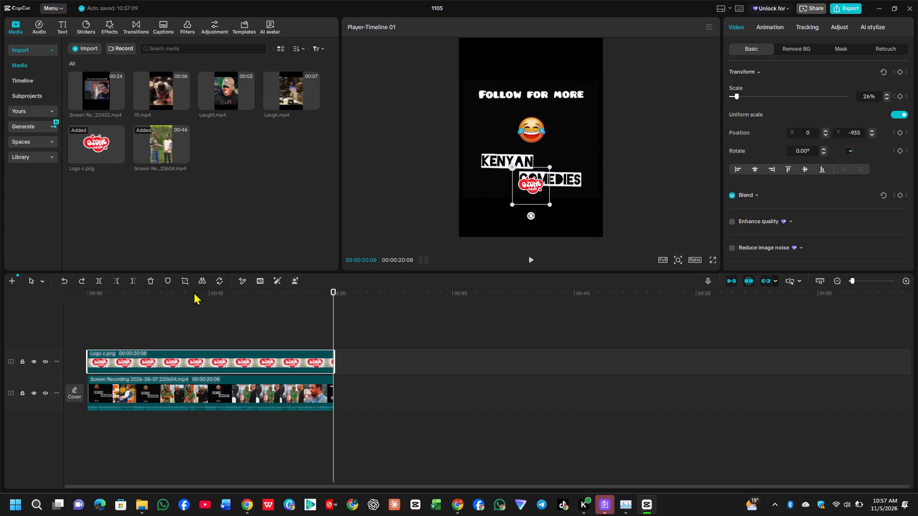
pyautogui.hotkey('ctrl', 'z')
pyautogui.hotkey('ctrl', 'z')
pyautogui.hotkey('ctrl', 'z')
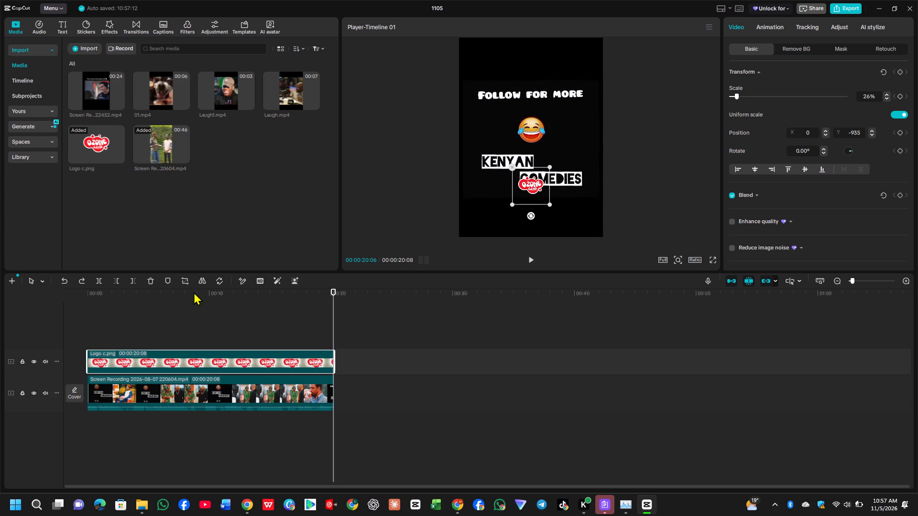
pyautogui.hotkey('ctrl', 'z')
pyautogui.hotkey('ctrl', 'z')
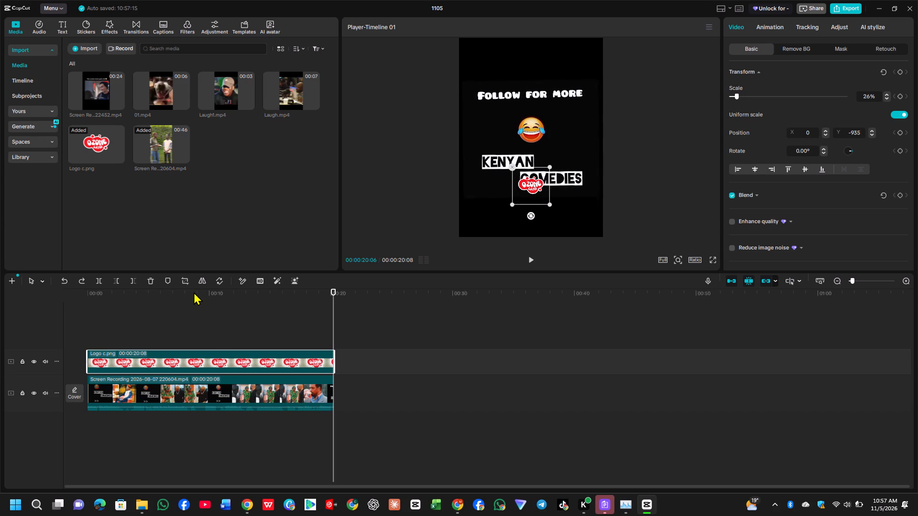
pyautogui.hotkey('ctrl', 'z')
pyautogui.hotkey('ctrl', 'z')
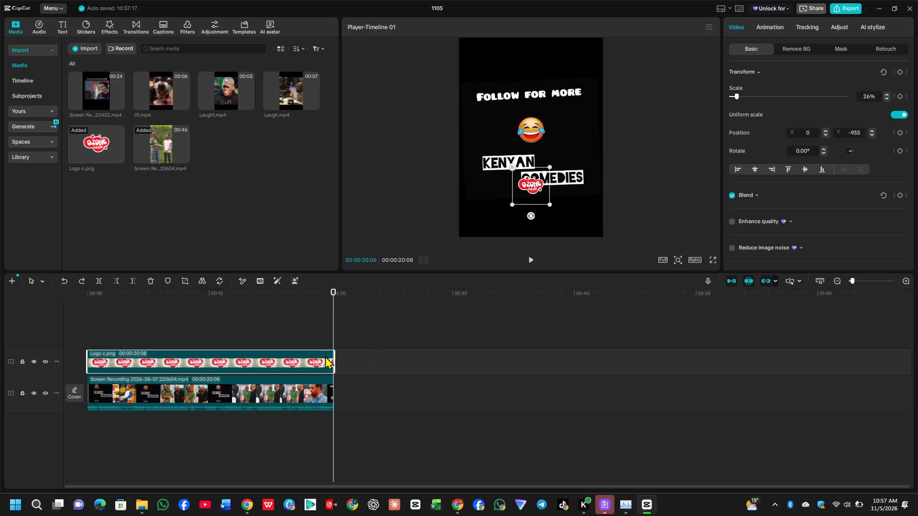
# Undo the remaining rotation adjustments of the screen recording clip back to its 90° turn.
pyautogui.click(328, 348)
pyautogui.click(308, 390)
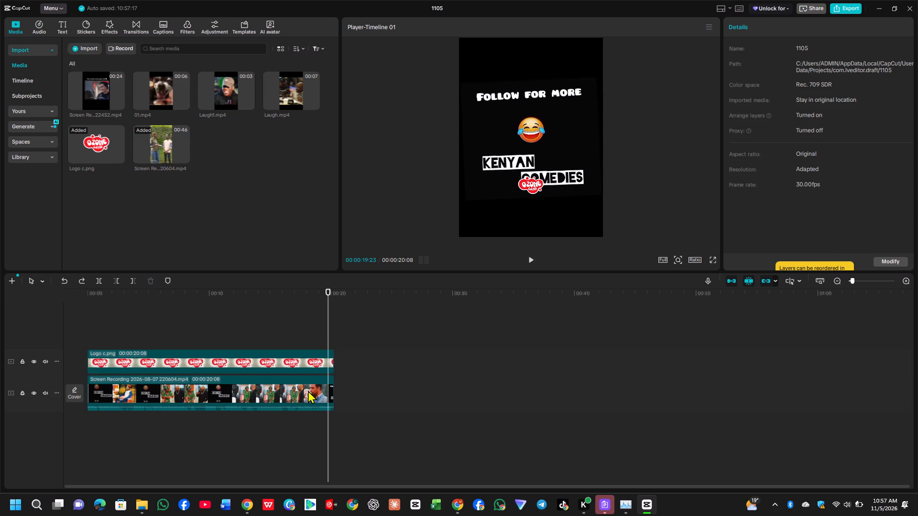
pyautogui.hotkey('ctrl', 'z')
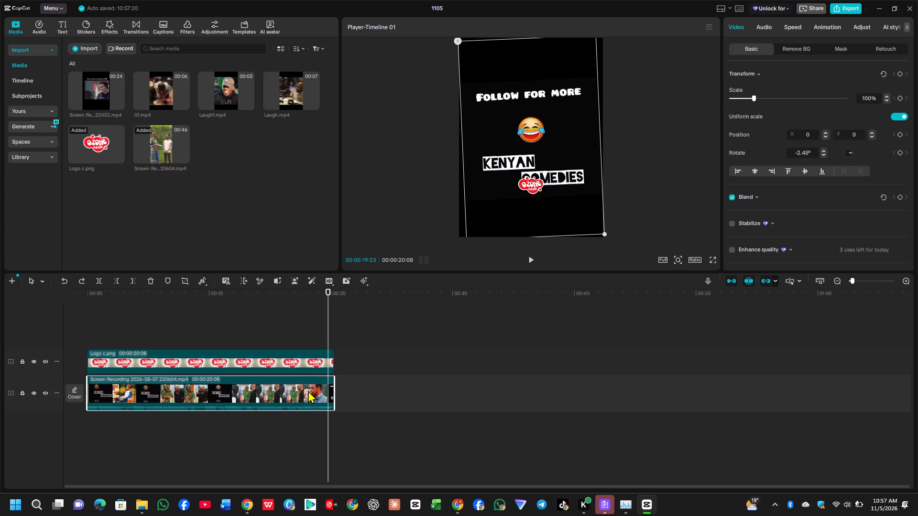
pyautogui.hotkey('ctrl', 'z')
pyautogui.hotkey('ctrl', 'z')
pyautogui.hotkey('ctrl', 'z')
pyautogui.hotkey('ctrl', 'z')
pyautogui.hotkey('ctrl', 'z')
pyautogui.hotkey('ctrl', 'z')
pyautogui.hotkey('ctrl', 'z')
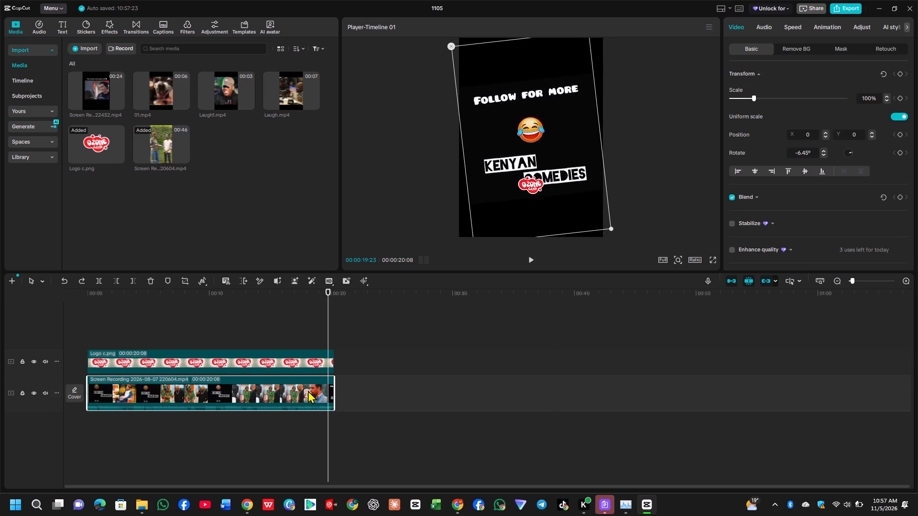
pyautogui.hotkey('ctrl', 'z')
pyautogui.hotkey('ctrl', 'z')
pyautogui.hotkey('ctrl', 'z')
pyautogui.hotkey('ctrl', 'z')
pyautogui.hotkey('ctrl', 'z')
pyautogui.hotkey('ctrl', 'z')
pyautogui.hotkey('ctrl', 'z')
pyautogui.hotkey('ctrl', 'z')
pyautogui.hotkey('ctrl', 'z')
pyautogui.hotkey('ctrl', 'z')
pyautogui.hotkey('ctrl', 'z')
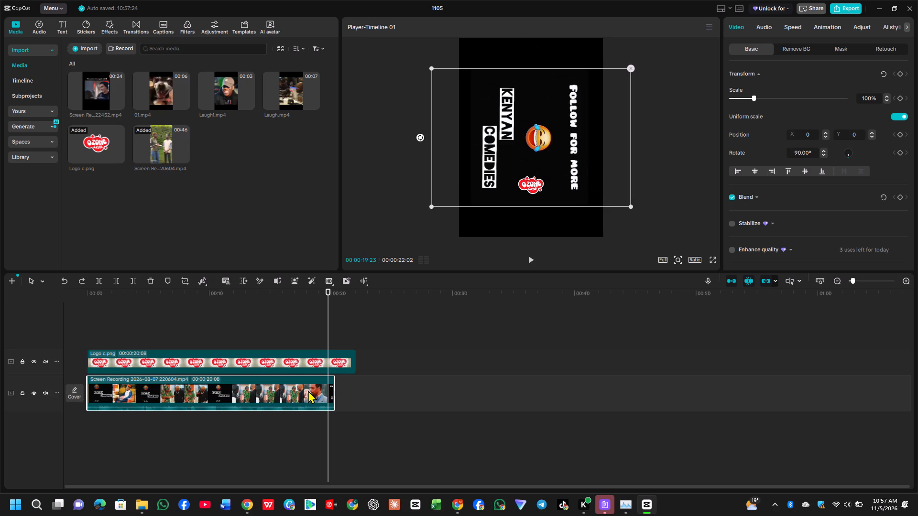
# Undo the 90° rotation and trims of the screen recording clip, along with the logo overlay's shortening and repositioning.
pyautogui.hotkey('ctrl', 'z')
pyautogui.hotkey('ctrl', 'z')
pyautogui.hotkey('ctrl', 'z')
pyautogui.hotkey('ctrl', 'z')
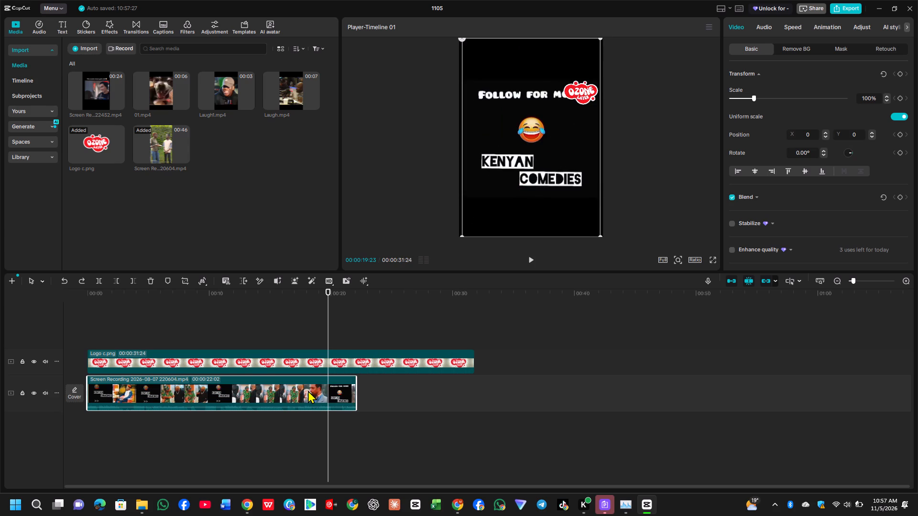
pyautogui.hotkey('ctrl', 'z')
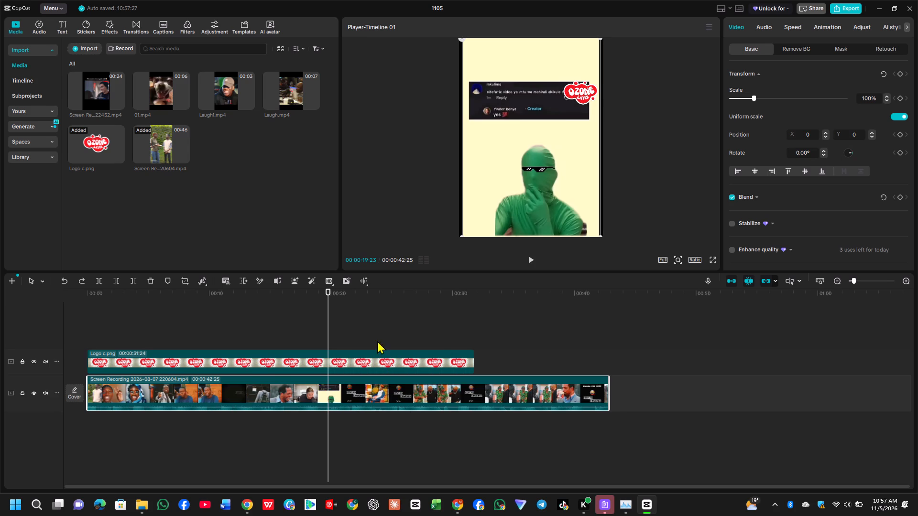
pyautogui.click(532, 262)
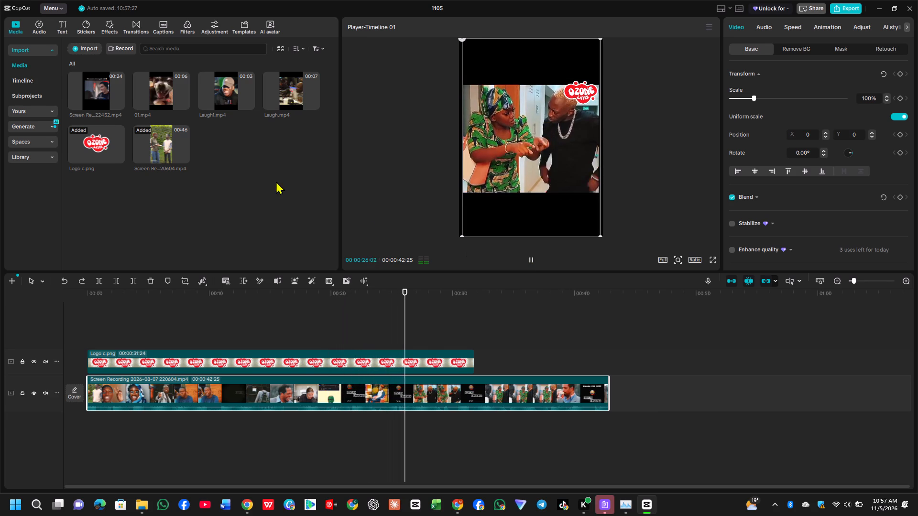
pyautogui.click(251, 164)
pyautogui.click(78, 49)
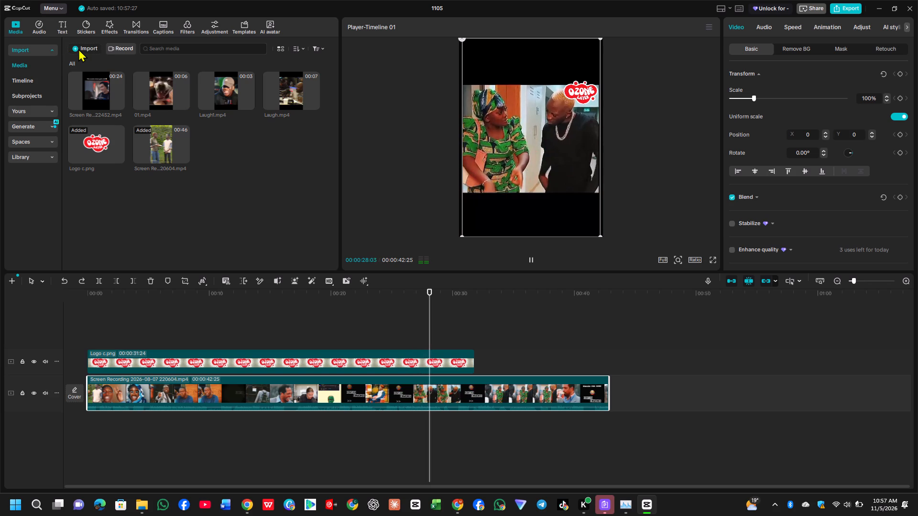
pyautogui.click(94, 65)
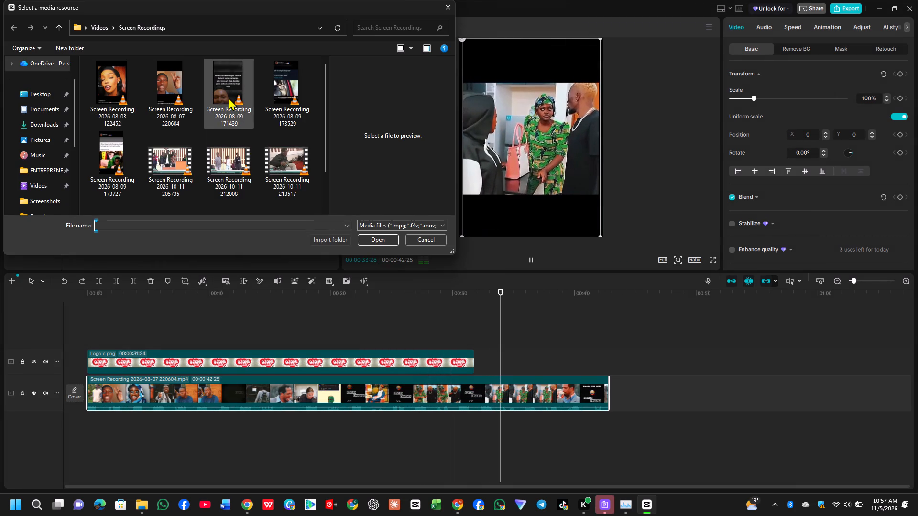
pyautogui.click(229, 97)
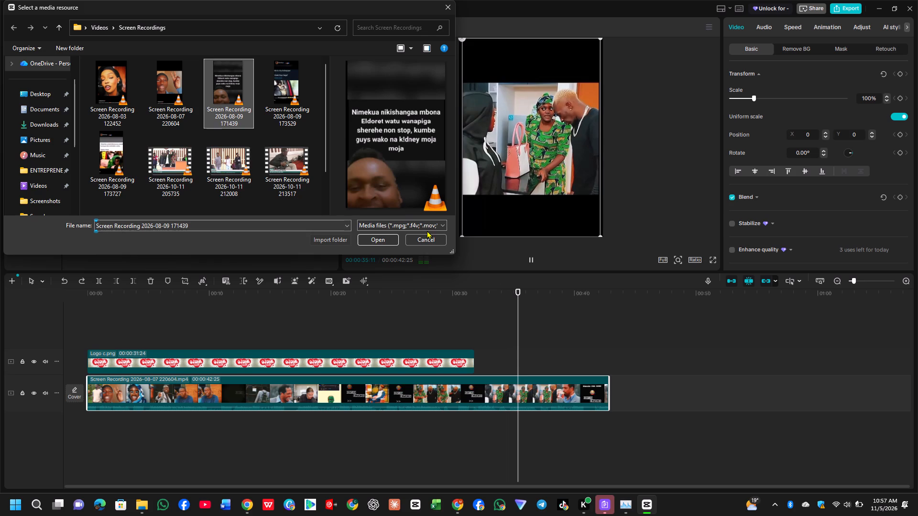
pyautogui.click(388, 234)
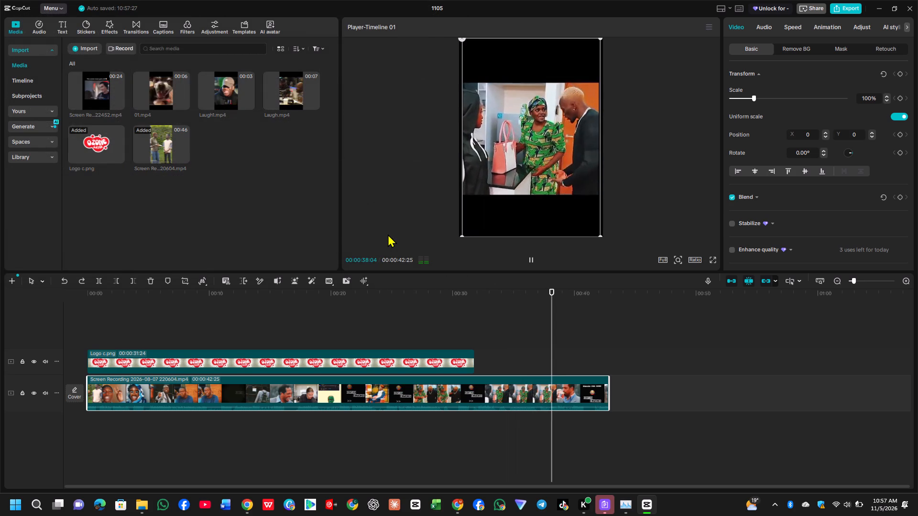
# Insert the imported 171439 screen recording at the start of the main video track.
pyautogui.moveTo(225, 132); pyautogui.dragTo(109, 397)
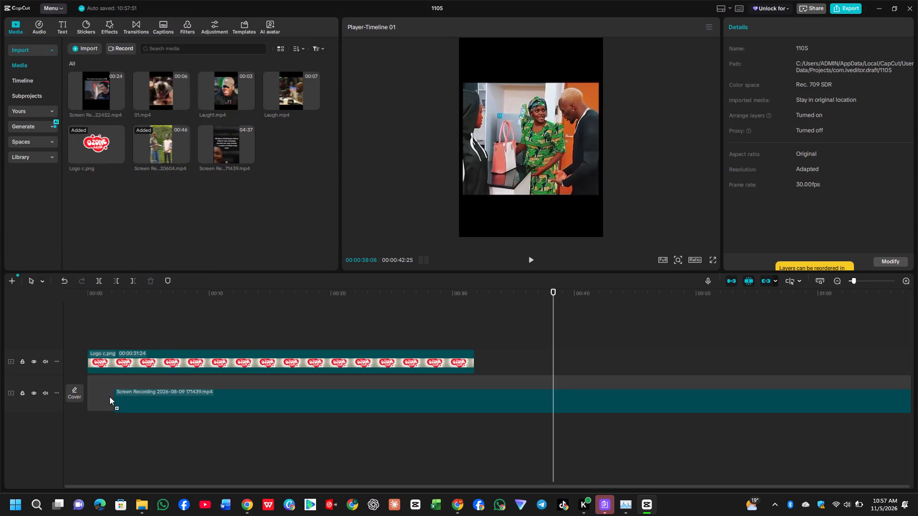
pyautogui.moveTo(109, 397); pyautogui.dragTo(104, 395)
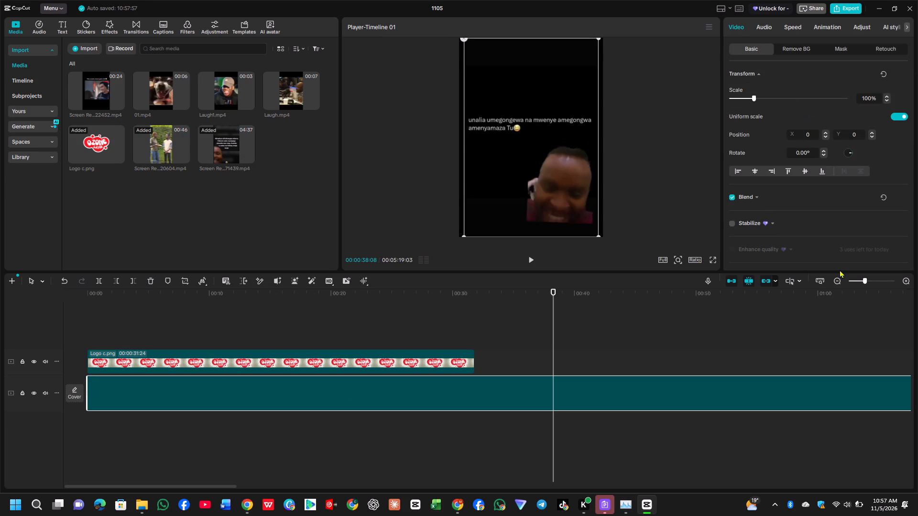
# Move the logo overlay below the opening caption, near the frame's right edge, at about X 972, Y -566.
pyautogui.press('Up')
pyautogui.press('Up')
pyautogui.press('Up')
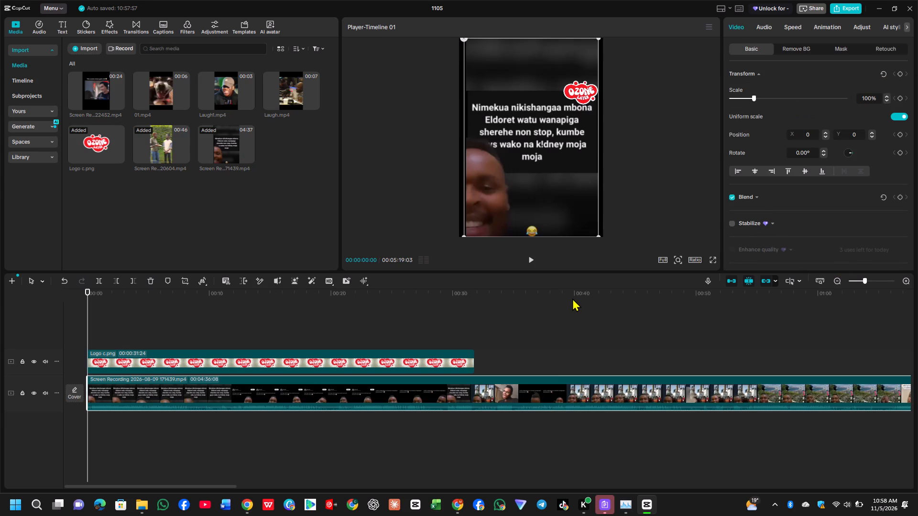
pyautogui.click(529, 261)
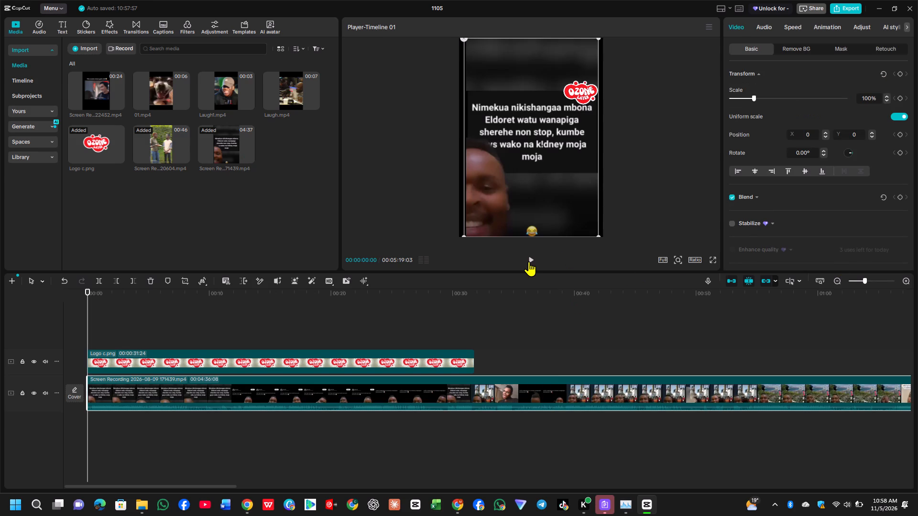
pyautogui.click(529, 261)
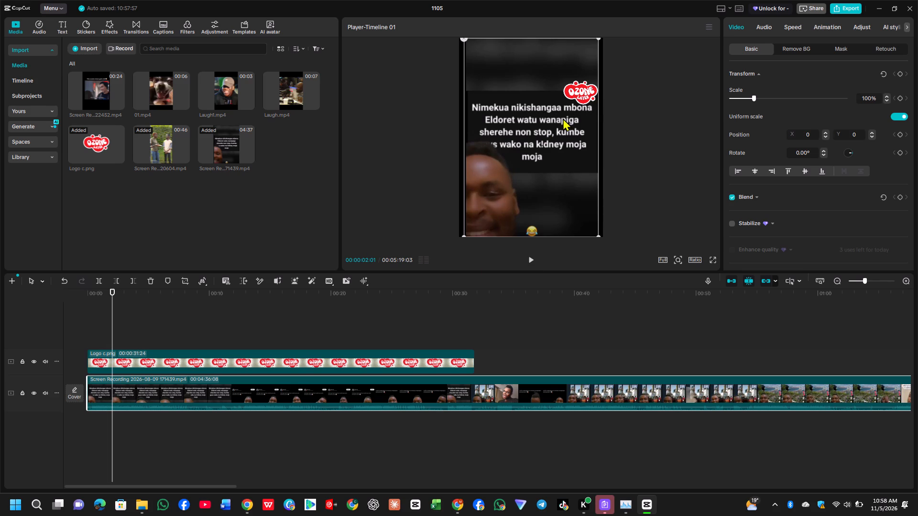
pyautogui.click(577, 93)
pyautogui.moveTo(577, 93); pyautogui.dragTo(579, 167)
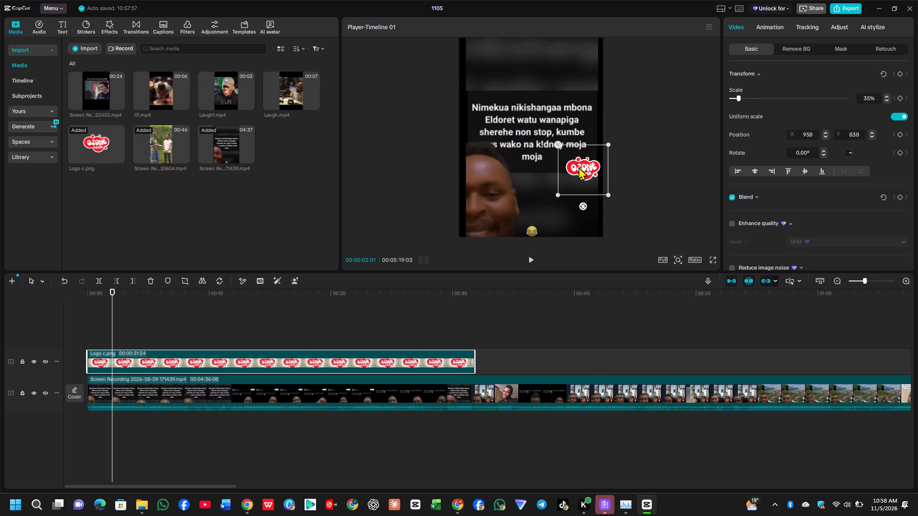
pyautogui.moveTo(579, 167); pyautogui.dragTo(578, 161)
pyautogui.moveTo(578, 161); pyautogui.dragTo(579, 156)
pyautogui.click(579, 156)
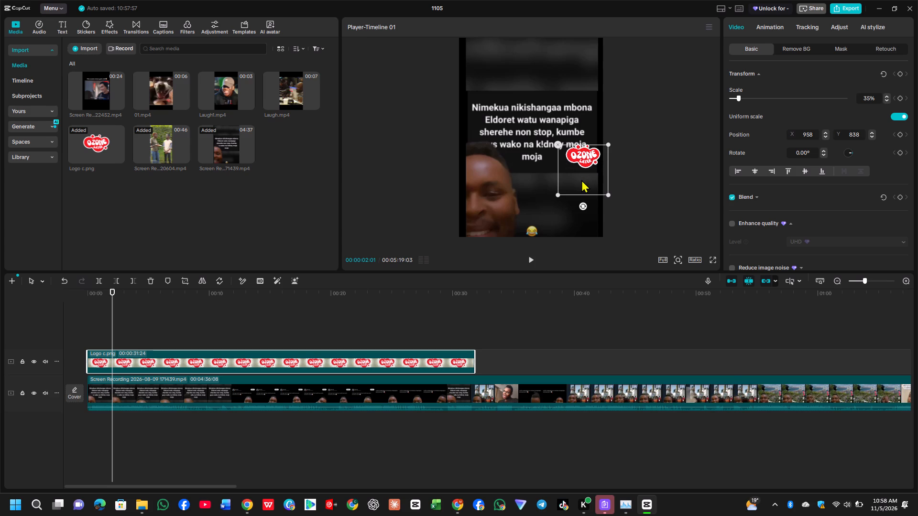
pyautogui.moveTo(582, 157); pyautogui.dragTo(582, 160)
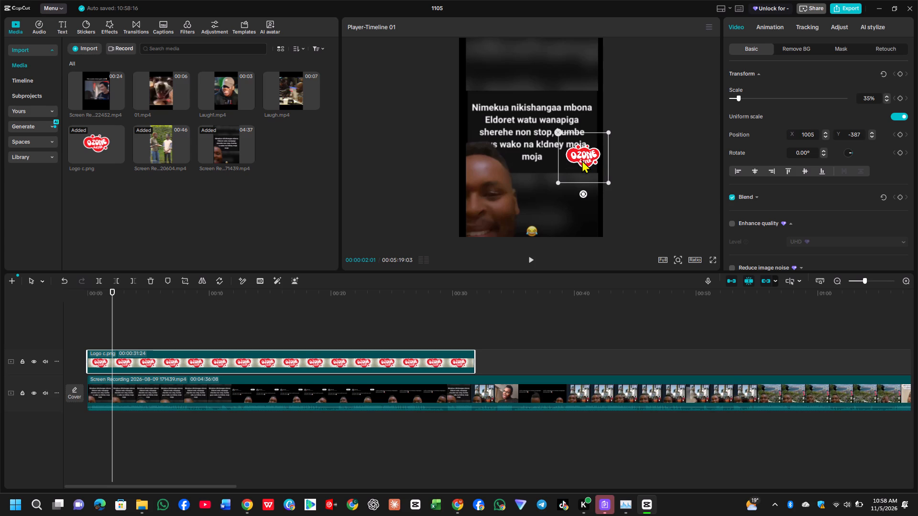
pyautogui.moveTo(582, 160); pyautogui.dragTo(580, 166)
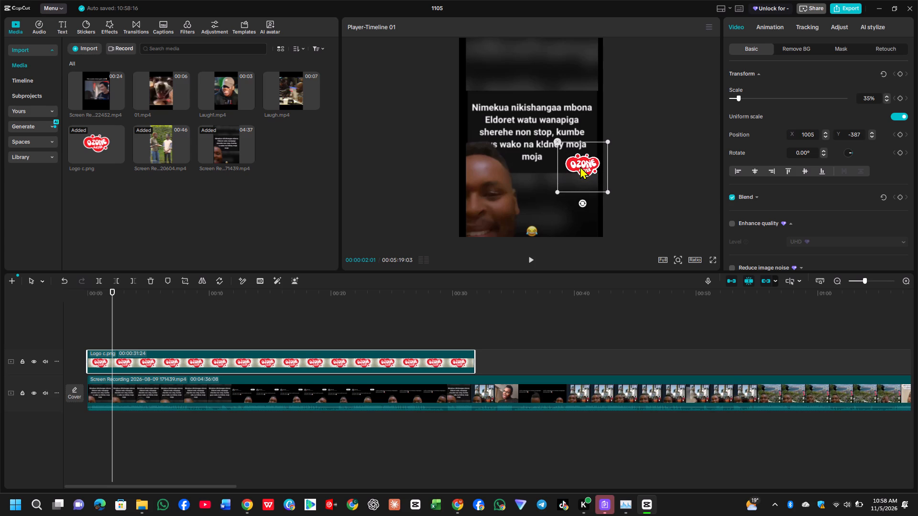
# Play the opening scene and shrink the logo overlay to about 30% scale.
pyautogui.click(533, 257)
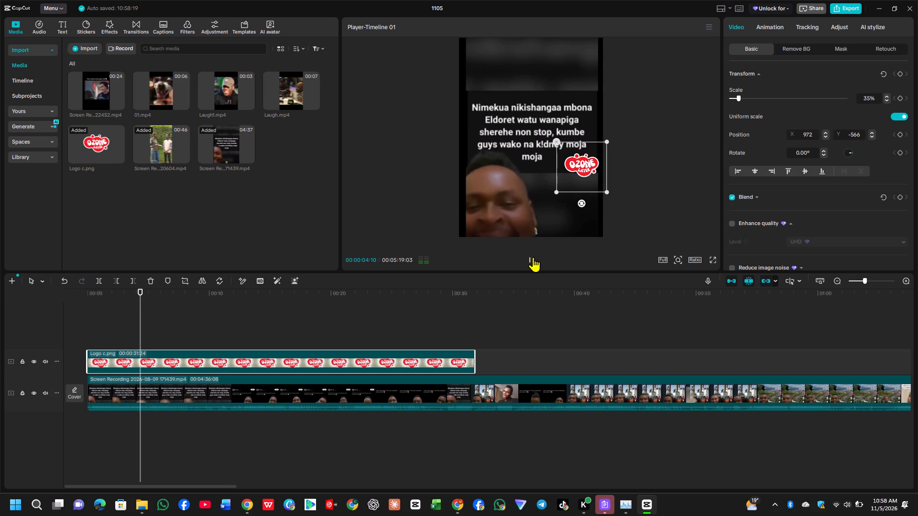
pyautogui.click(594, 256)
pyautogui.moveTo(605, 189); pyautogui.dragTo(604, 172)
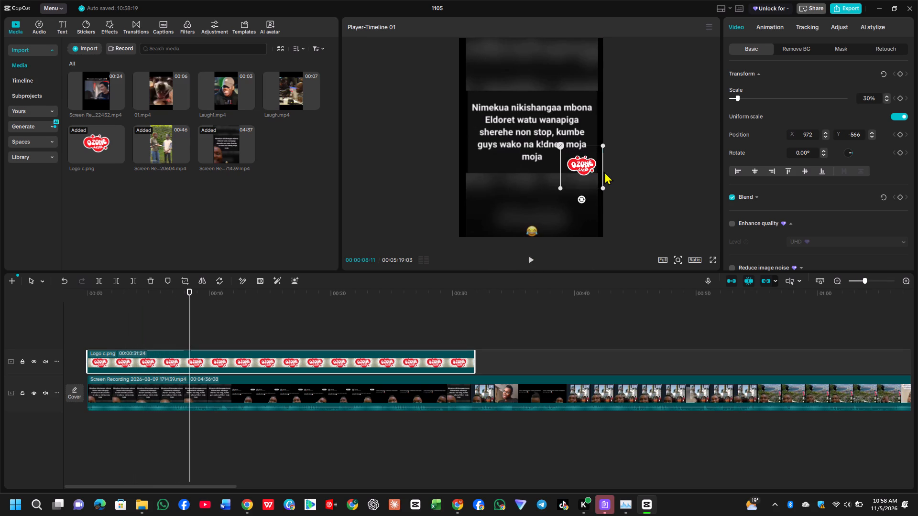
pyautogui.click(610, 208)
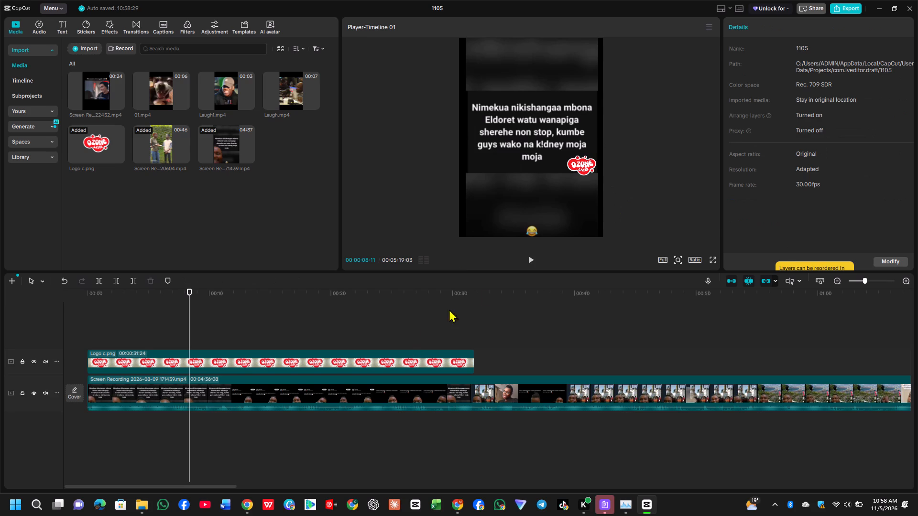
# Split the logo overlay at 00:00:11:18, where the opening caption scene changes to the next joke.
pyautogui.click(529, 257)
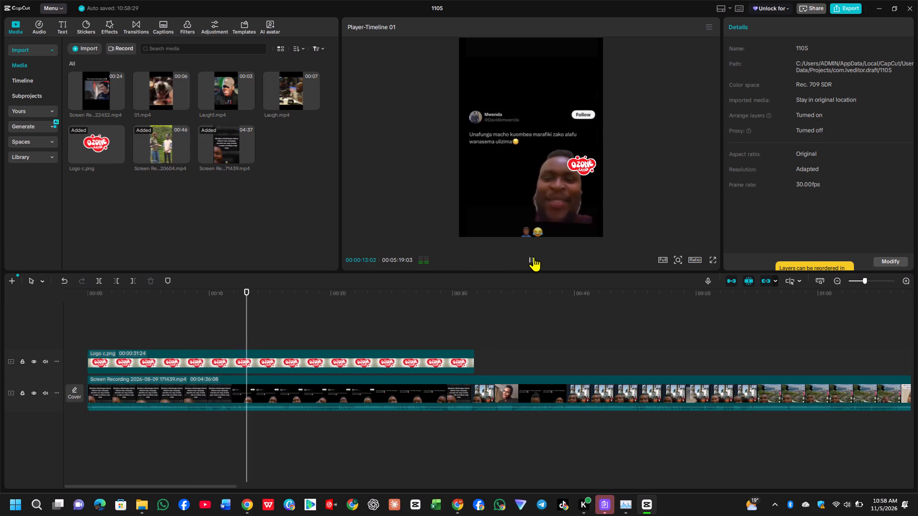
pyautogui.click(534, 257)
pyautogui.click(534, 257)
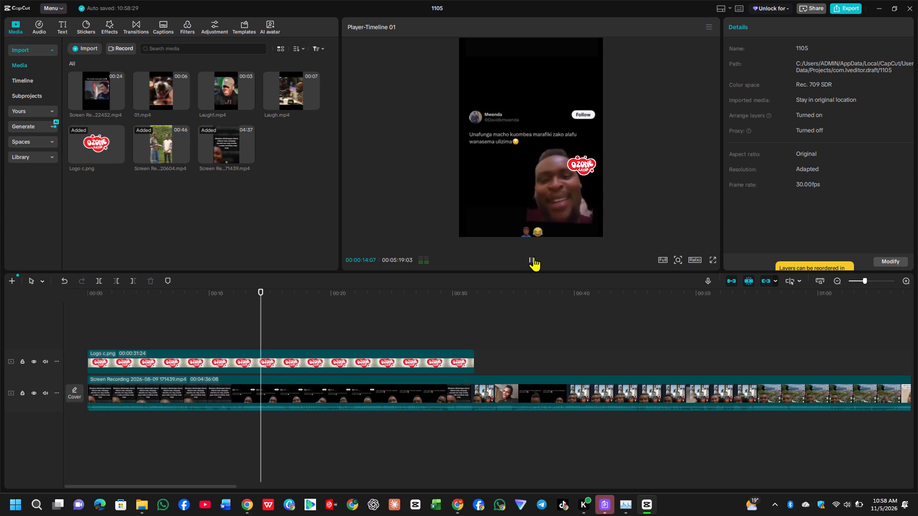
pyautogui.click(534, 257)
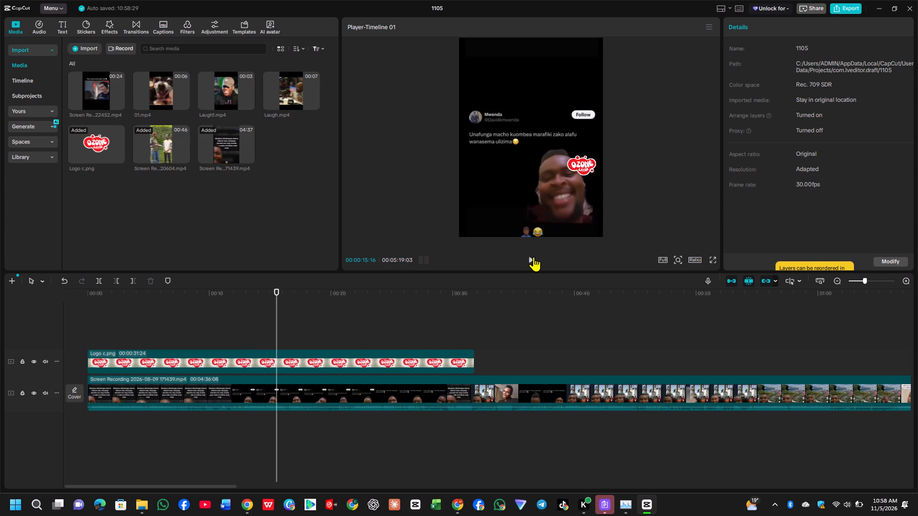
pyautogui.press('Left')
pyautogui.press('Left')
pyautogui.press('Left')
pyautogui.press('Left')
pyautogui.press('Left')
pyautogui.press('Left')
pyautogui.press('Left')
pyautogui.press('Left')
pyautogui.press('Left')
pyautogui.press('Left')
pyautogui.press('Left')
pyautogui.press('Left')
pyautogui.press('Left')
pyautogui.press('Left')
pyautogui.press('Left')
pyautogui.press('Left')
pyautogui.press('Left')
pyautogui.press('Left')
pyautogui.press('Left')
pyautogui.press('Left')
pyautogui.press('Left')
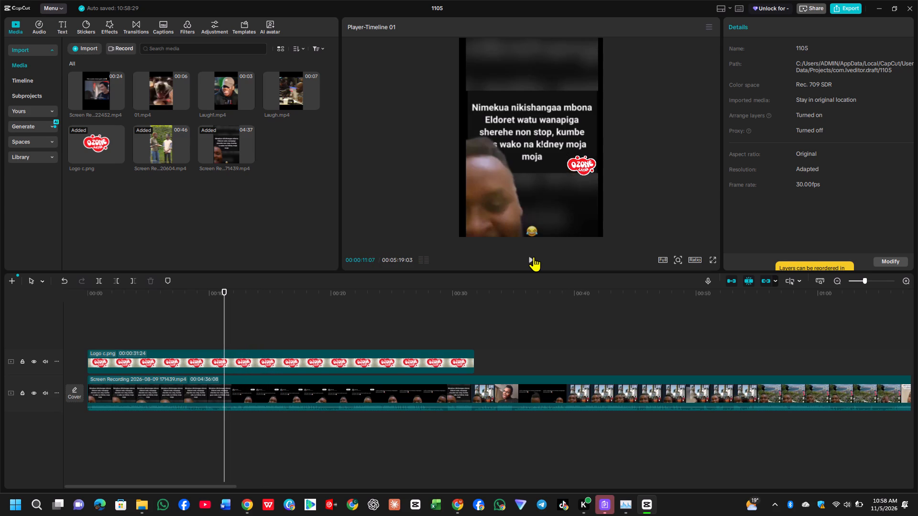
pyautogui.click(534, 257)
pyautogui.click(534, 257)
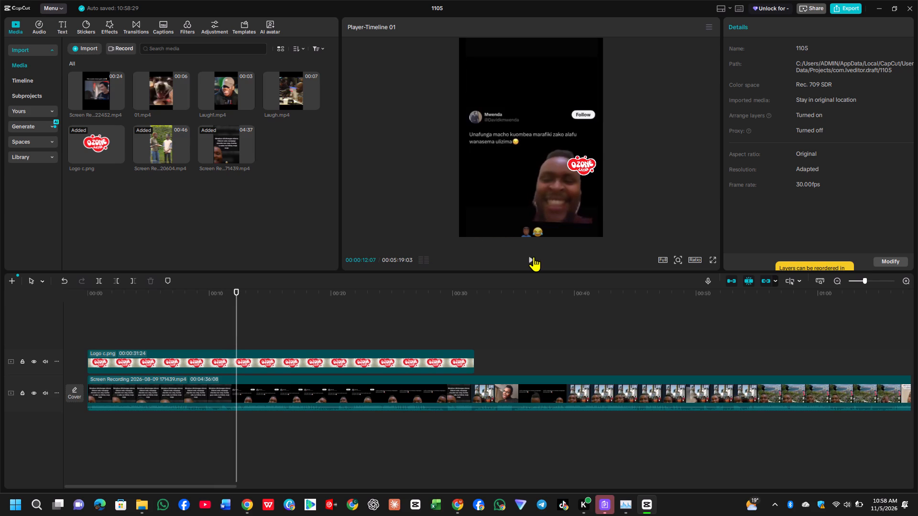
pyautogui.press('Left')
pyautogui.press('Left')
pyautogui.press('Left')
pyautogui.press('Left')
pyautogui.press('Left')
pyautogui.press('Left')
pyautogui.press('Left')
pyautogui.press('Left')
pyautogui.press('Left')
pyautogui.press('Left')
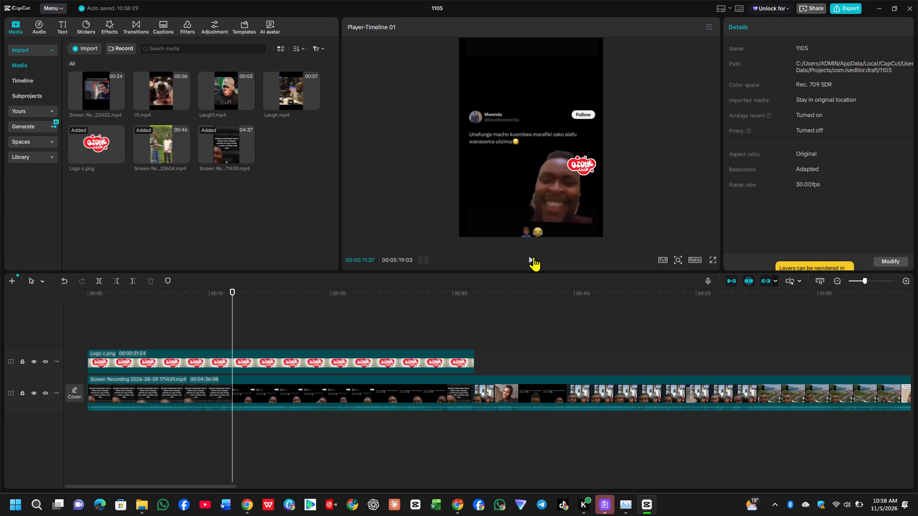
pyautogui.press('Left')
pyautogui.press('Left')
pyautogui.press('Left')
pyautogui.press('Left')
pyautogui.press('Left')
pyautogui.press('Left')
pyautogui.press('Left')
pyautogui.press('Left')
pyautogui.press('Left')
pyautogui.press('Left')
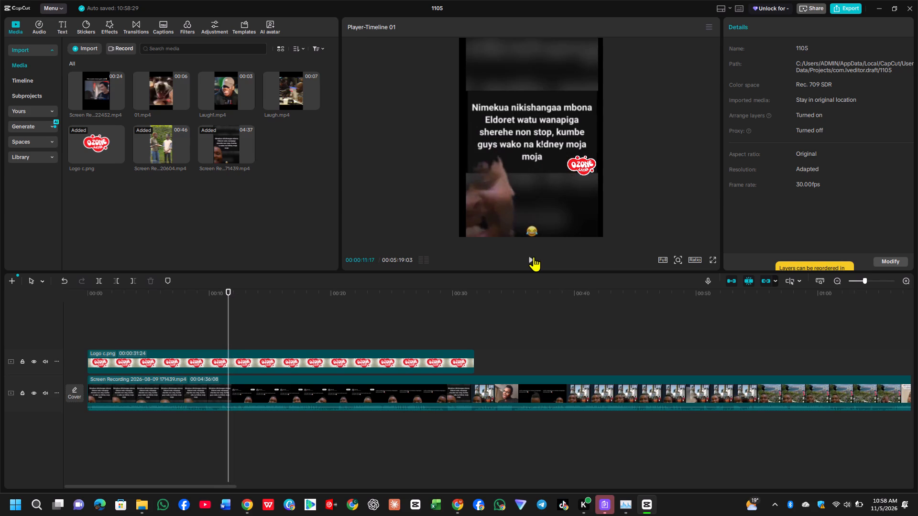
pyautogui.press('Left')
pyautogui.press('Right')
pyautogui.press('Right')
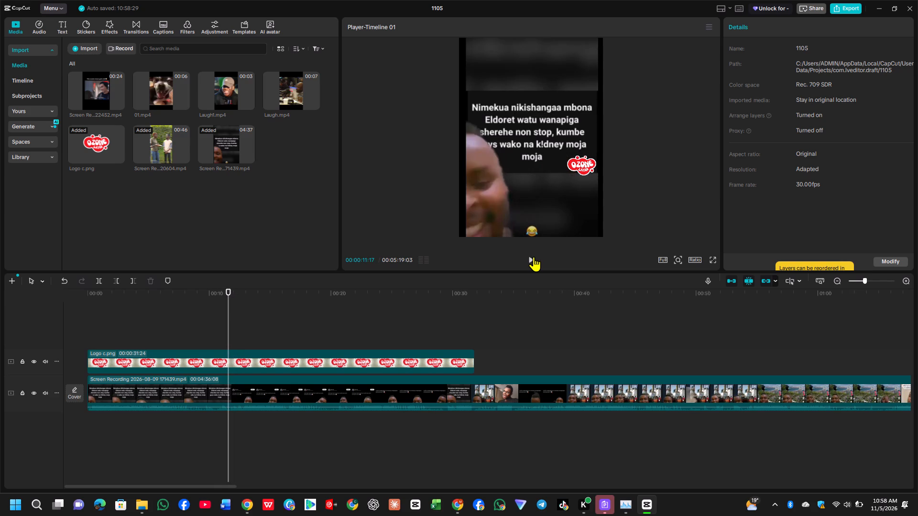
pyautogui.press('Right')
pyautogui.press('Left')
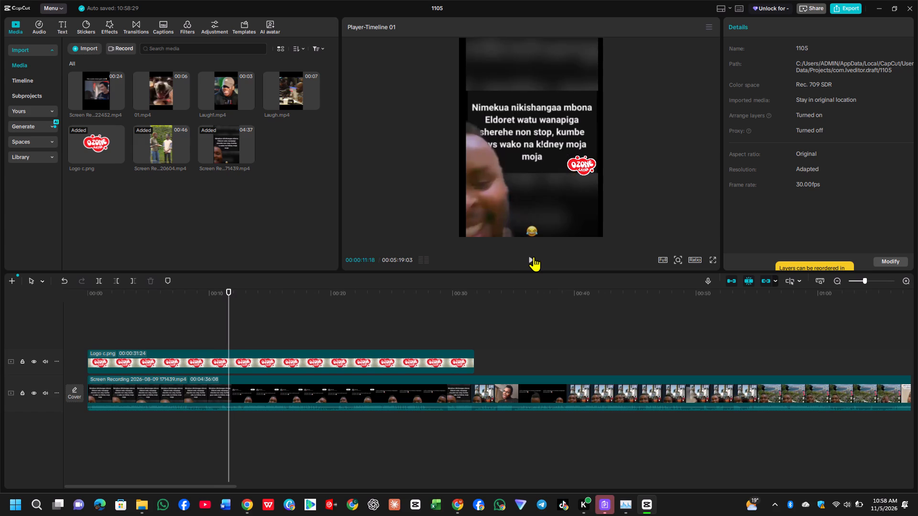
pyautogui.click(378, 363)
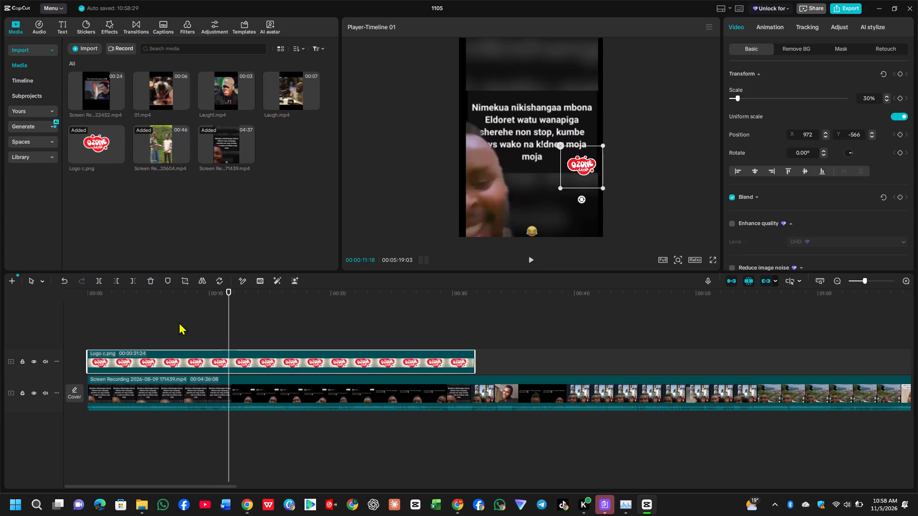
pyautogui.click(98, 279)
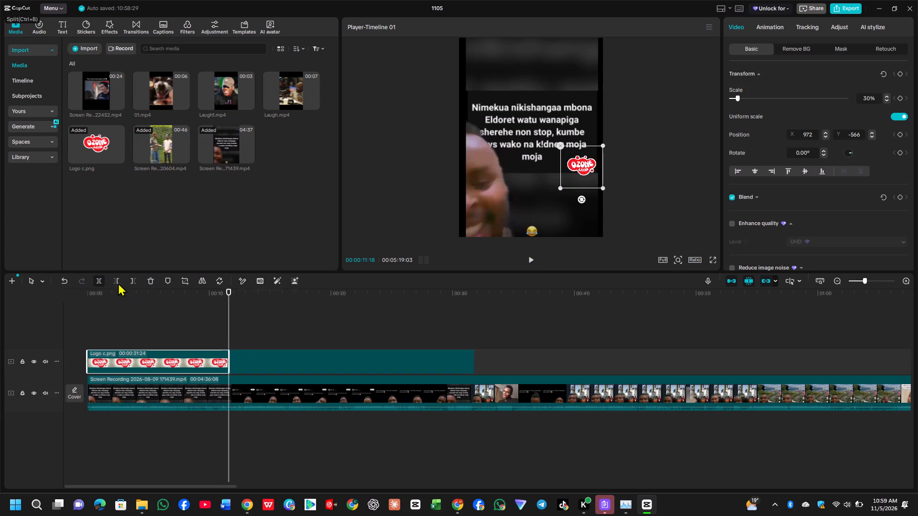
# Move the second logo segment above the second joke's caption, beside the Follow button, at about X 276, Y 387.
pyautogui.click(526, 257)
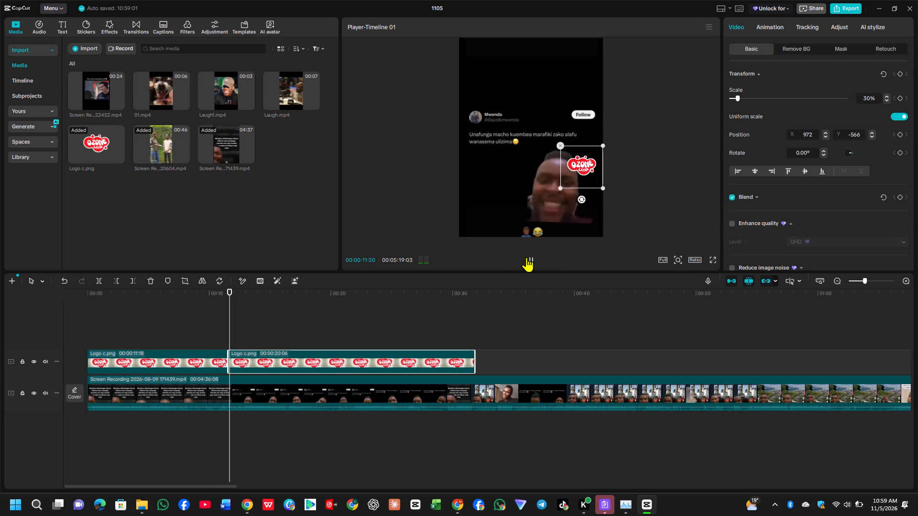
pyautogui.moveTo(573, 165); pyautogui.dragTo(537, 95)
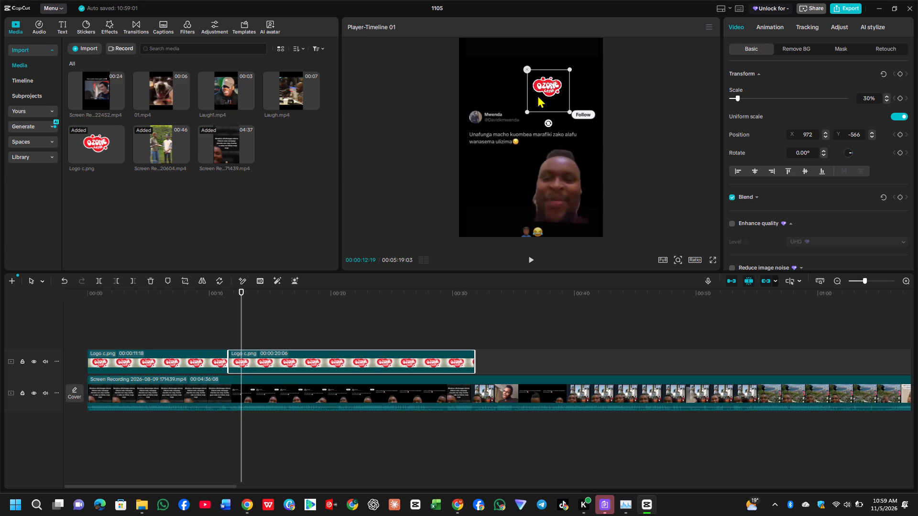
pyautogui.moveTo(537, 95); pyautogui.dragTo(537, 115)
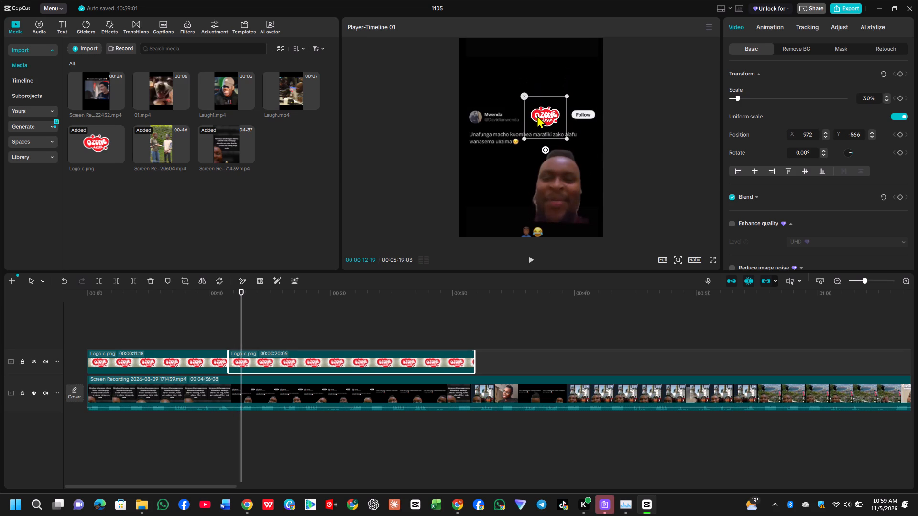
# Play the second joke and split the logo overlay at 00:00:21:22, where its caption changes to the next one.
pyautogui.click(531, 259)
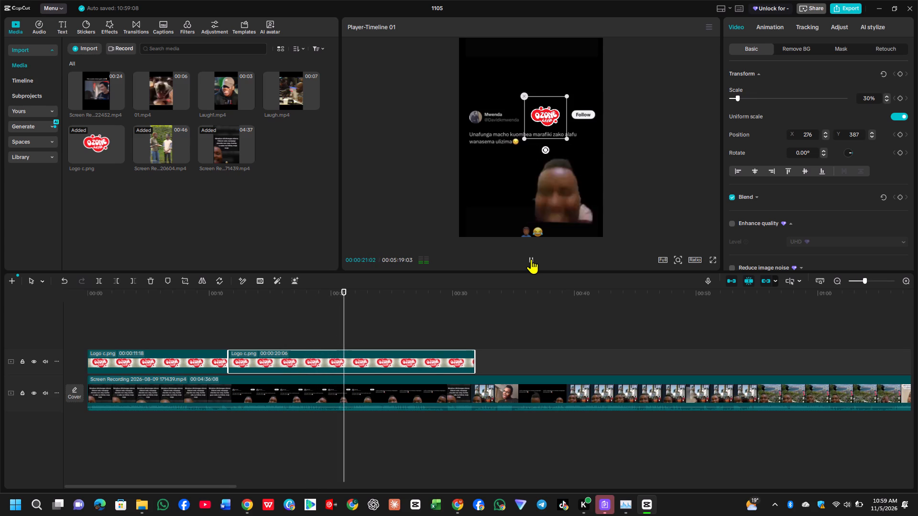
pyautogui.click(531, 259)
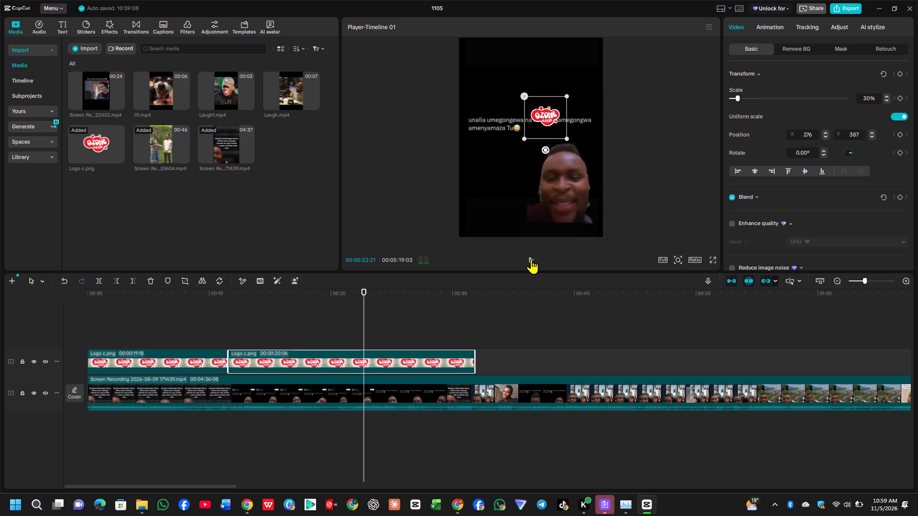
pyautogui.press('Left')
pyautogui.press('Left')
pyautogui.press('Left')
pyautogui.press('Left')
pyautogui.press('Left')
pyautogui.press('Left')
pyautogui.press('Left')
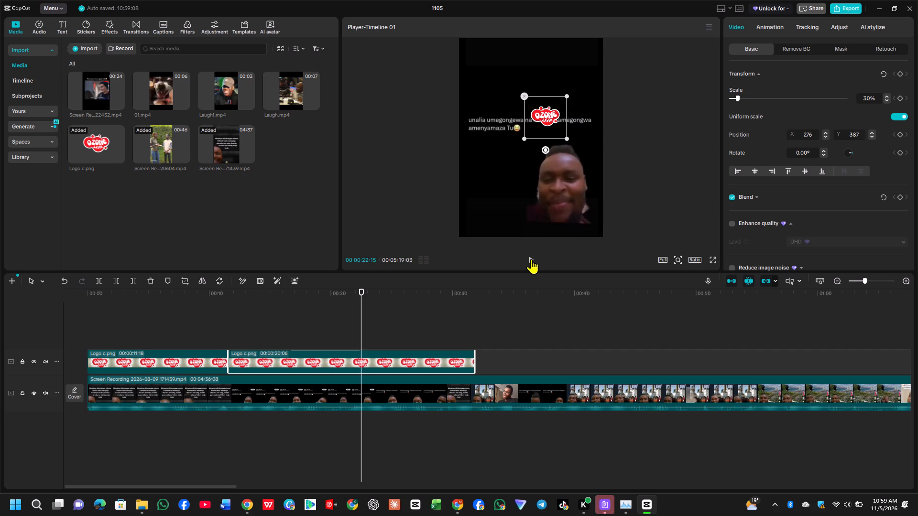
pyautogui.press('Left')
pyautogui.press('Left')
pyautogui.press('Left')
pyautogui.press('Left')
pyautogui.press('Left')
pyautogui.press('Left')
pyautogui.press('Left')
pyautogui.press('Left')
pyautogui.press('Left')
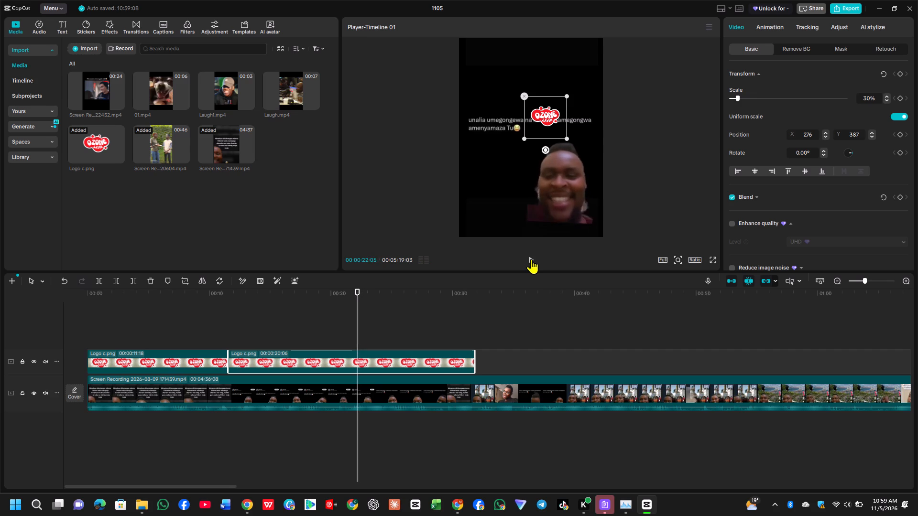
pyautogui.press('Left')
pyautogui.press('Left')
pyautogui.press('Left')
pyautogui.press('Left')
pyautogui.press('Left')
pyautogui.press('Left')
pyautogui.press('Left')
pyautogui.press('Left')
pyautogui.press('Left')
pyautogui.press('Left')
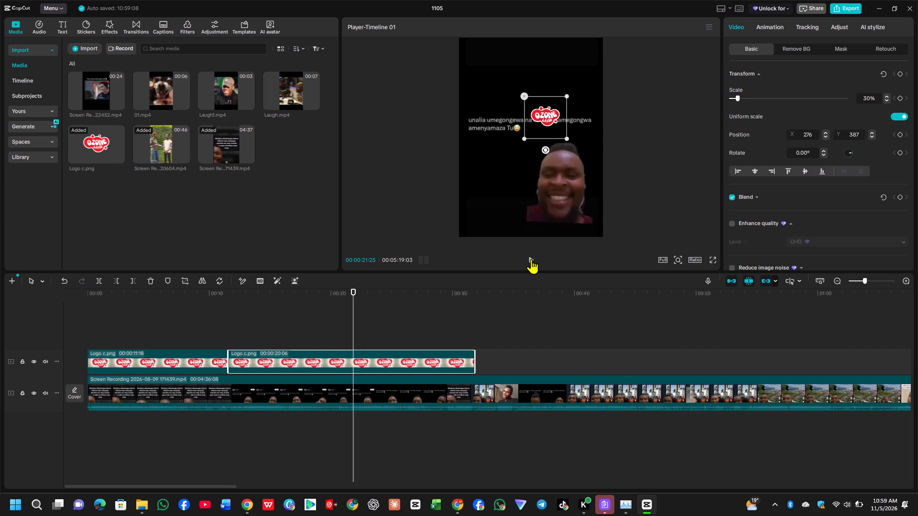
pyautogui.press('Left')
pyautogui.press('Left')
pyautogui.press('Left')
pyautogui.press('Left')
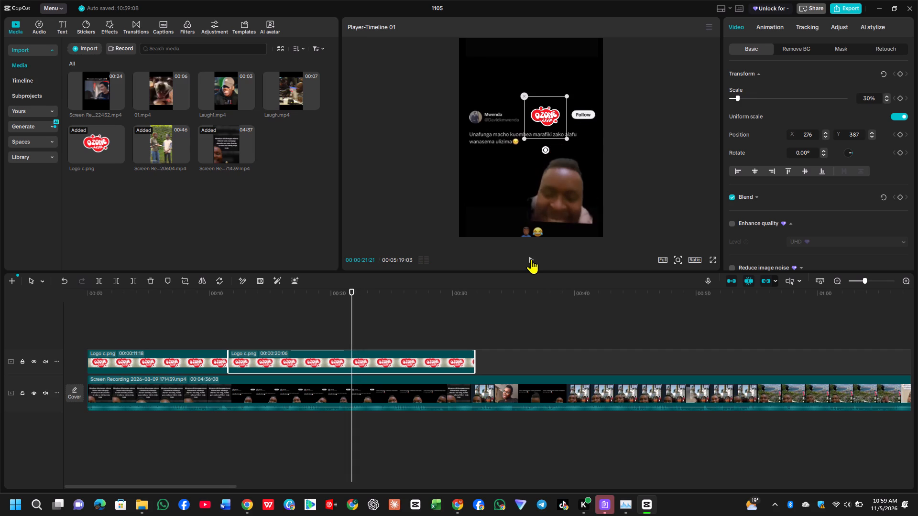
pyautogui.press('Right')
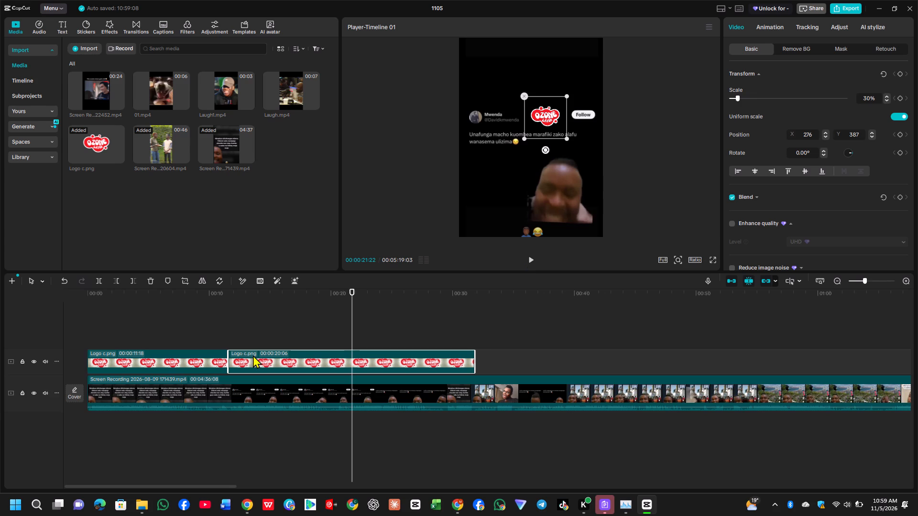
pyautogui.click(96, 282)
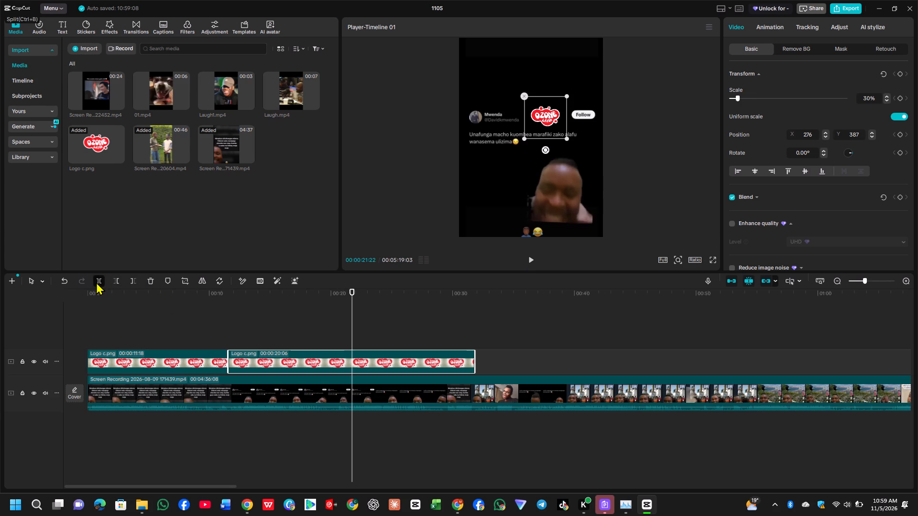
# Move the third logo segment just below the new two-line caption, at about X 152, Y 0.
pyautogui.click(528, 261)
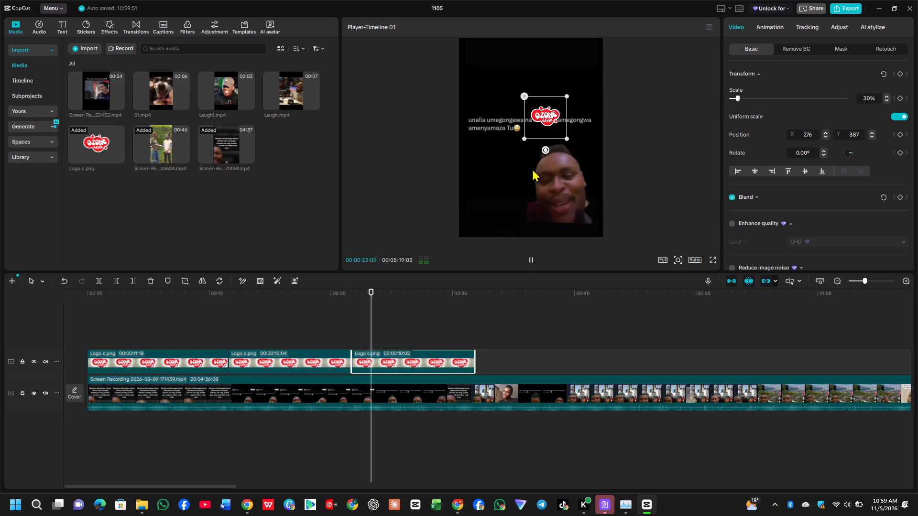
pyautogui.moveTo(541, 133); pyautogui.dragTo(535, 157)
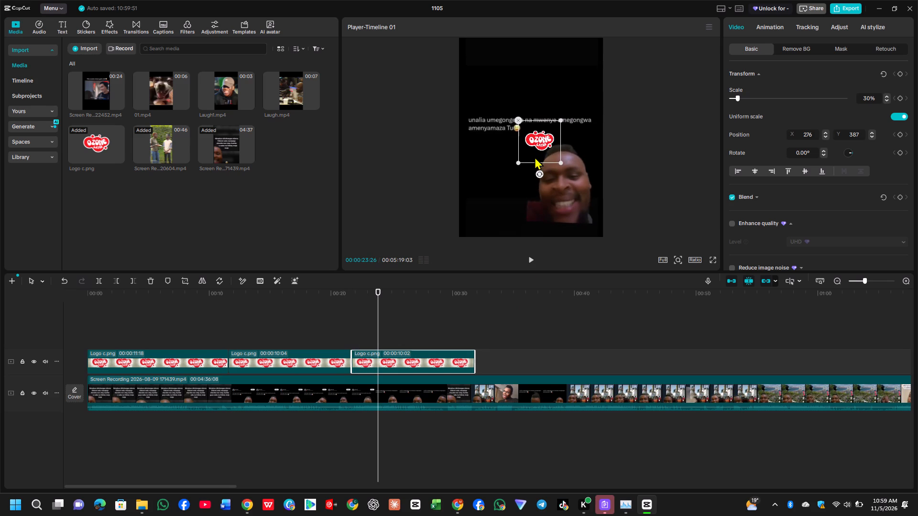
pyautogui.moveTo(535, 157); pyautogui.dragTo(534, 154)
# Find the end of the third joke and split the main 171439 recording there, at 00:00:28:28.
pyautogui.click(531, 258)
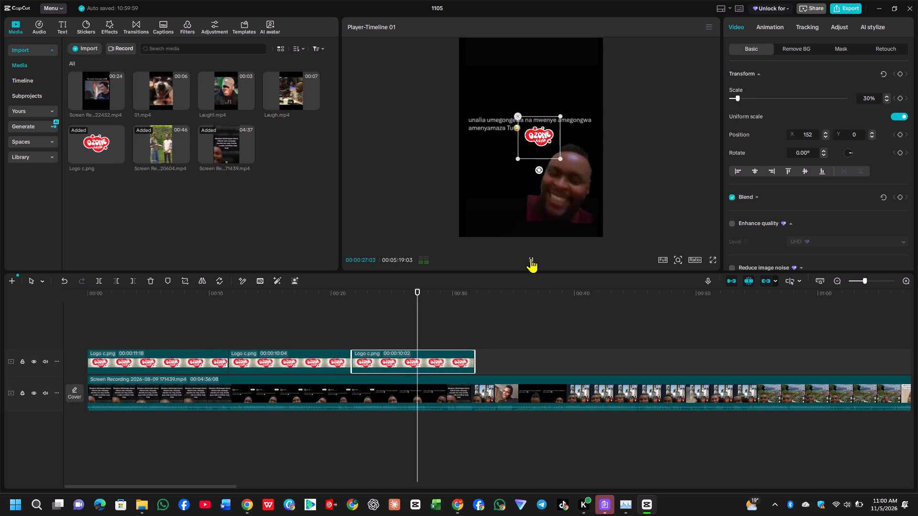
pyautogui.click(531, 258)
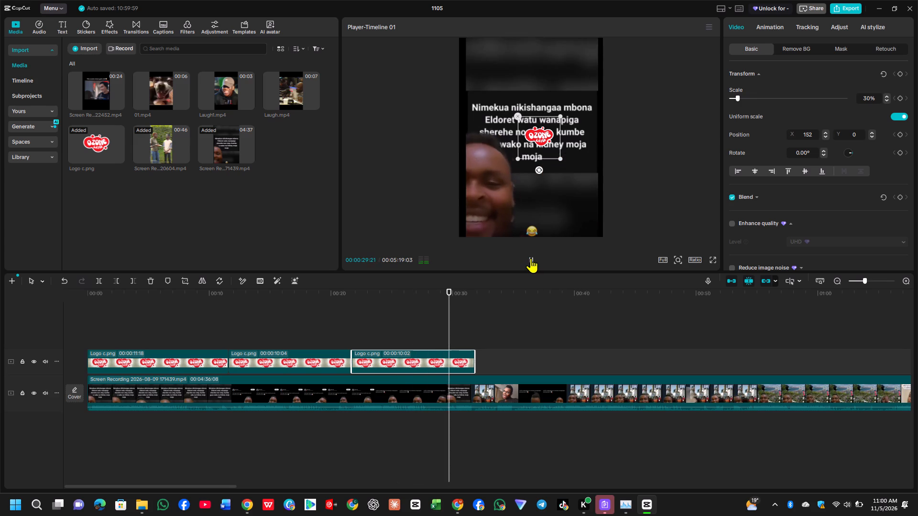
pyautogui.click(531, 258)
pyautogui.click(531, 258)
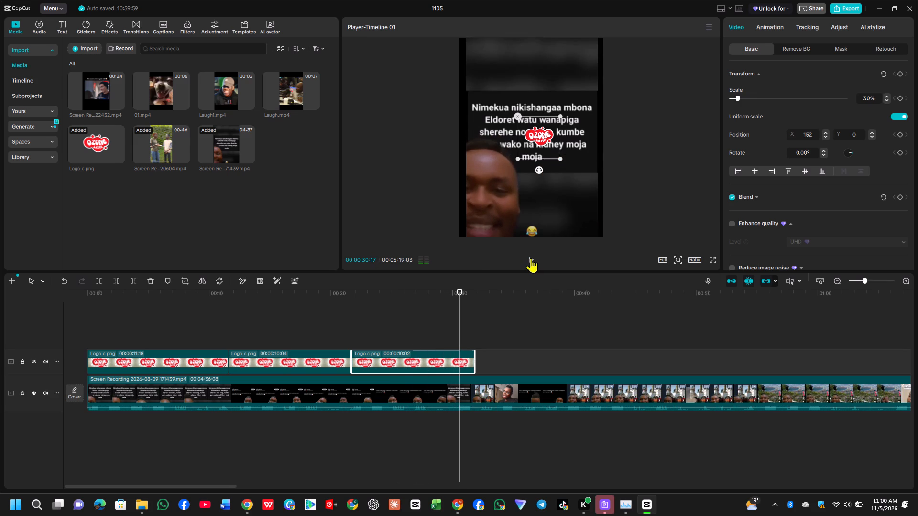
pyautogui.press('Left')
pyautogui.press('Left')
pyautogui.press('Left')
pyautogui.press('Left')
pyautogui.press('Left')
pyautogui.press('Left')
pyautogui.press('Left')
pyautogui.press('Left')
pyautogui.press('Left')
pyautogui.press('Left')
pyautogui.press('Left')
pyautogui.press('Left')
pyautogui.press('Left')
pyautogui.press('Left')
pyautogui.press('Left')
pyautogui.press('Left')
pyautogui.press('Left')
pyautogui.press('Left')
pyautogui.press('Left')
pyautogui.press('Left')
pyautogui.press('Left')
pyautogui.press('Left')
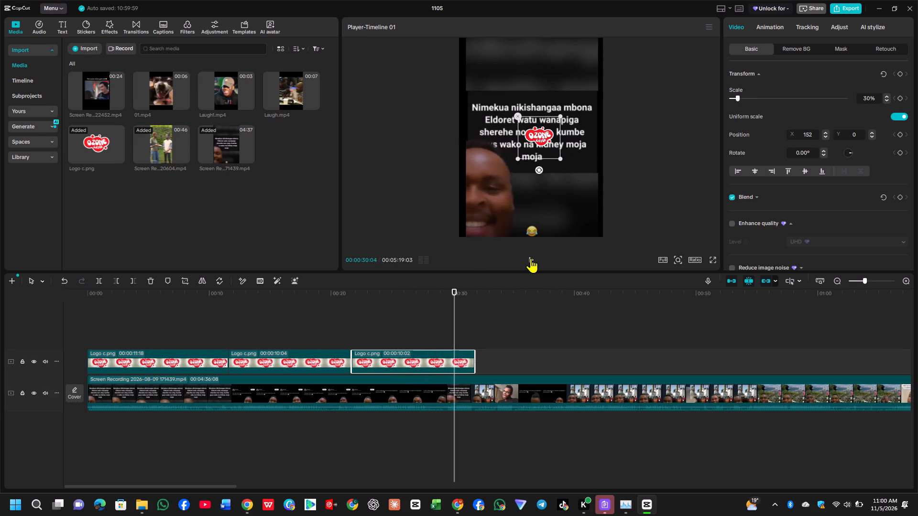
pyautogui.press('Left')
pyautogui.press('Left')
pyautogui.press('Left')
pyautogui.press('Left')
pyautogui.press('Left')
pyautogui.press('Left')
pyautogui.press('Left')
pyautogui.press('Left')
pyautogui.press('Left')
pyautogui.press('Left')
pyautogui.press('Left')
pyautogui.press('Left')
pyautogui.press('Left')
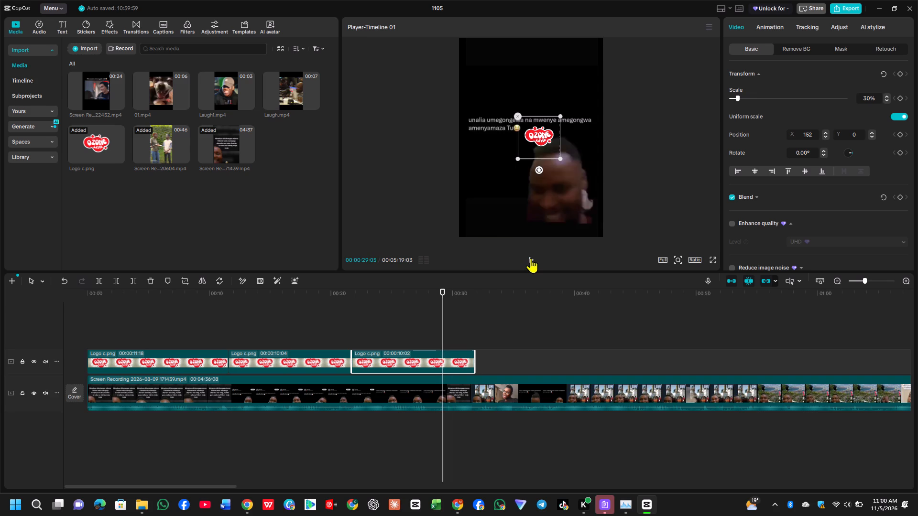
pyautogui.press('Right')
pyautogui.press('Right')
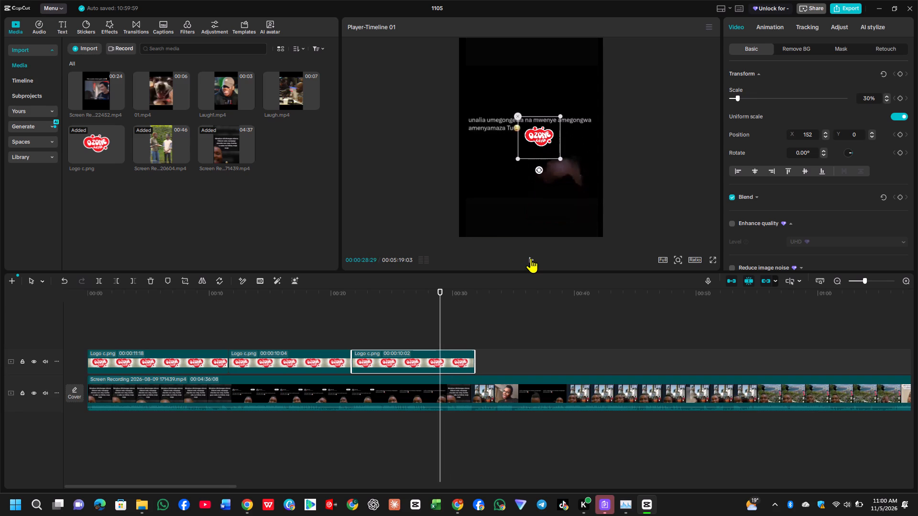
pyautogui.press('Left')
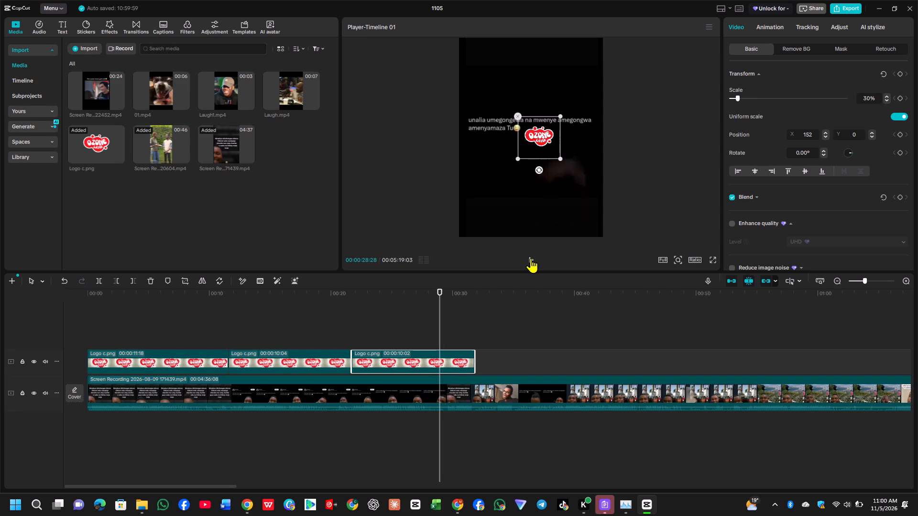
pyautogui.click(443, 408)
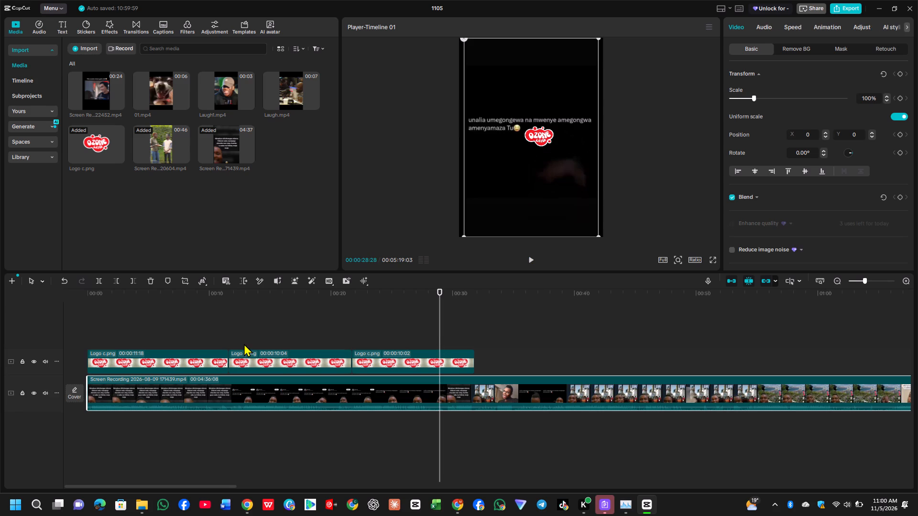
pyautogui.click(95, 283)
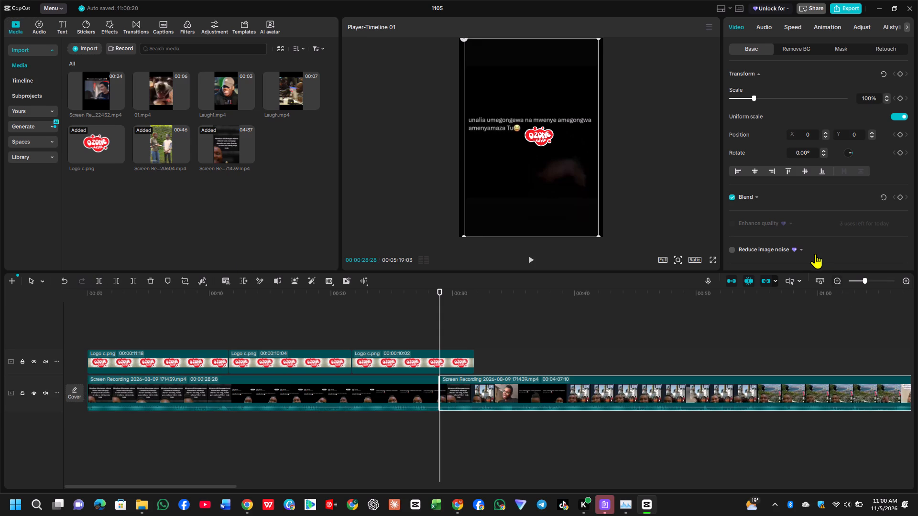
# Set the canvas of the recording segment after the split to Pattern, using the red sunburst design.
pyautogui.scroll(-8, 814, 252)
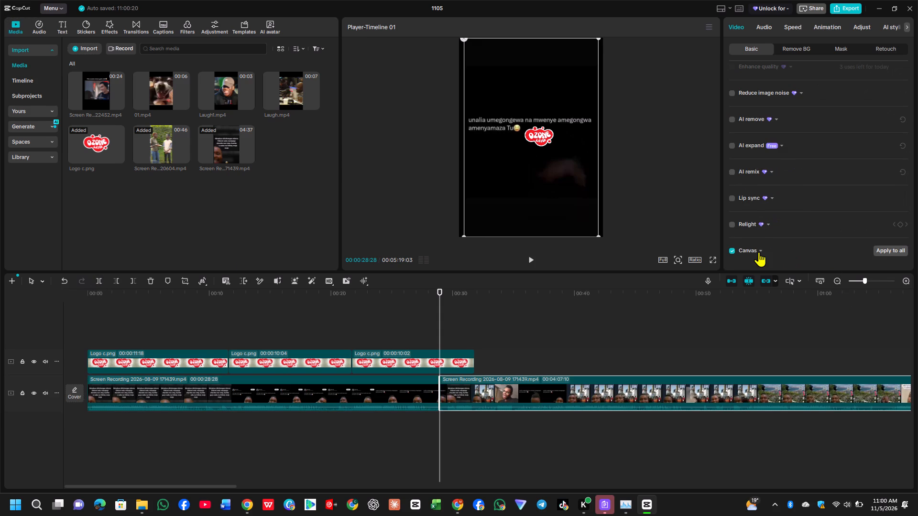
pyautogui.click(759, 248)
pyautogui.scroll(-8, 759, 248)
pyautogui.scroll(-1, 775, 177)
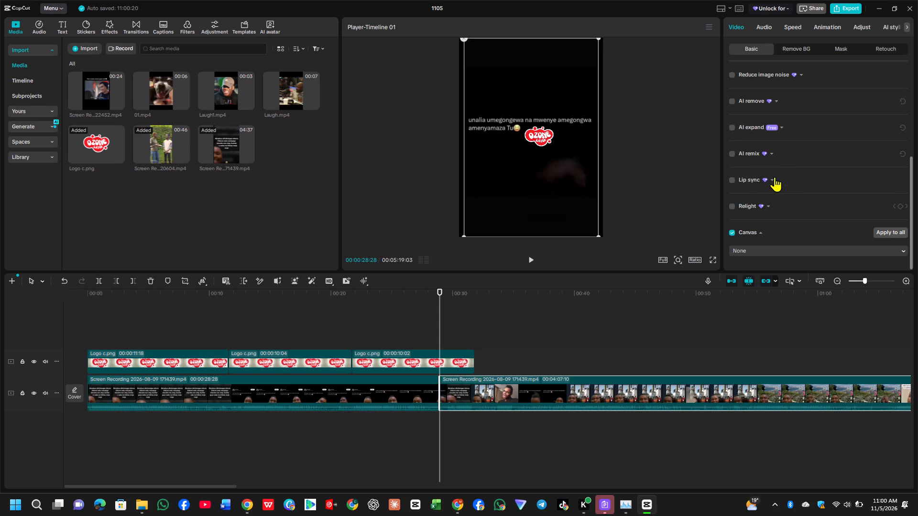
pyautogui.scroll(-1, 775, 177)
pyautogui.click(766, 249)
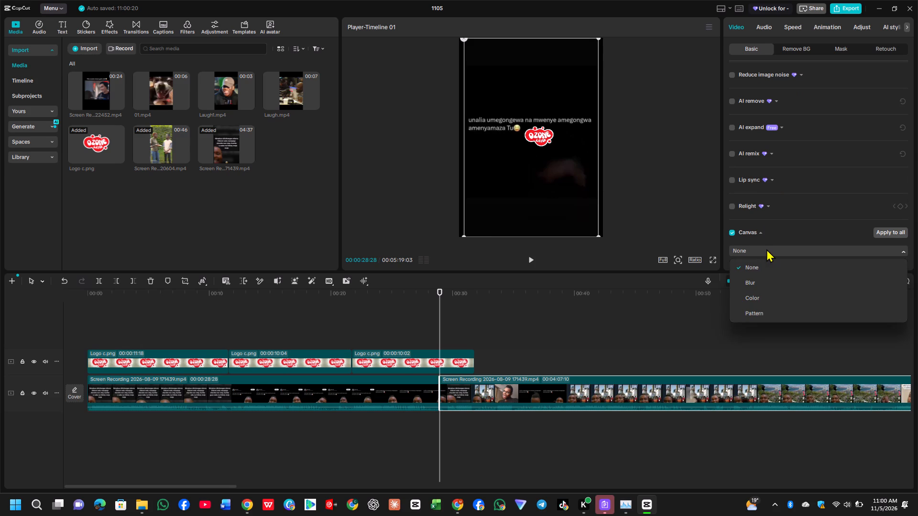
pyautogui.click(757, 310)
pyautogui.moveTo(760, 250); pyautogui.dragTo(772, 140)
pyautogui.scroll(-1, 792, 190)
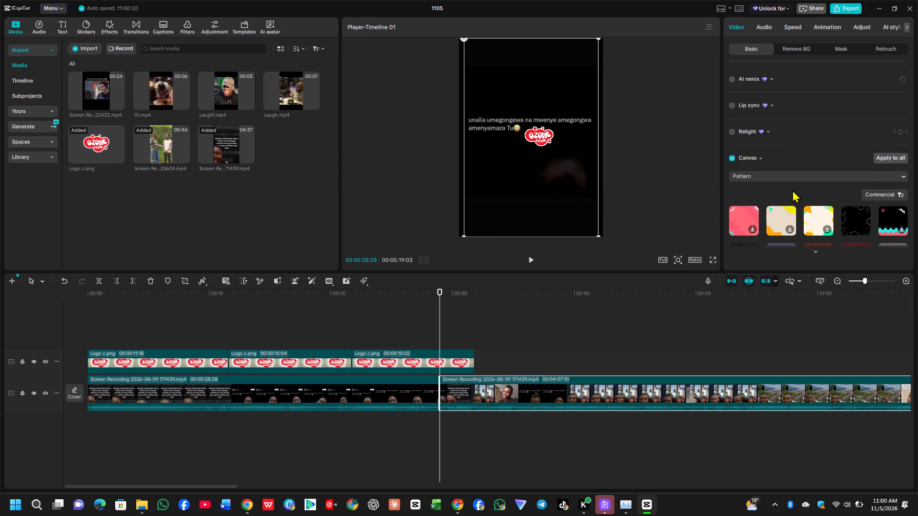
pyautogui.scroll(-4, 792, 190)
pyautogui.click(855, 219)
pyautogui.scroll(-1, 855, 219)
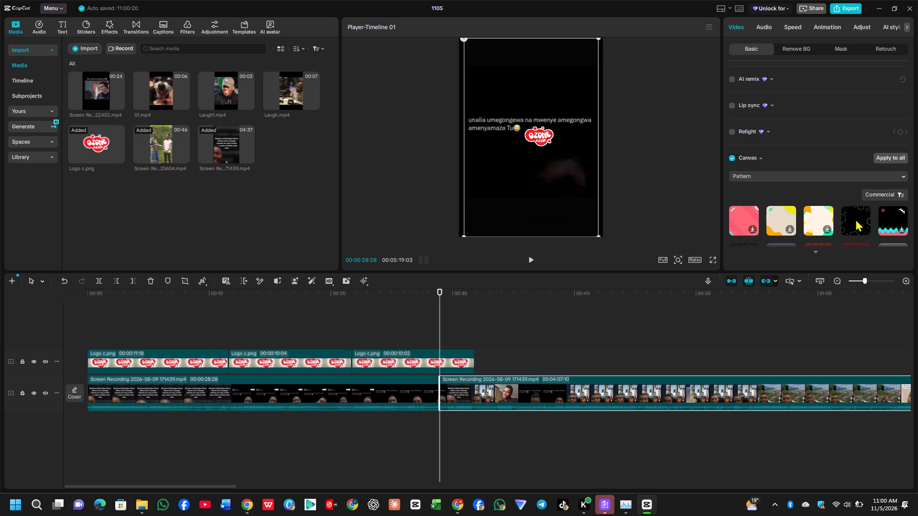
pyautogui.scroll(-1, 855, 219)
pyautogui.click(855, 219)
pyautogui.click(816, 250)
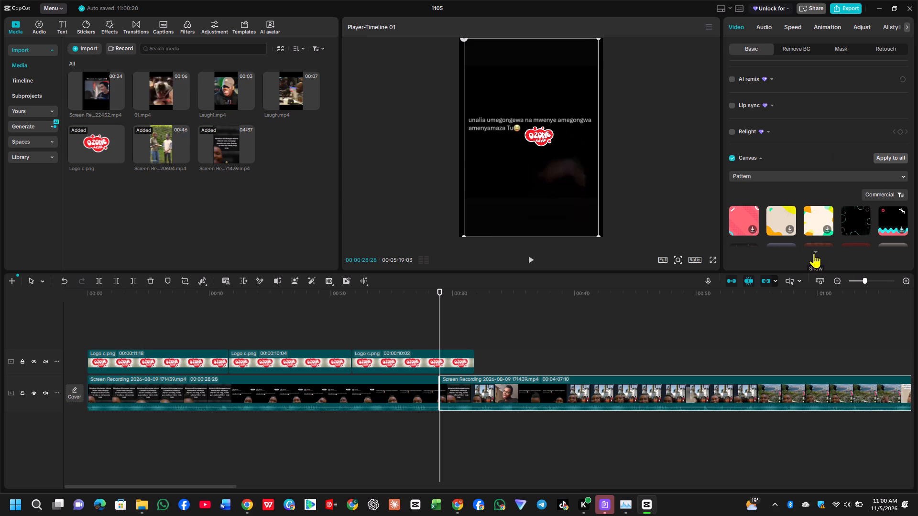
pyautogui.click(814, 251)
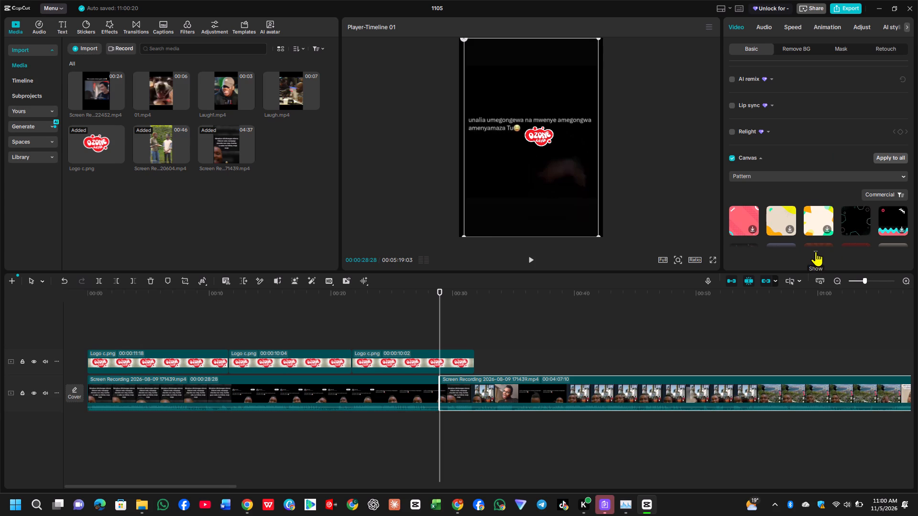
pyautogui.click(816, 251)
pyautogui.scroll(-2, 812, 162)
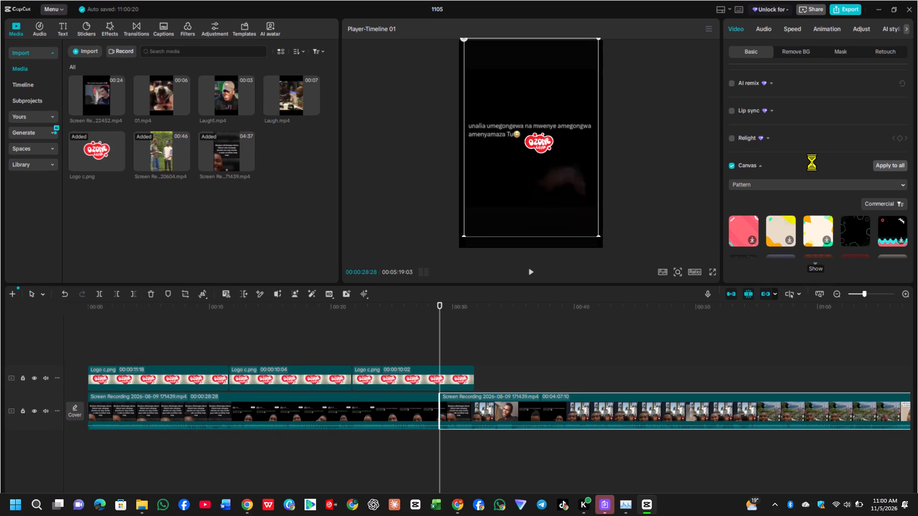
pyautogui.scroll(-11, 812, 162)
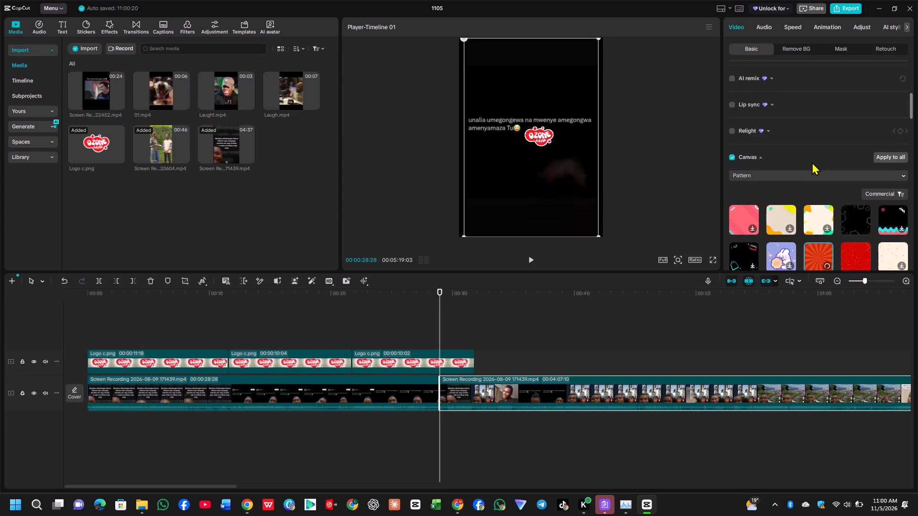
pyautogui.scroll(-2, 812, 162)
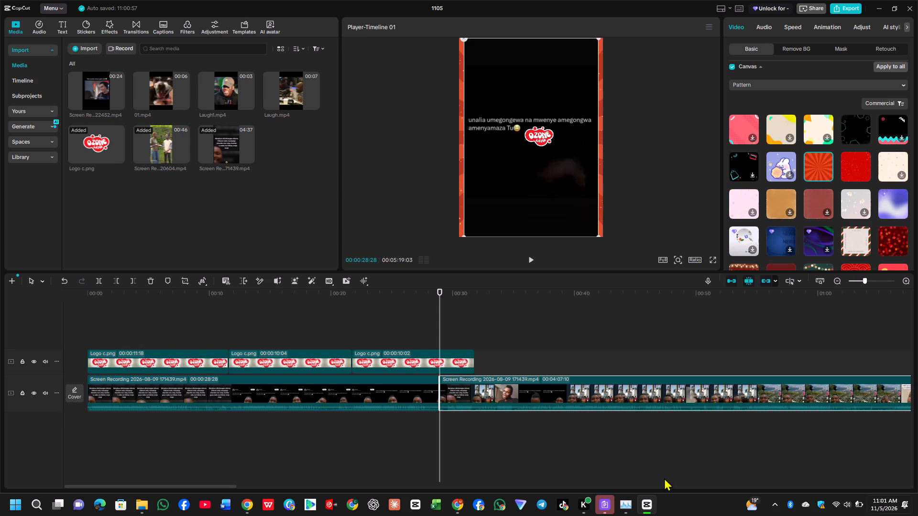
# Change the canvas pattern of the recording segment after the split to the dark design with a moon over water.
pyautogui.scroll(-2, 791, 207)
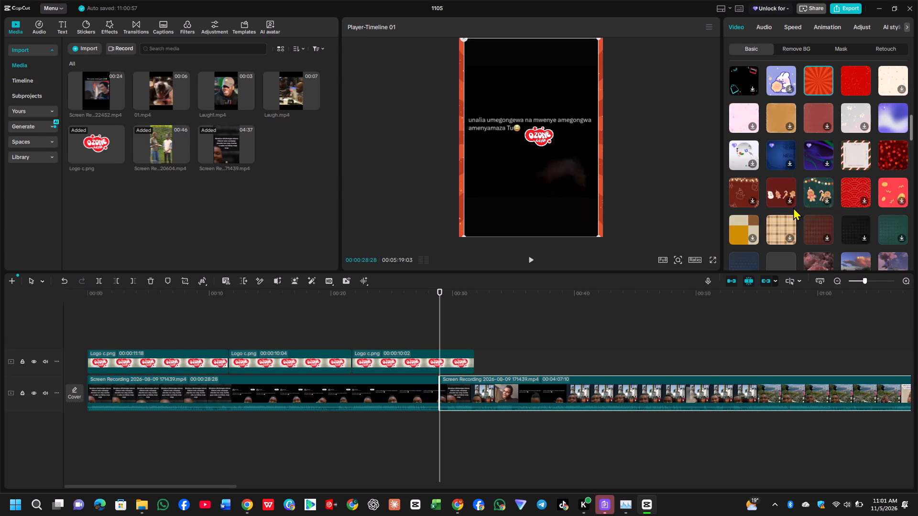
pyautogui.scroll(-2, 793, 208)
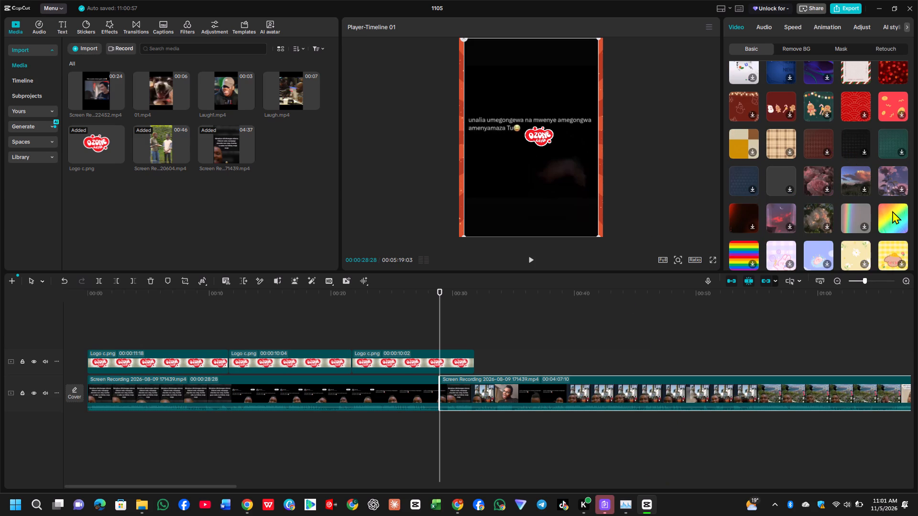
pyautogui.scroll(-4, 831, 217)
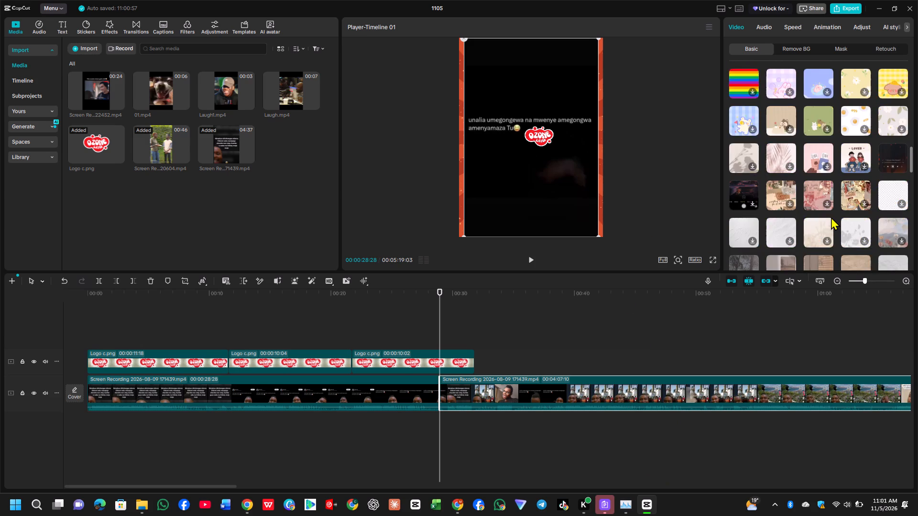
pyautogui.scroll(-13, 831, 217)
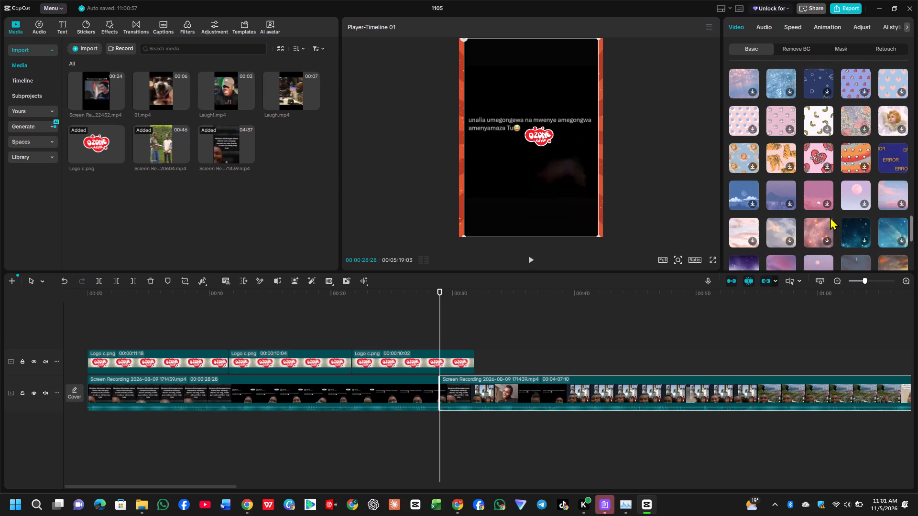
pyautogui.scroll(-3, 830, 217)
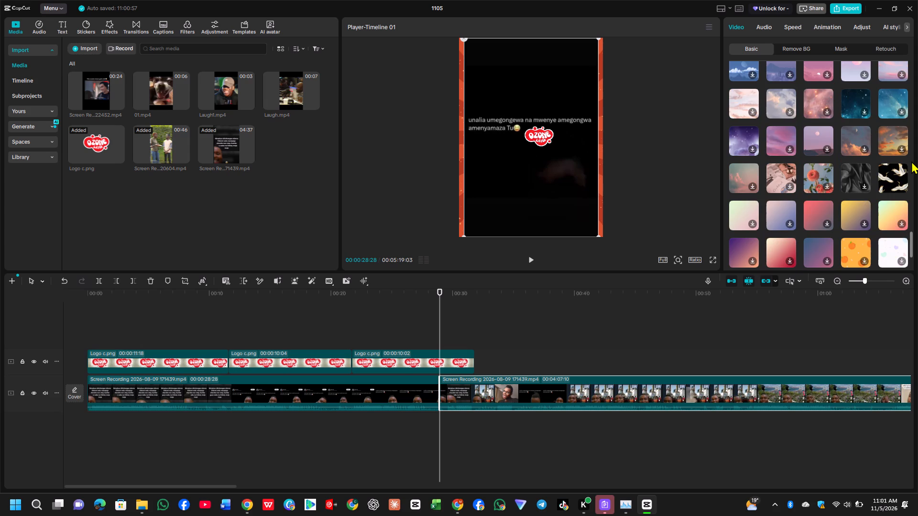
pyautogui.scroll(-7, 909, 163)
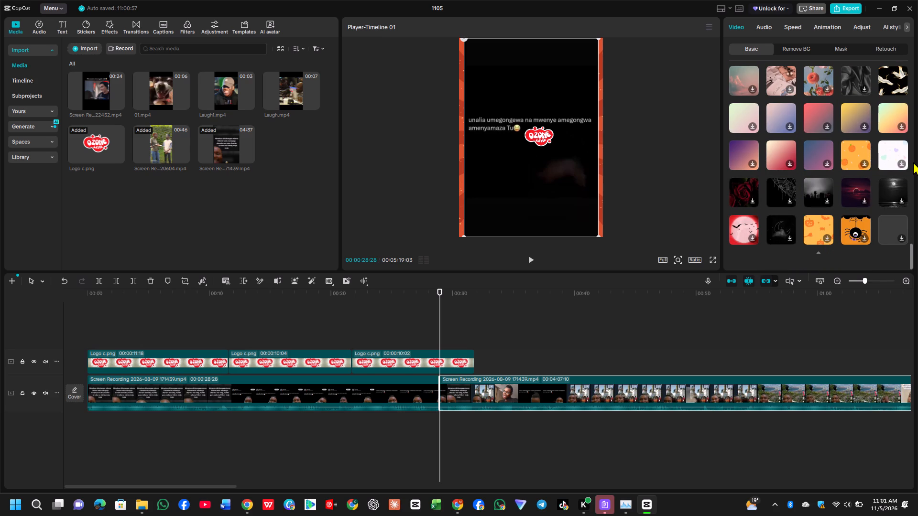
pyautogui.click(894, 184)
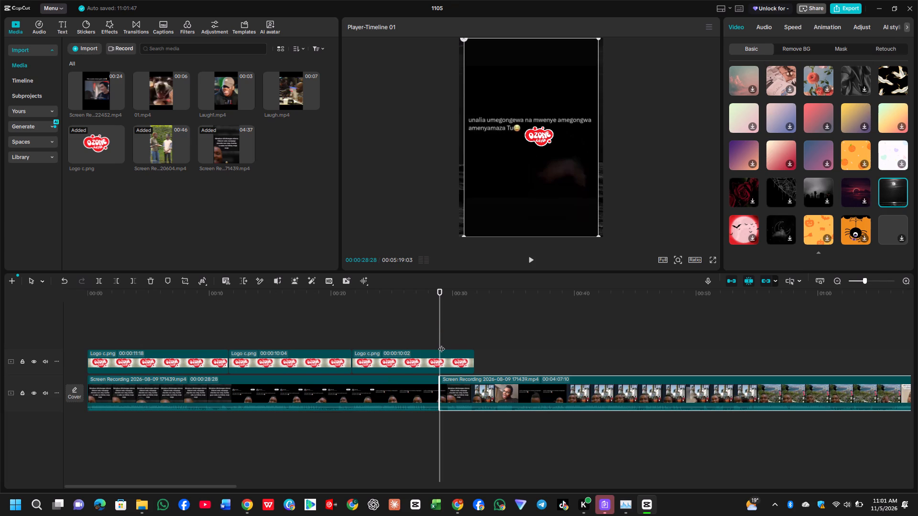
# Delete the rest of the 171439 recording after the split and the 220604 recording from the main track.
pyautogui.click(155, 281)
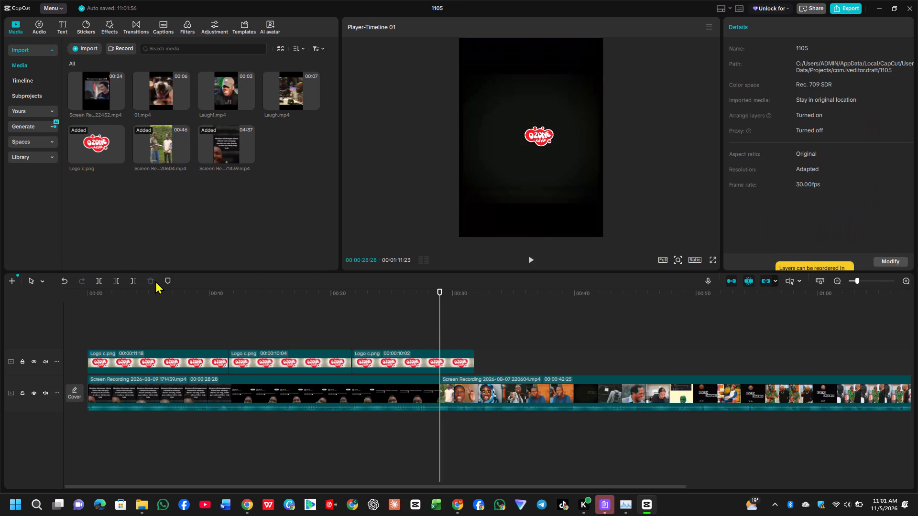
pyautogui.click(593, 405)
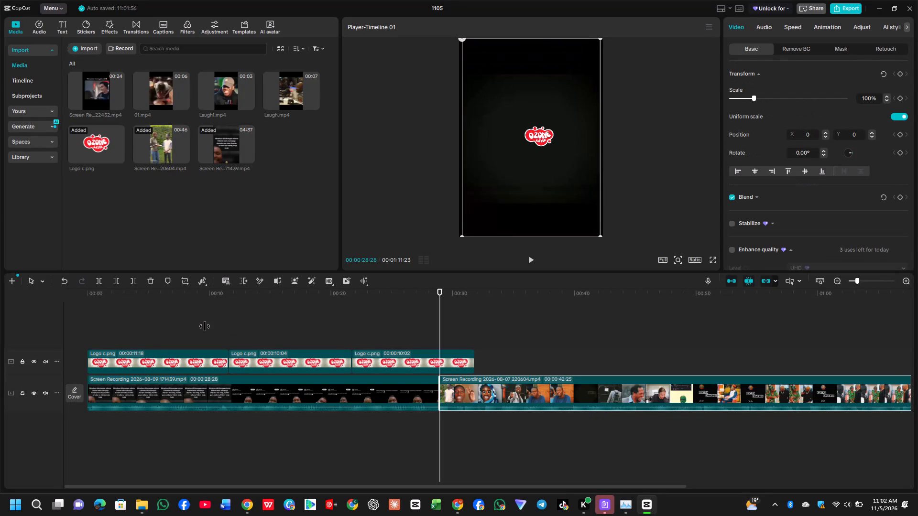
pyautogui.click(154, 279)
# Trim the end of the third logo segment to 00:00:28:28, matching the end of the recording.
pyautogui.click(391, 363)
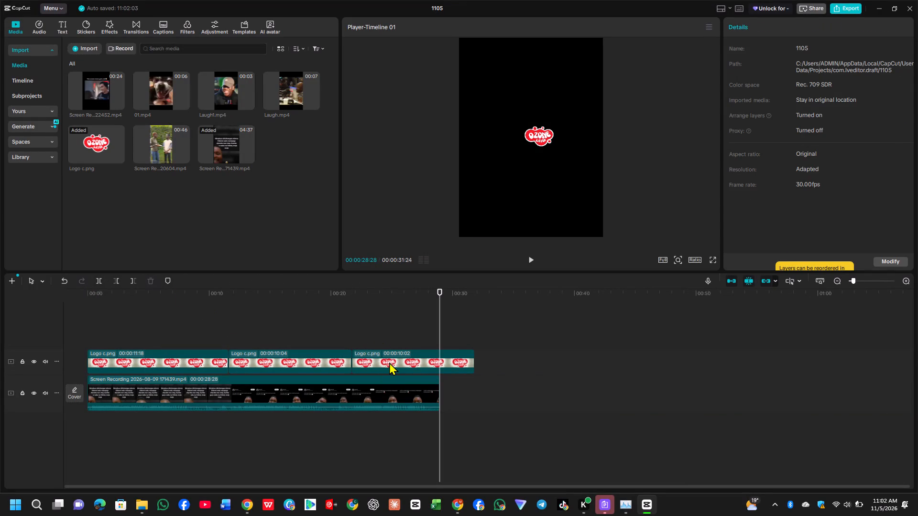
pyautogui.click(131, 280)
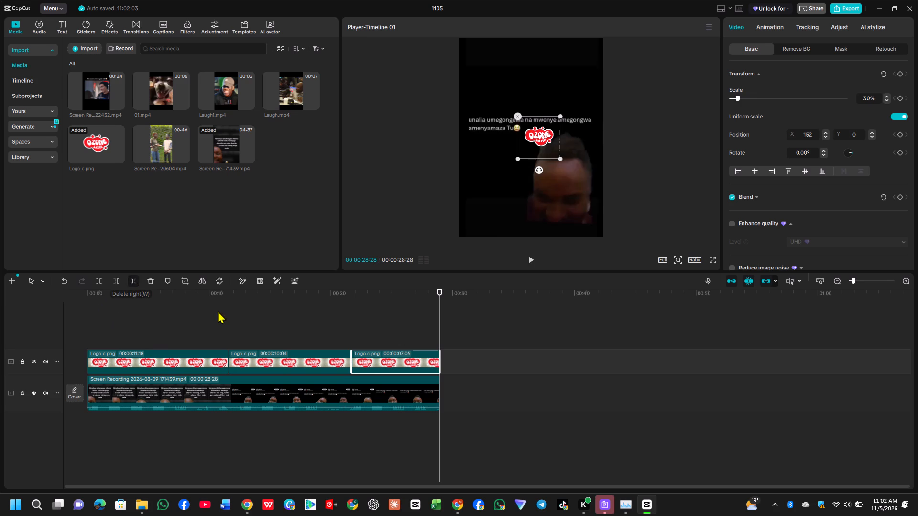
# Play the trimmed video from the start and scale the 171439 recording down to 93%.
pyautogui.click(534, 258)
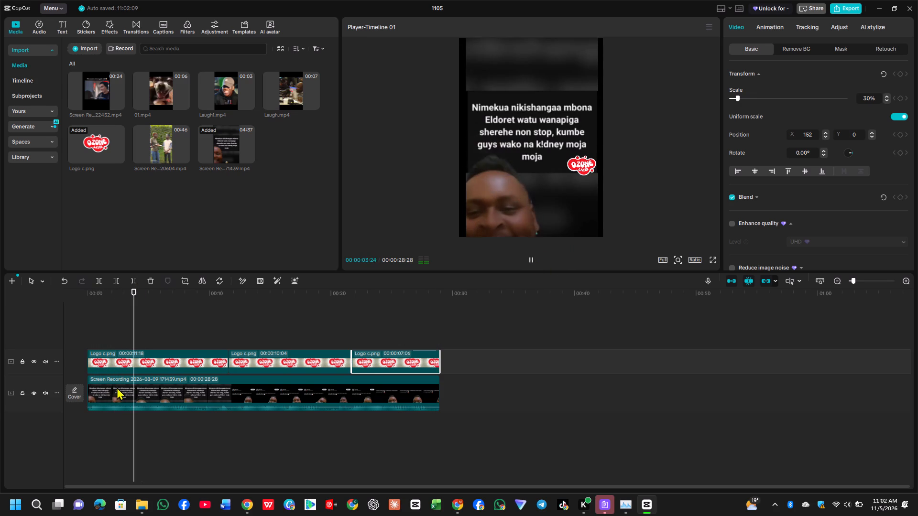
pyautogui.click(151, 388)
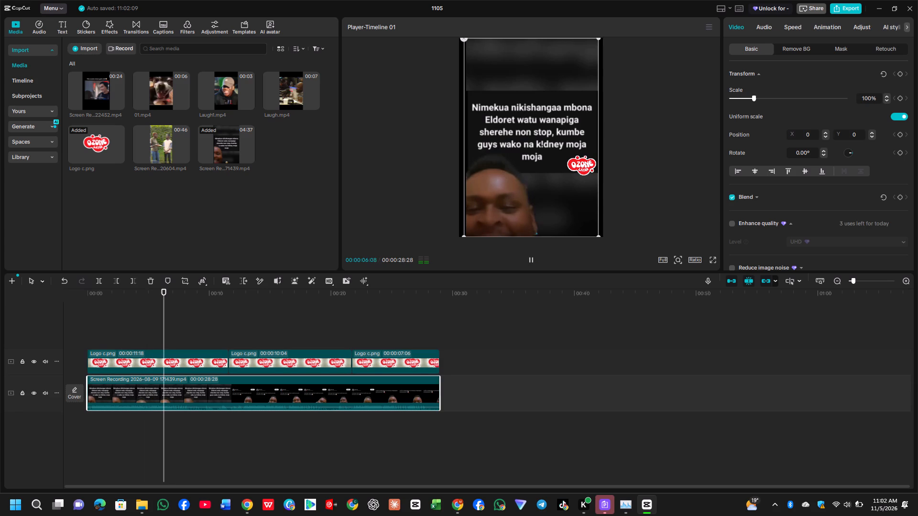
pyautogui.moveTo(596, 234); pyautogui.dragTo(591, 224)
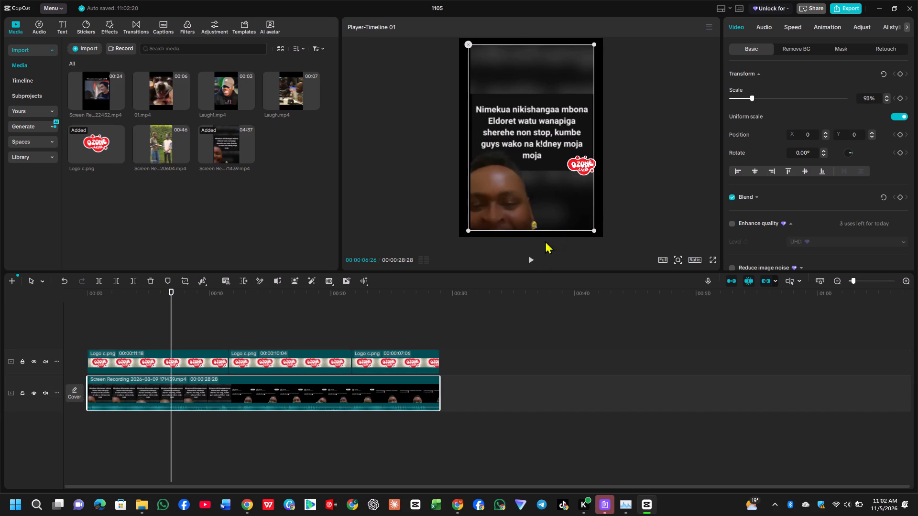
# Check the scaled-down recording in the second joke and play the first joke from 00:00:01:19.
pyautogui.click(347, 318)
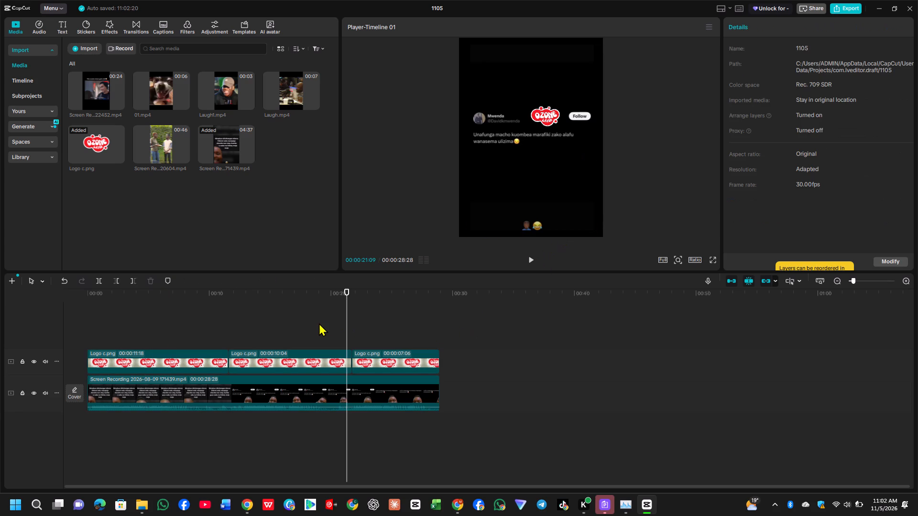
pyautogui.click(108, 324)
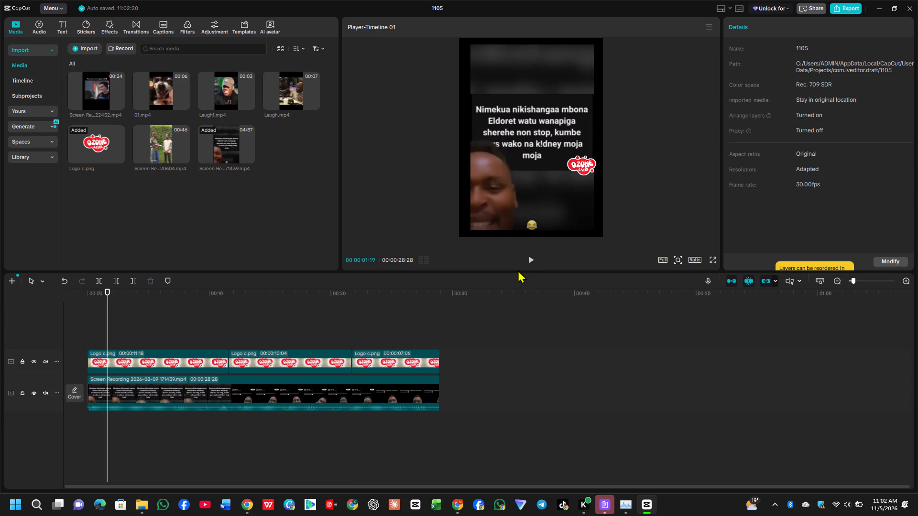
pyautogui.click(529, 257)
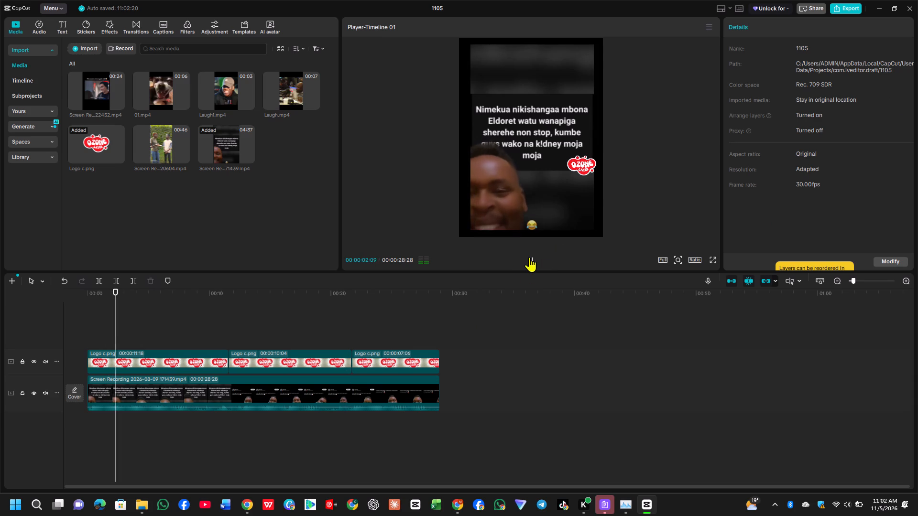
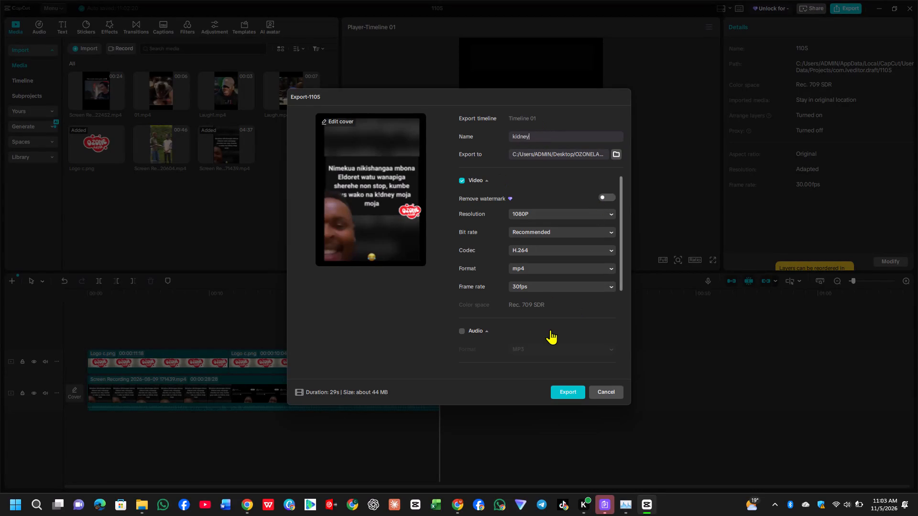
# Export the video as kidney in 1080P, H.264 mp4 at 30fps and close the export window when it completes.
pyautogui.click(564, 394)
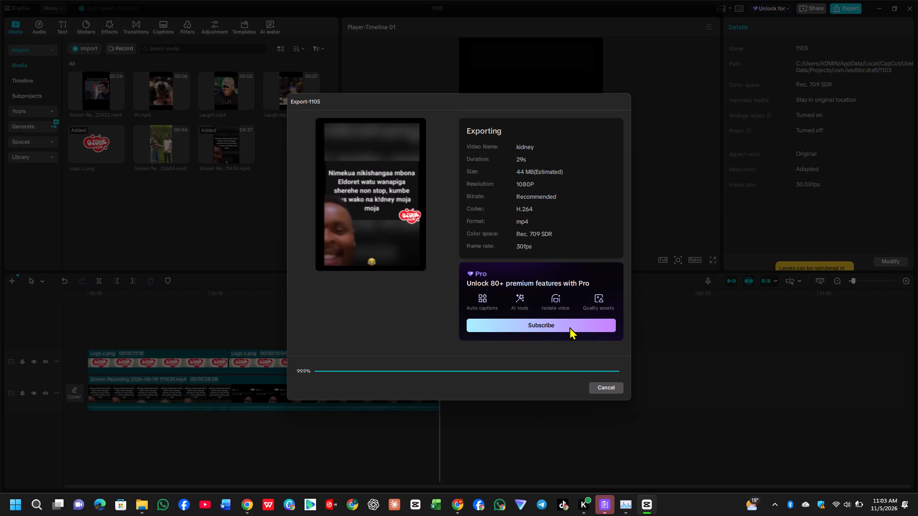
pyautogui.click(611, 385)
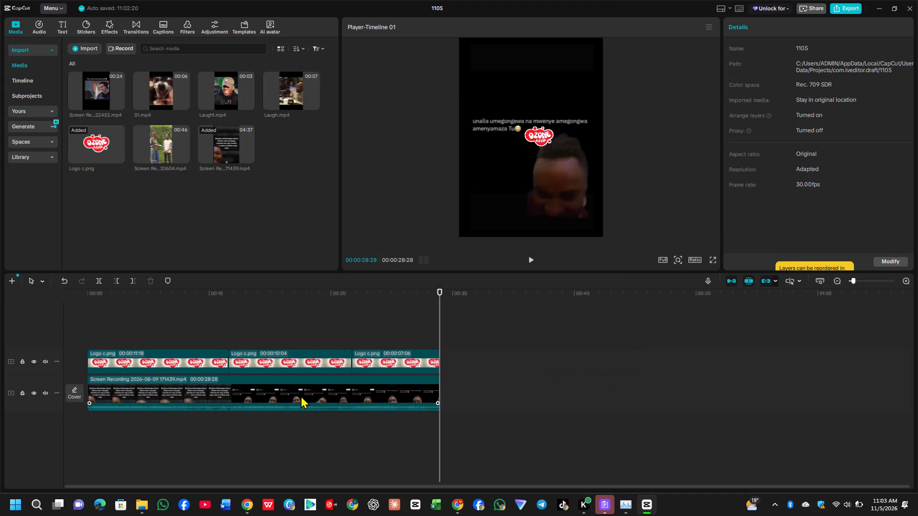
# Undo the recording's scaling, the third logo segment's trim, and the deletions of the remaining 171439 recording and the 220604 recording.
pyautogui.hotkey('ctrl', 'z')
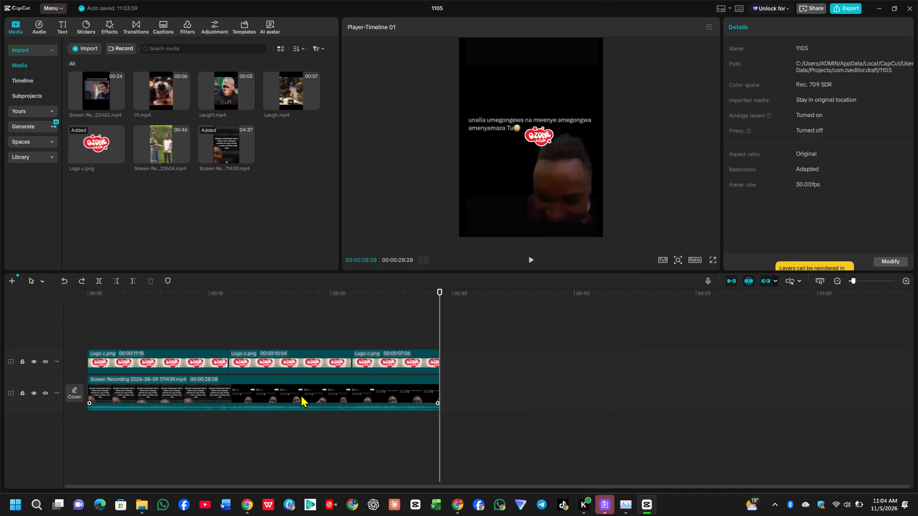
pyautogui.hotkey('ctrl', 'z')
pyautogui.hotkey('ctrl', 'z')
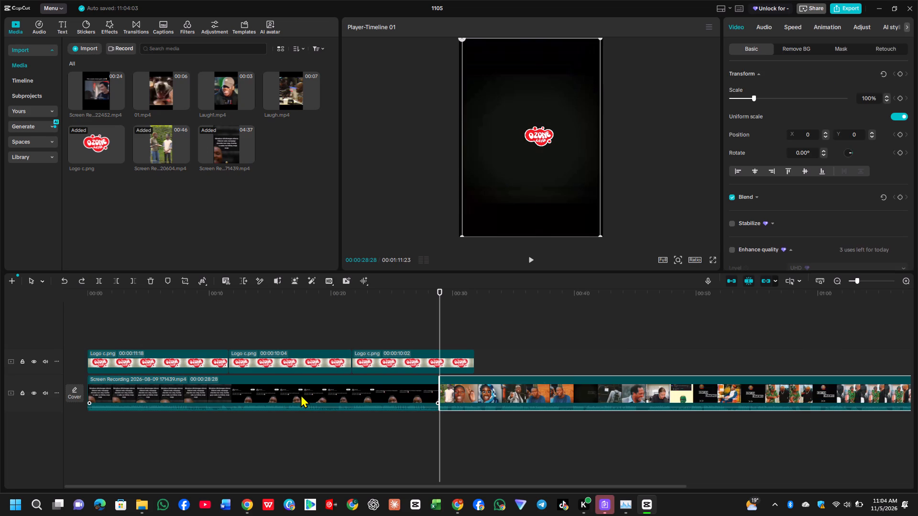
pyautogui.hotkey('ctrl', 'z')
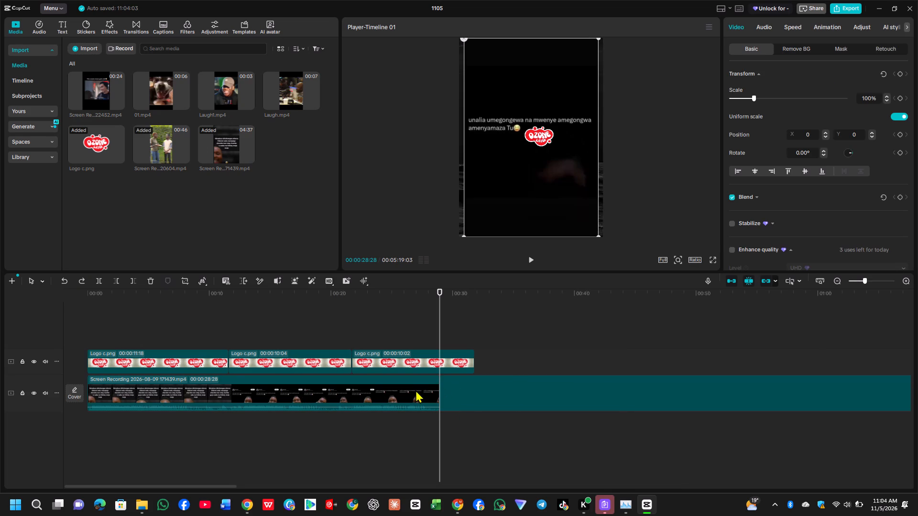
# Delete the already exported first segment of the 171439 recording, before the split at 00:00:28:28.
pyautogui.click(231, 387)
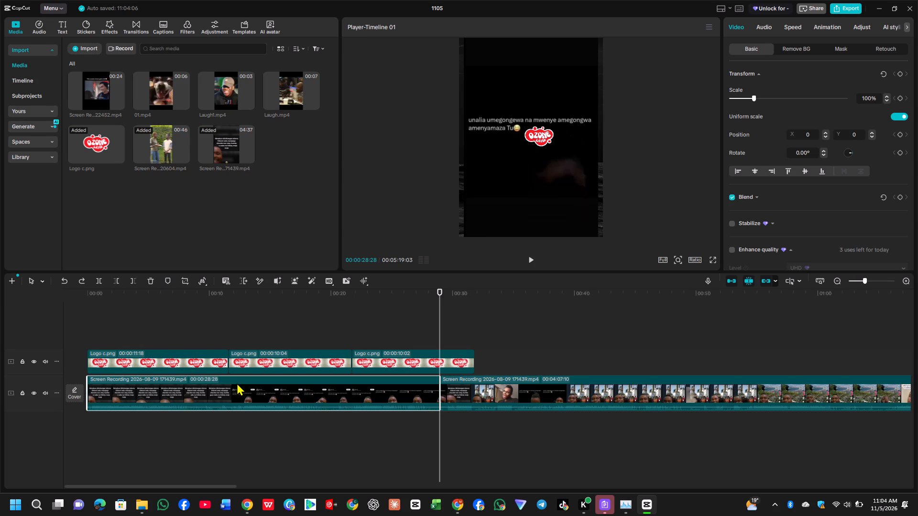
pyautogui.click(151, 280)
# Delete the third and second logo segments, keeping only the first one above the recording.
pyautogui.click(391, 363)
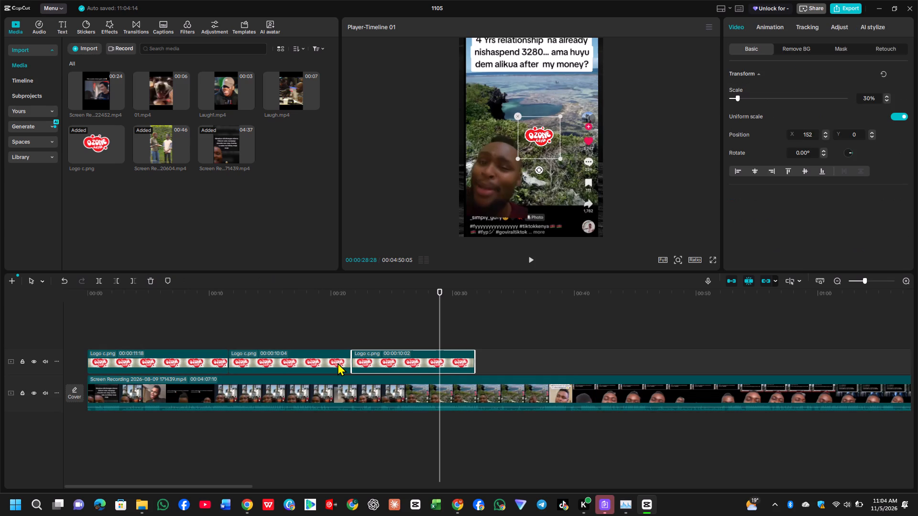
pyautogui.moveTo(386, 358); pyautogui.dragTo(371, 350)
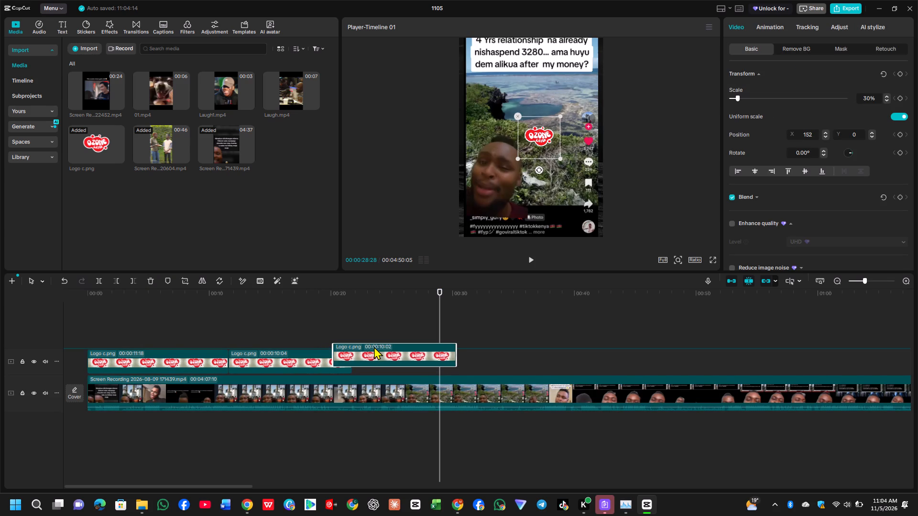
pyautogui.click(153, 283)
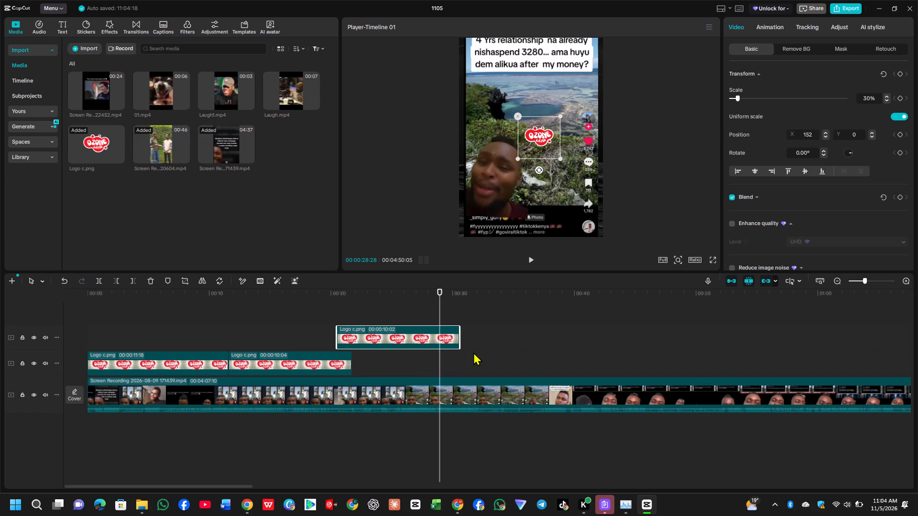
pyautogui.click(284, 366)
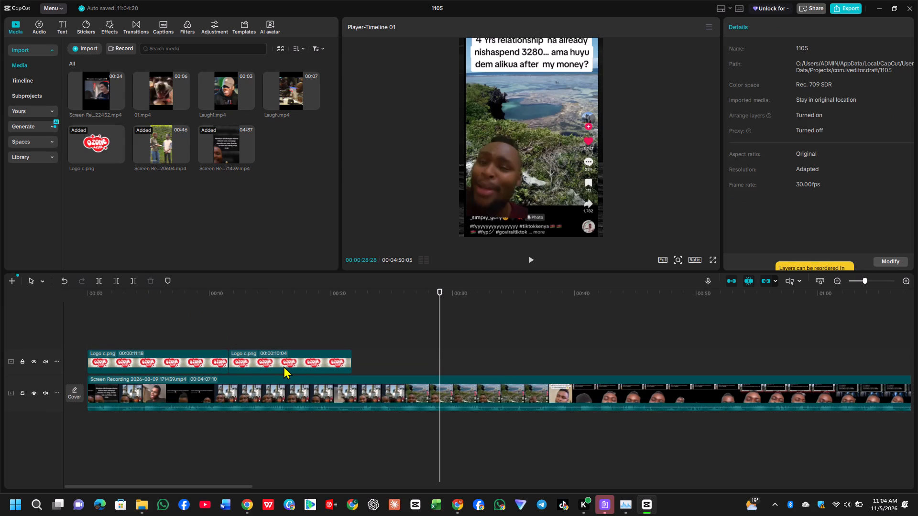
pyautogui.click(151, 279)
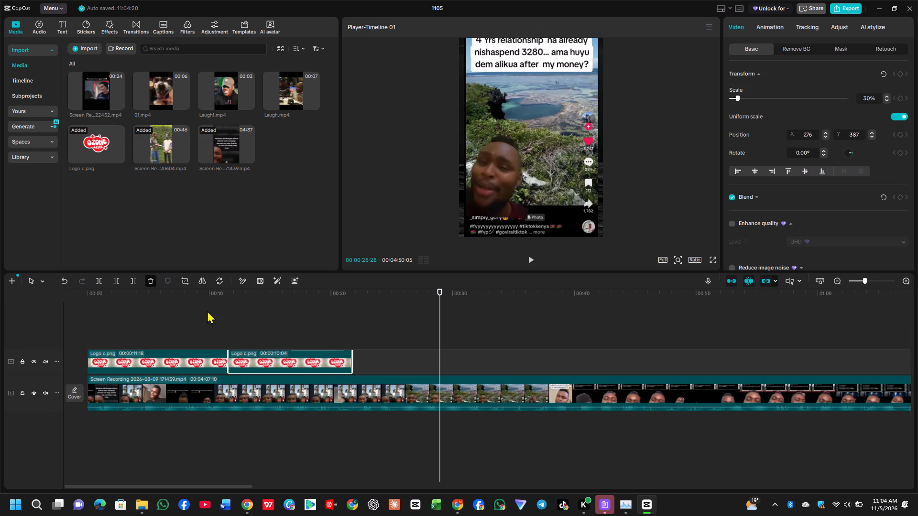
# Delete the 220604 recording from the end of the main track.
pyautogui.hscroll(-6, 636, 393)
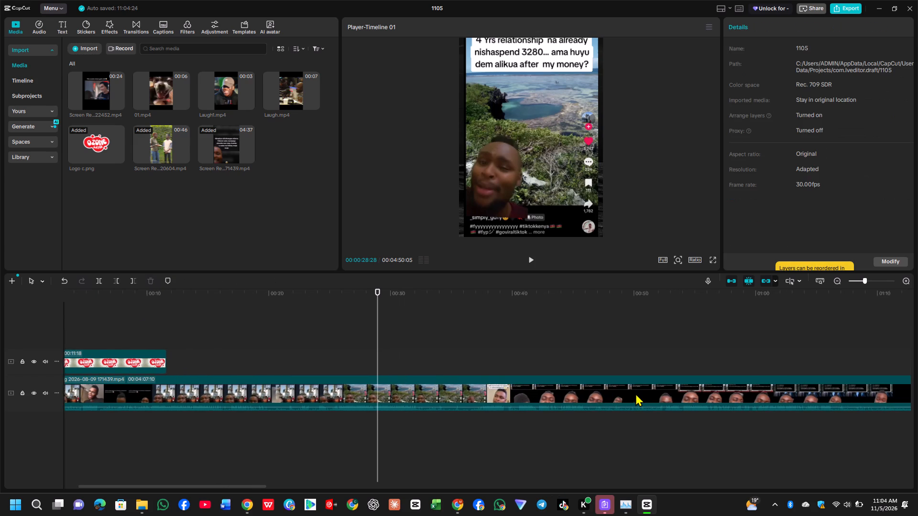
pyautogui.hscroll(-10, 635, 393)
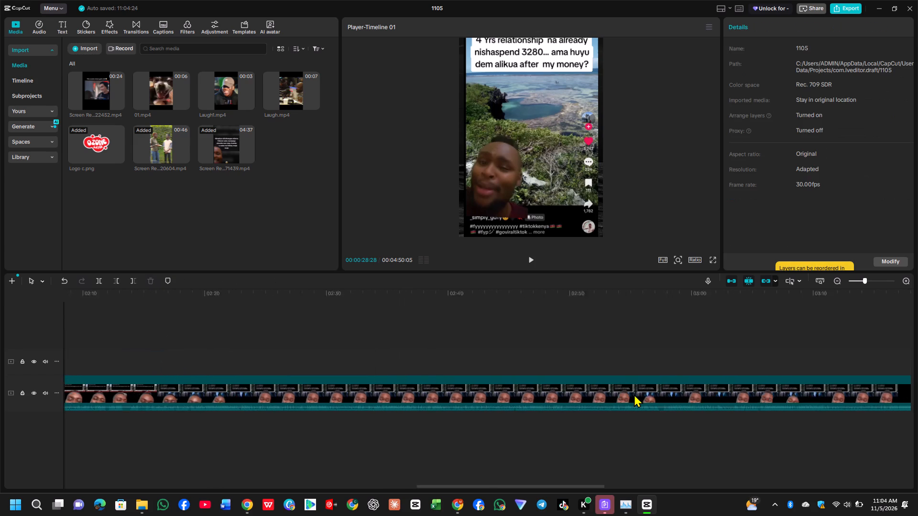
pyautogui.hscroll(-5, 634, 394)
pyautogui.click(634, 394)
pyautogui.hscroll(-1, 634, 394)
pyautogui.click(634, 394)
pyautogui.hscroll(-1, 634, 394)
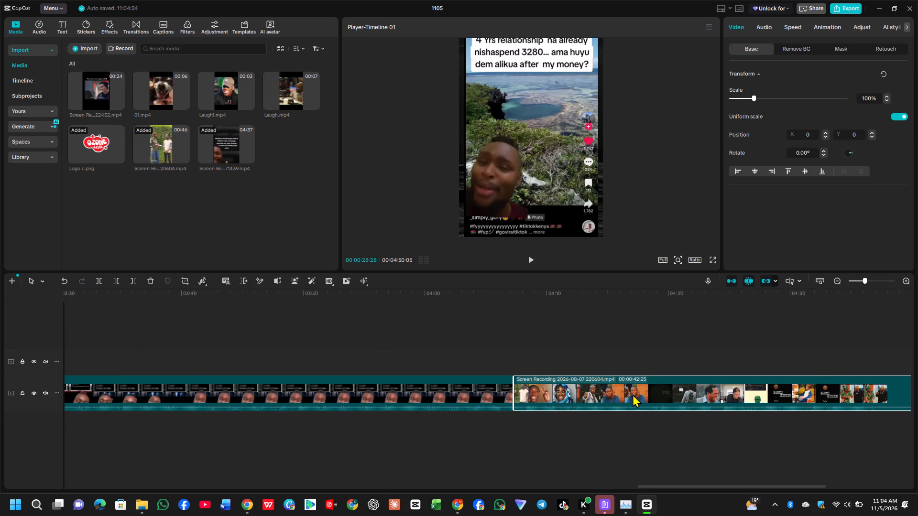
pyautogui.click(152, 282)
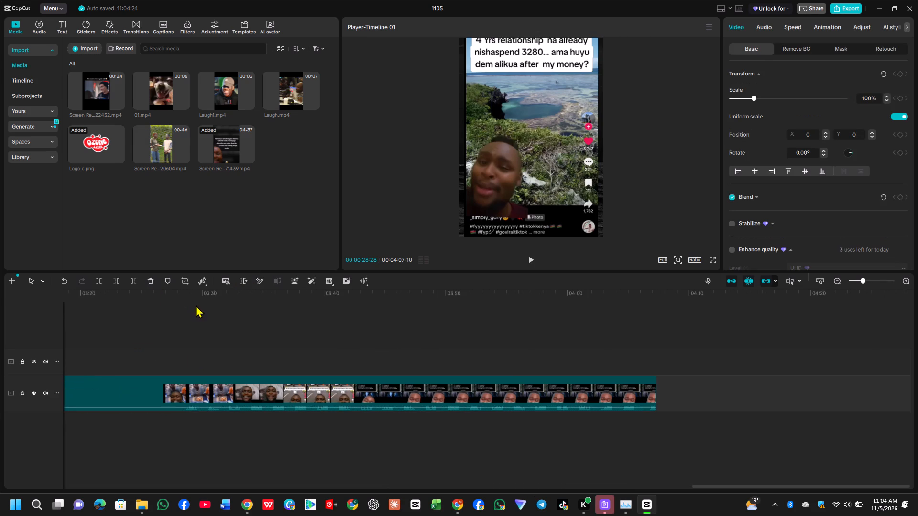
# Play the remaining 171439 recording from the start and trim off its beginning up to 00:00:09:18, in the "Kimani tu" joke.
pyautogui.hscroll(18, 250, 362)
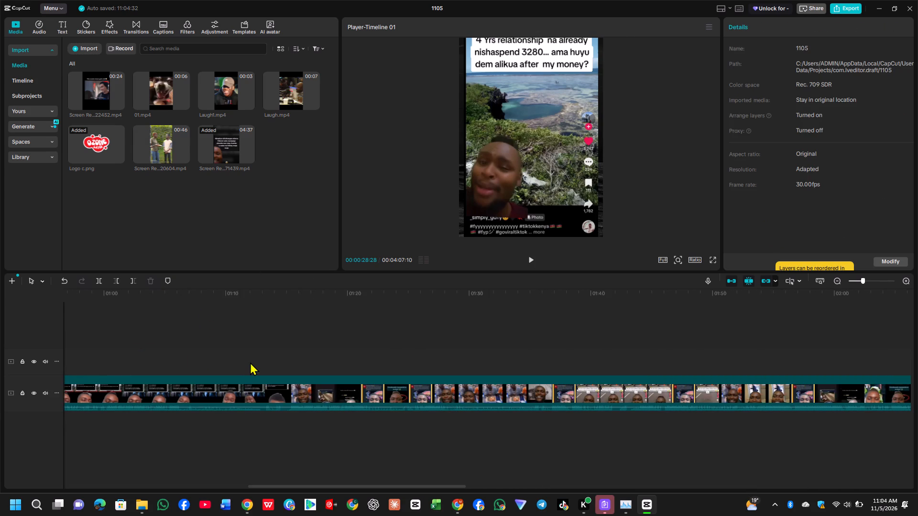
pyautogui.hscroll(7, 250, 362)
pyautogui.hscroll(20, 250, 362)
pyautogui.hscroll(17, 250, 362)
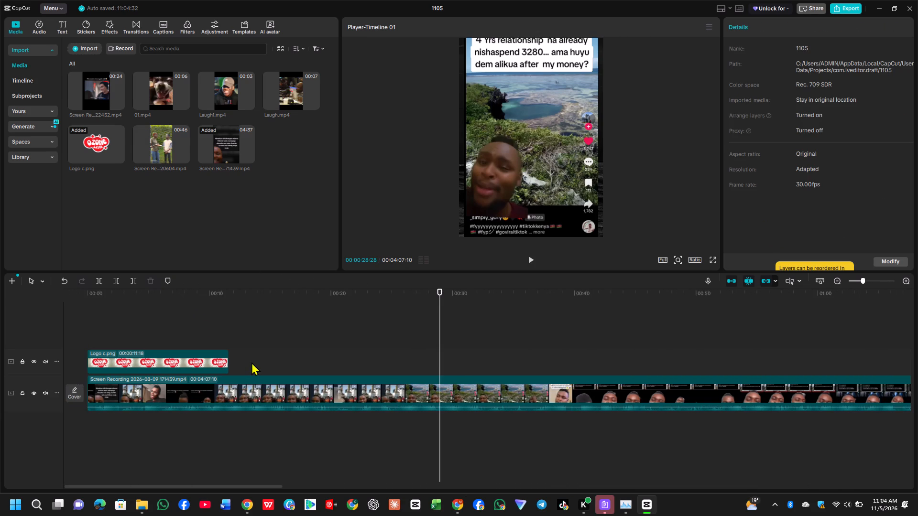
pyautogui.press('Up')
pyautogui.press('Up')
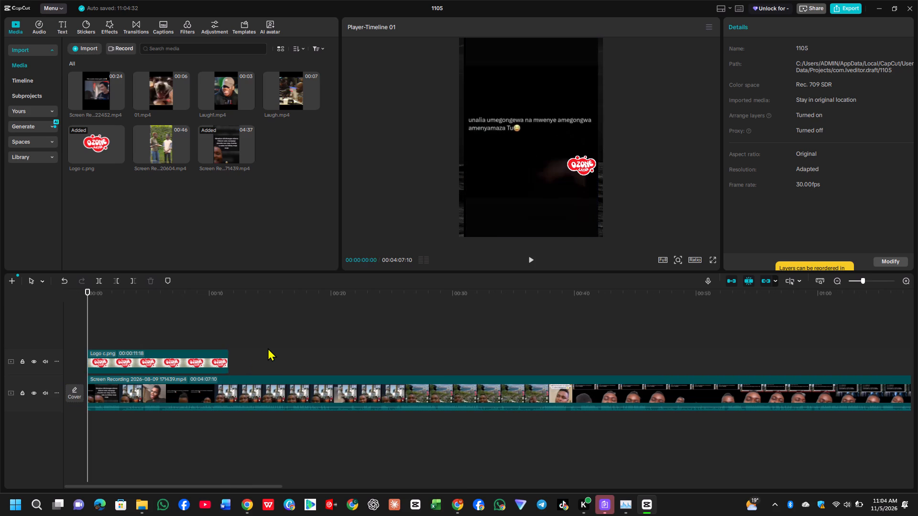
pyautogui.press('Up')
pyautogui.click(532, 260)
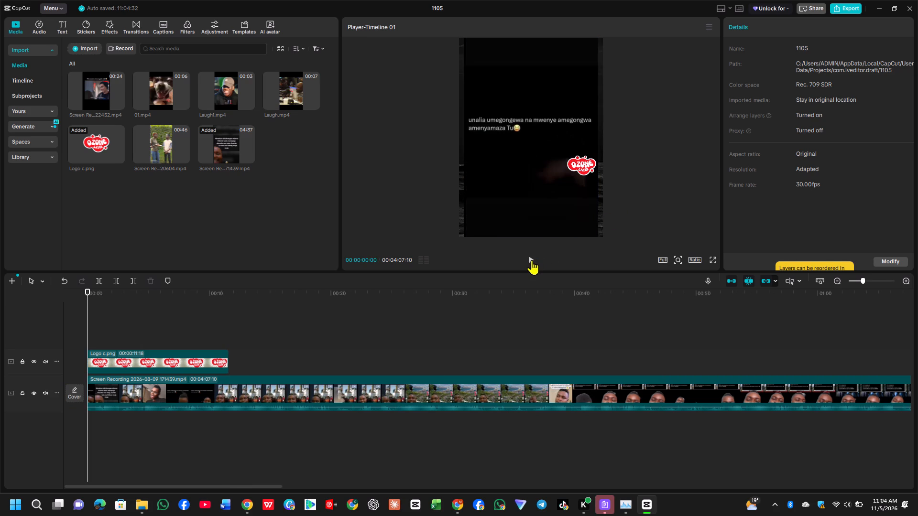
pyautogui.click(532, 260)
pyautogui.click(532, 260)
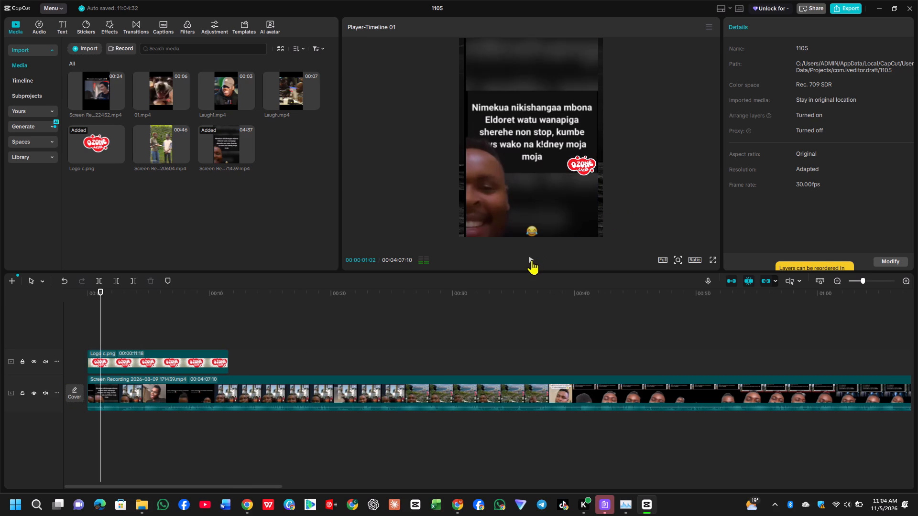
pyautogui.click(532, 260)
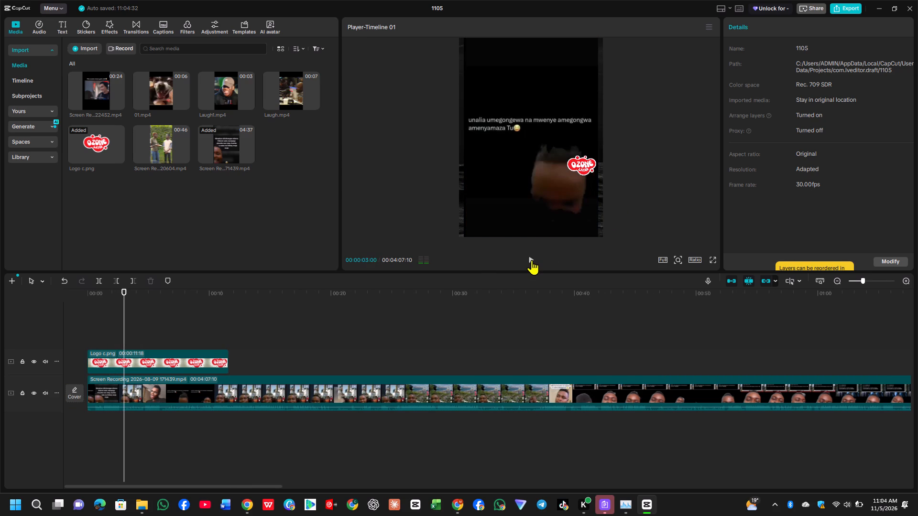
pyautogui.click(532, 260)
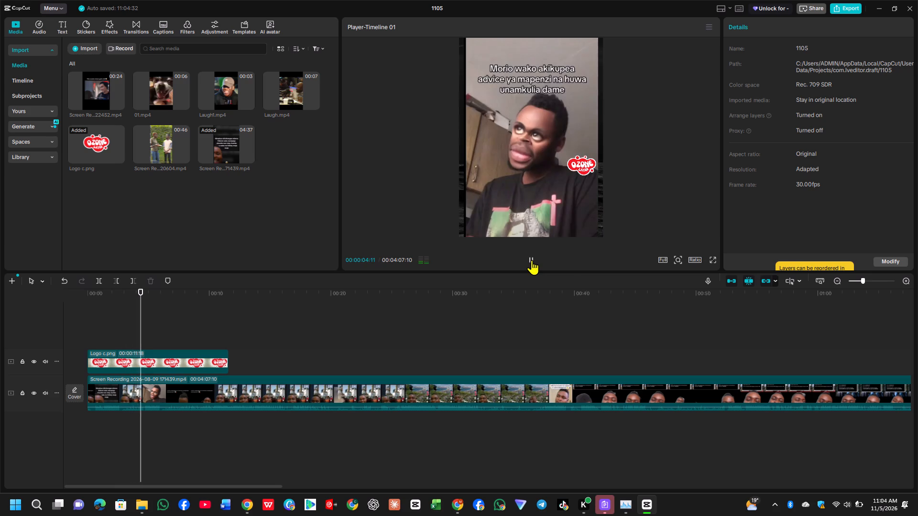
pyautogui.click(532, 260)
pyautogui.click(532, 260)
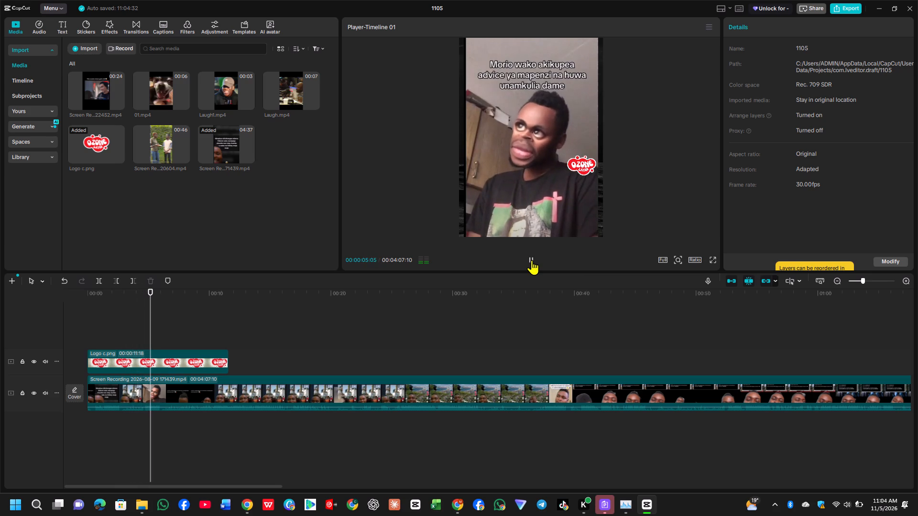
pyautogui.click(532, 260)
pyautogui.click(532, 260)
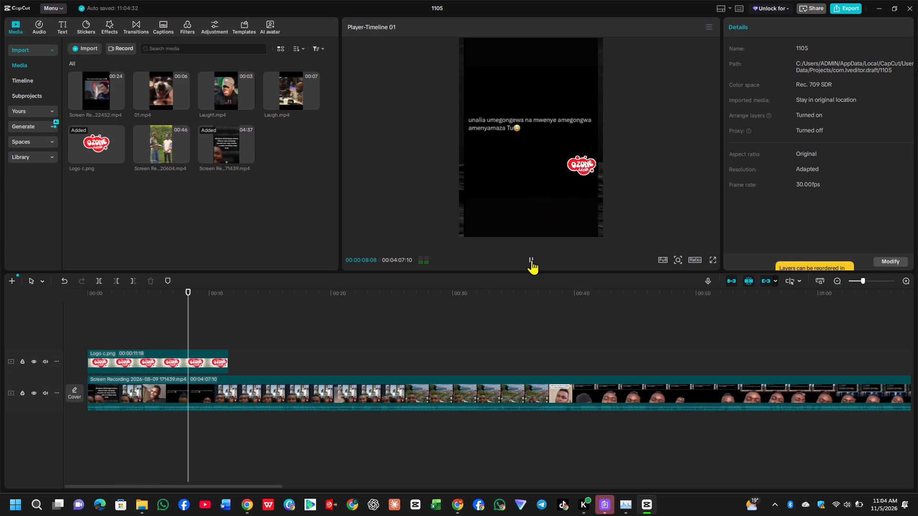
pyautogui.click(532, 260)
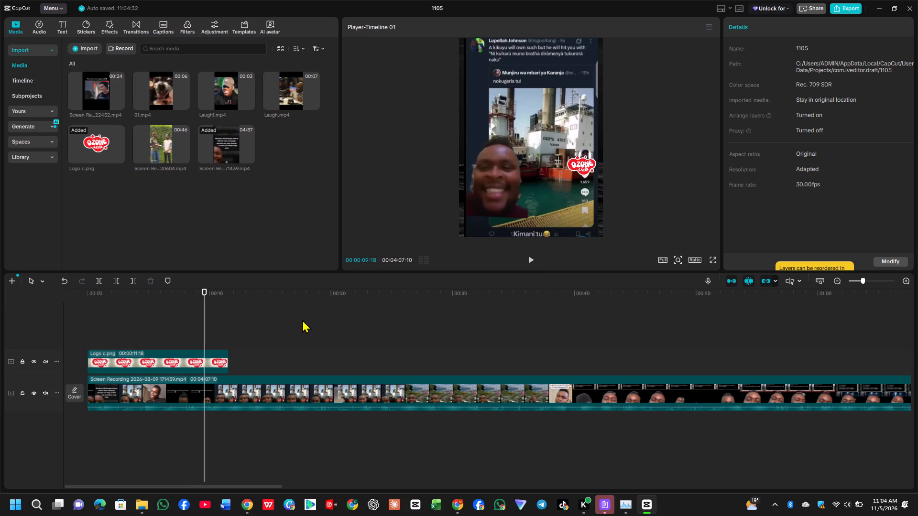
pyautogui.click(165, 387)
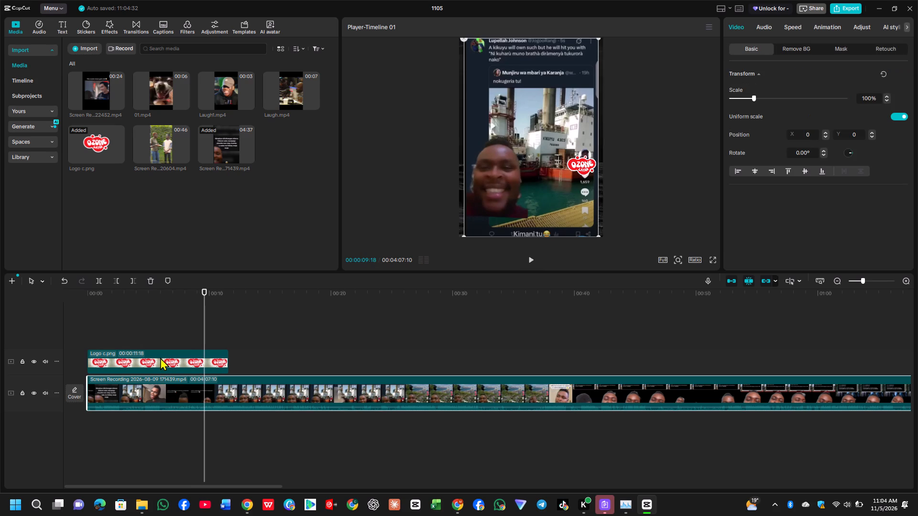
pyautogui.click(119, 281)
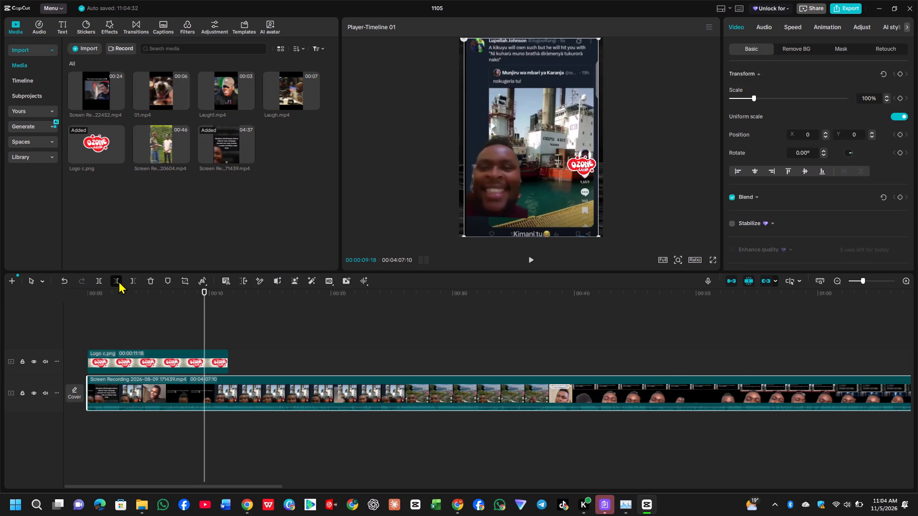
# Play through the "Kimani tu" joke in the trimmed 171439 recording to find where the next joke begins.
pyautogui.click(527, 260)
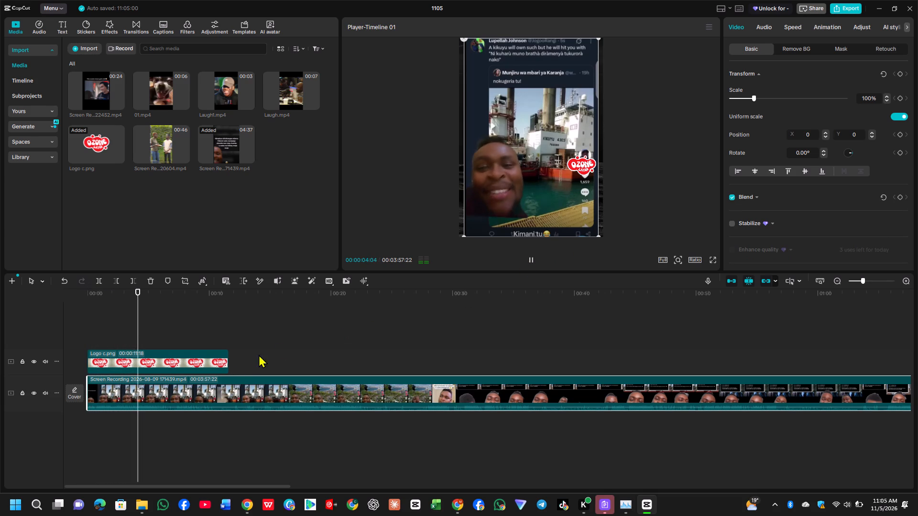
pyautogui.click(532, 260)
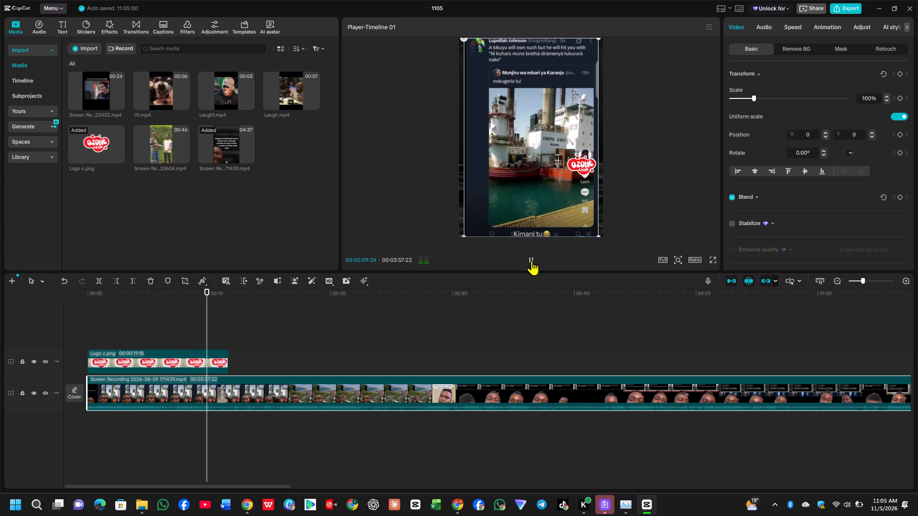
pyautogui.click(532, 260)
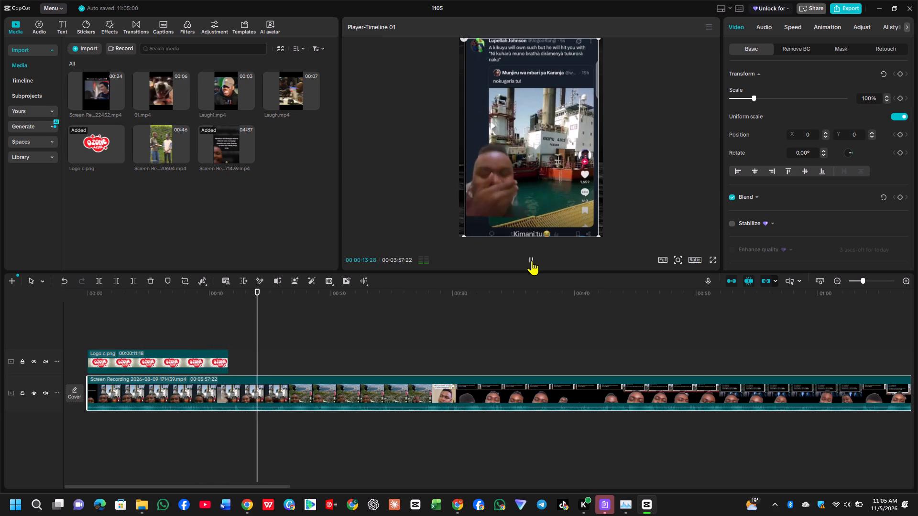
pyautogui.click(532, 260)
pyautogui.click(532, 260)
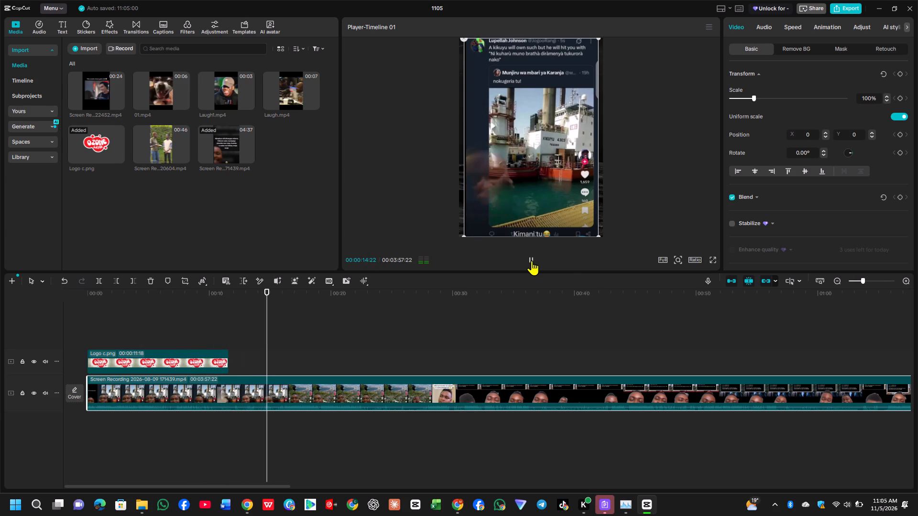
pyautogui.click(530, 258)
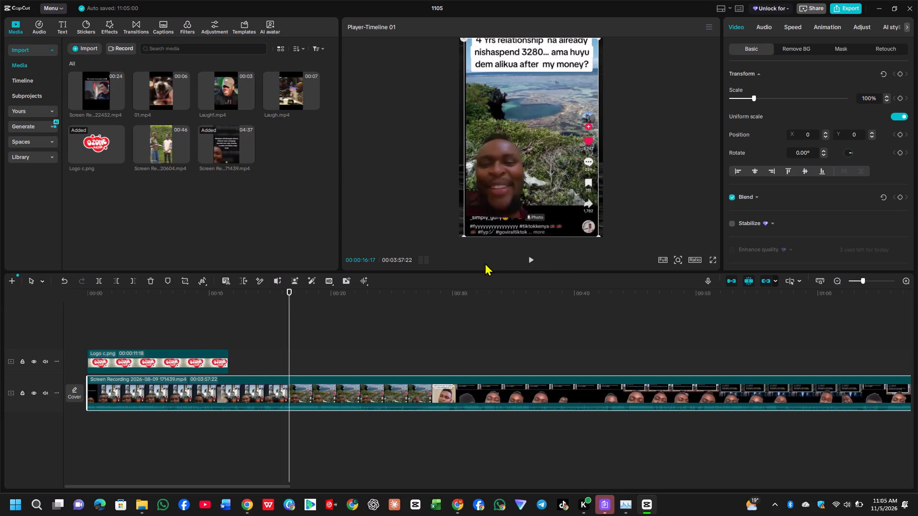
pyautogui.click(206, 342)
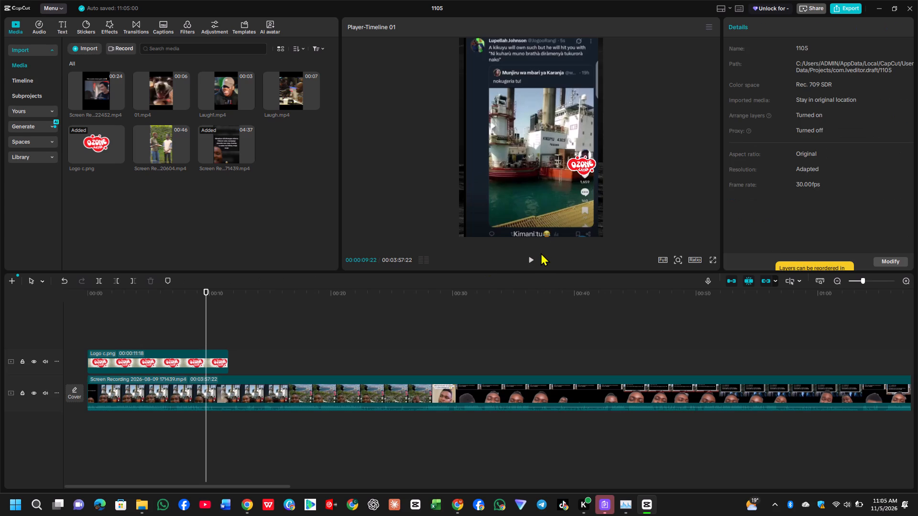
pyautogui.click(533, 258)
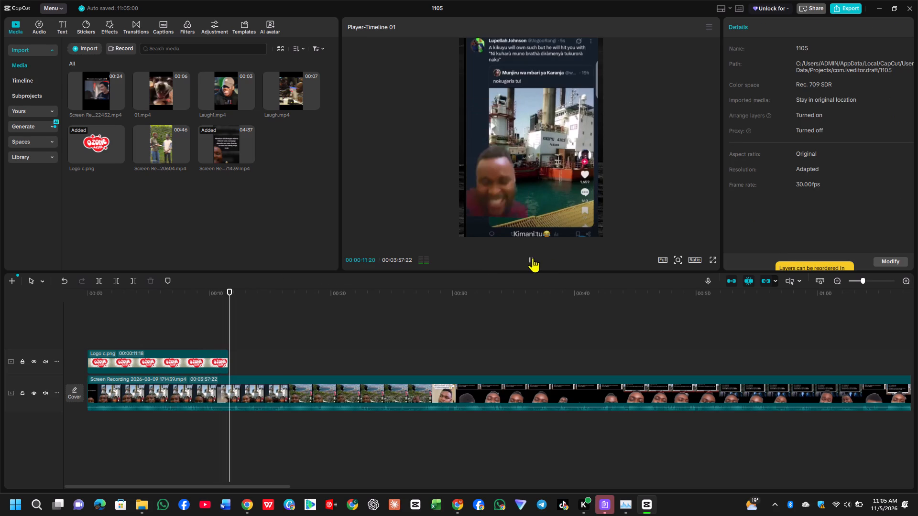
pyautogui.click(533, 258)
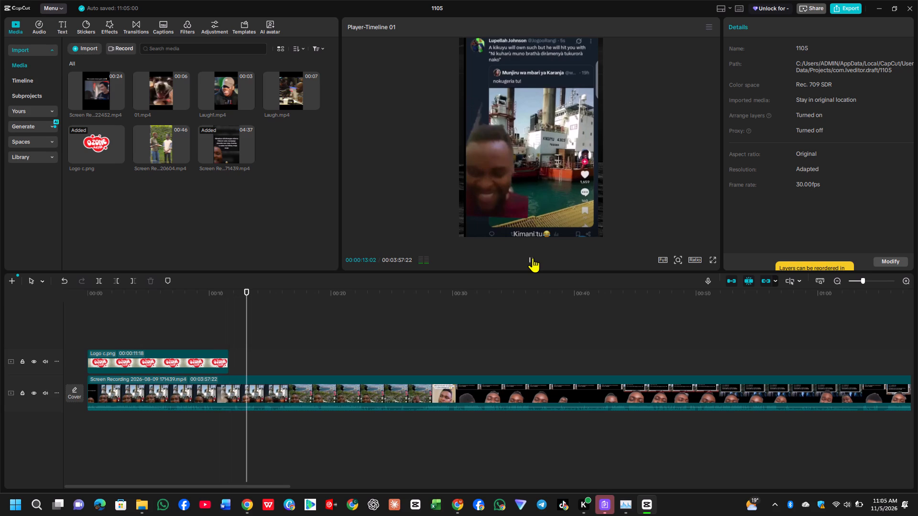
pyautogui.click(533, 258)
pyautogui.click(533, 258)
pyautogui.click(533, 258)
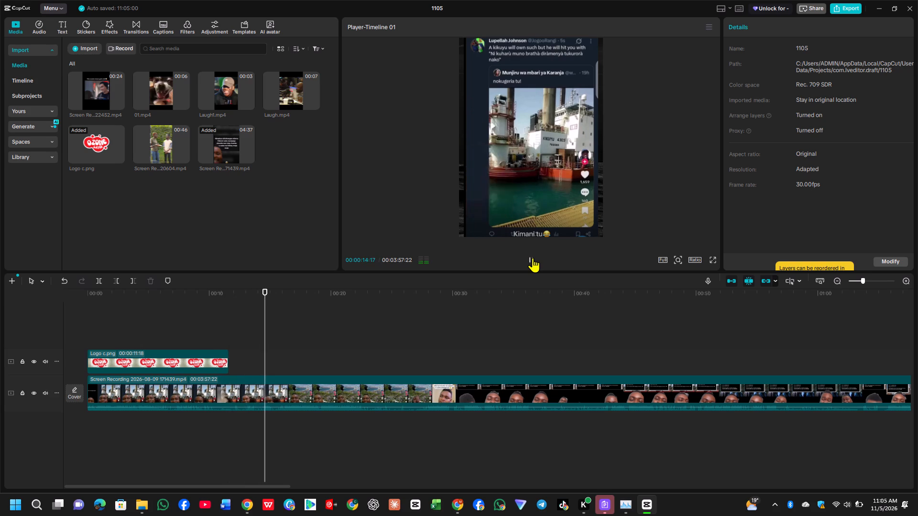
pyautogui.click(533, 258)
pyautogui.click(533, 258)
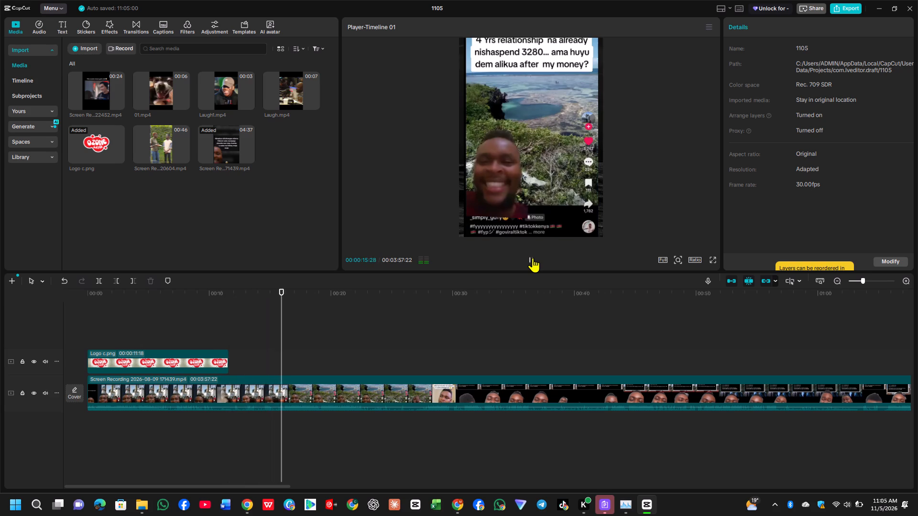
pyautogui.click(533, 258)
pyautogui.press('Left')
pyautogui.press('Left')
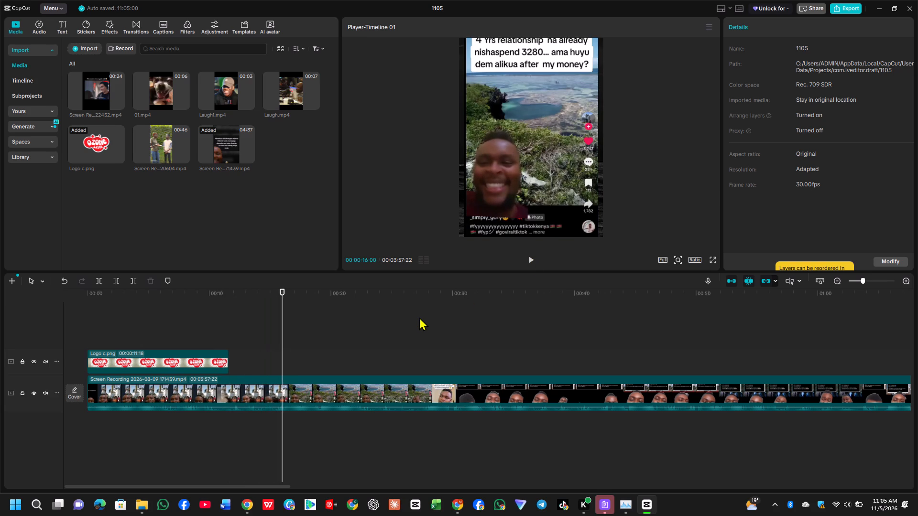
pyautogui.press('Left')
pyautogui.click(419, 317)
pyautogui.press('Left')
pyautogui.click(419, 317)
pyautogui.press('Left')
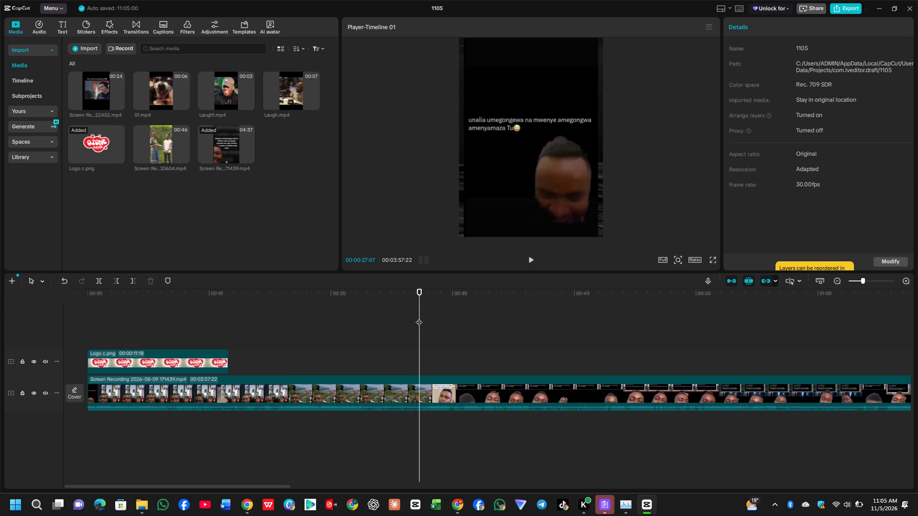
# Split the 171439 recording at 00:00:15:20, on the last frame of the "Kimani tu" joke.
pyautogui.click(269, 300)
pyautogui.click(534, 259)
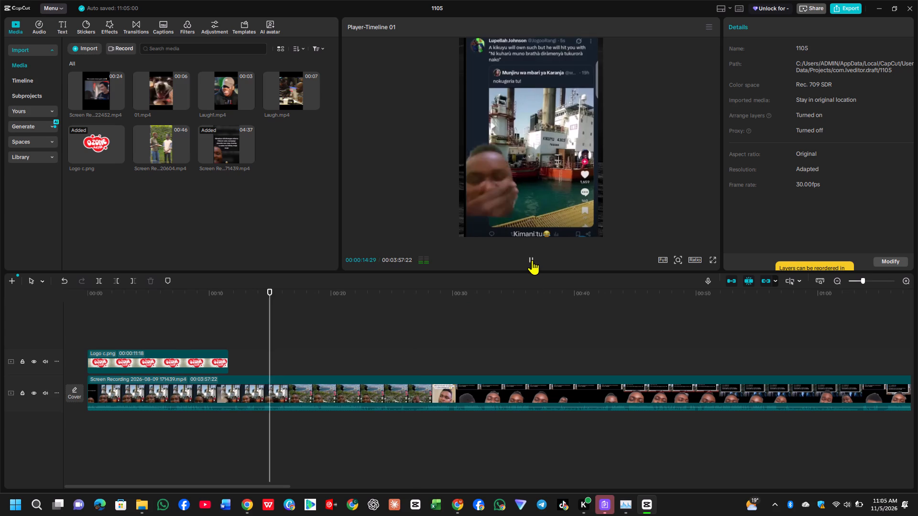
pyautogui.click(531, 261)
pyautogui.press('Left')
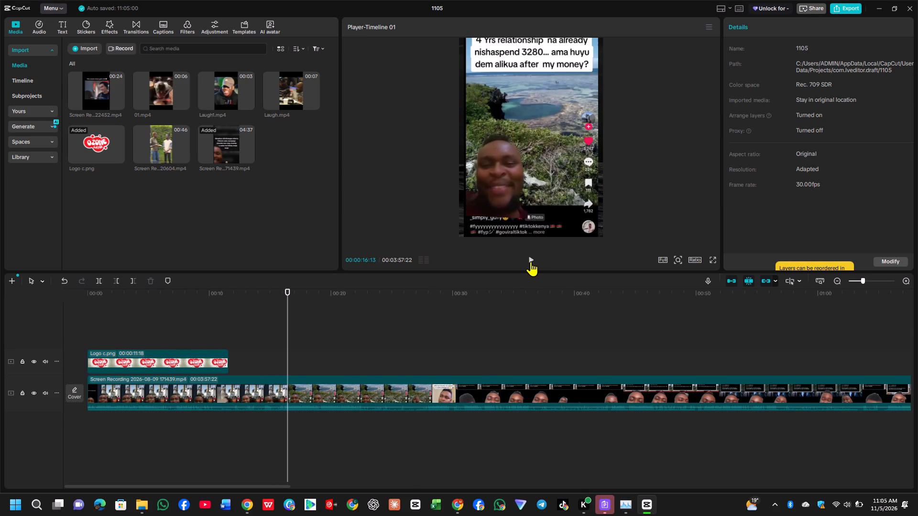
pyautogui.press('Left')
pyautogui.press('Left')
pyautogui.press('Left')
pyautogui.press('Left')
pyautogui.press('Left')
pyautogui.press('Left')
pyautogui.press('Left')
pyautogui.press('Left')
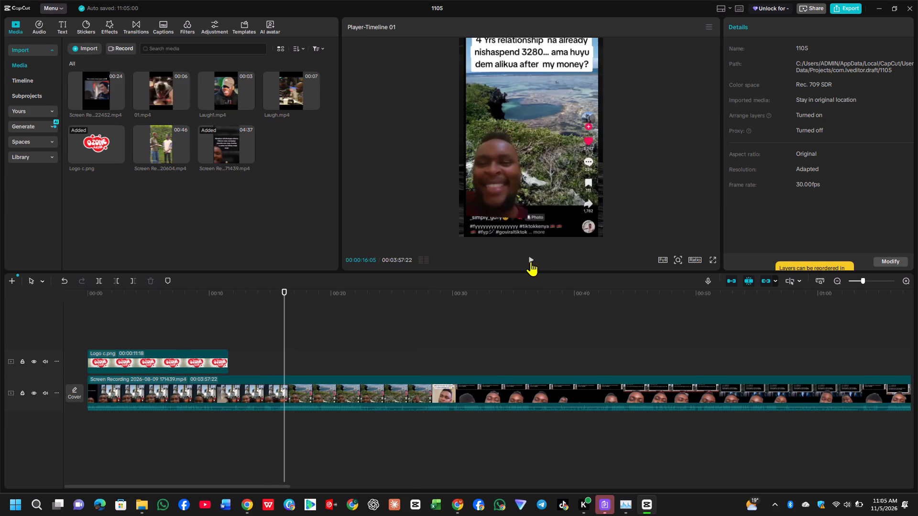
pyautogui.press('Left')
pyautogui.press('Left')
pyautogui.press('Left')
pyautogui.press('Left')
pyautogui.press('Left')
pyautogui.press('Left')
pyautogui.press('Left')
pyautogui.press('Left')
pyautogui.press('Left')
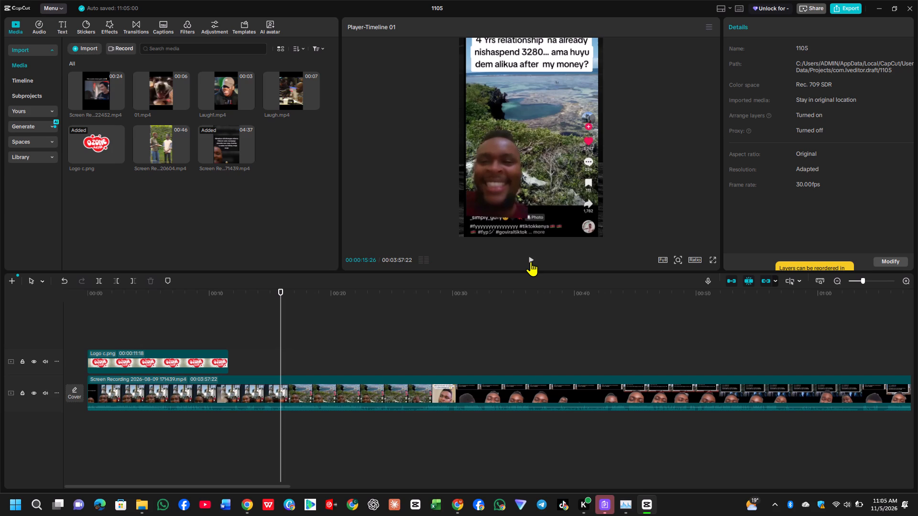
pyautogui.press('Left')
pyautogui.press('Left')
pyautogui.press('Left')
pyautogui.press('Left')
pyautogui.press('Left')
pyautogui.press('Left')
pyautogui.press('Left')
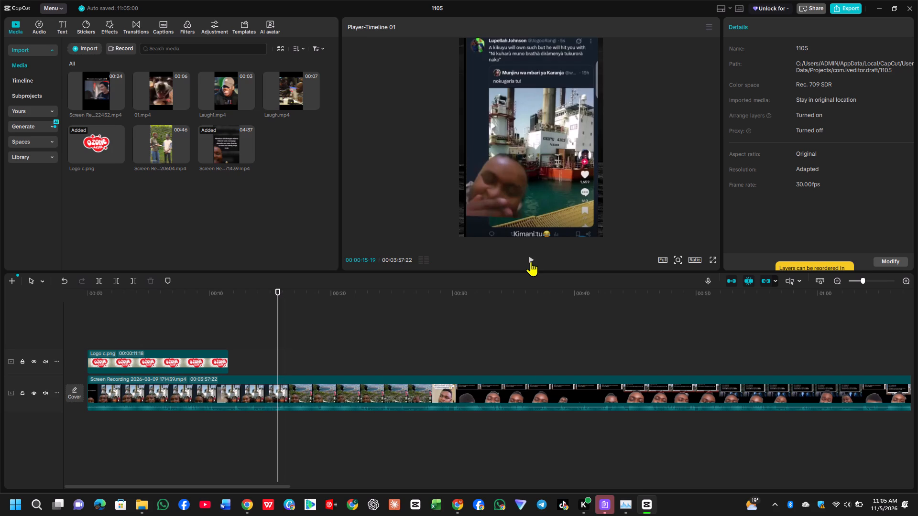
pyautogui.press('Right')
pyautogui.press('Right')
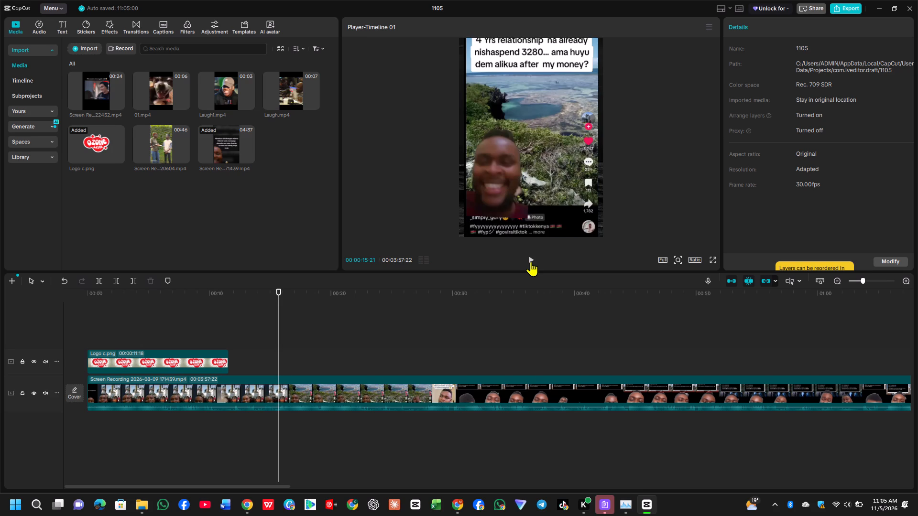
pyautogui.press('Left')
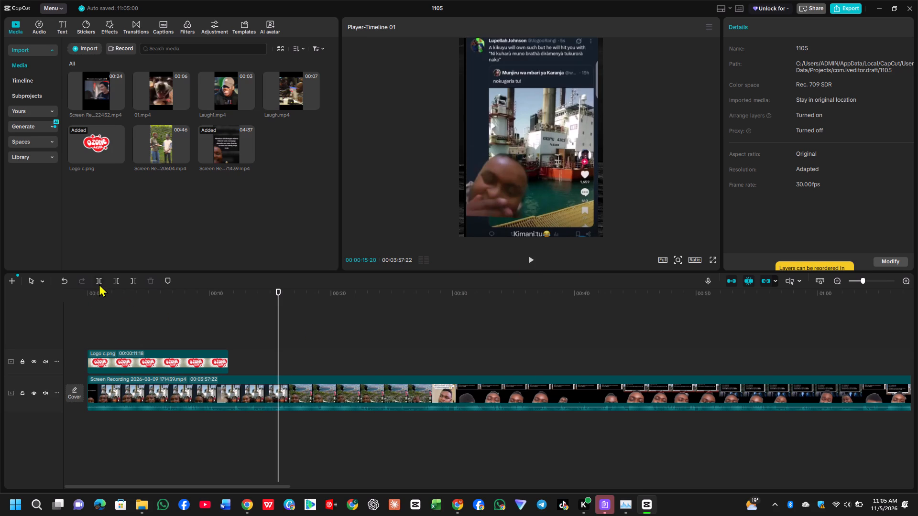
pyautogui.click(99, 283)
# Extend the logo clip to about 00:00:19:04 and split it at 00:00:15:20, in line with the recording's split.
pyautogui.click(175, 363)
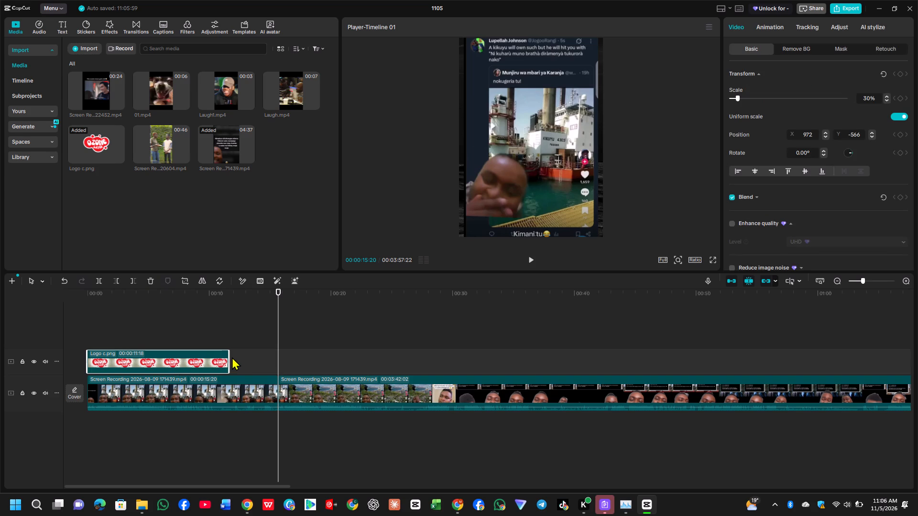
pyautogui.moveTo(229, 357); pyautogui.dragTo(318, 353)
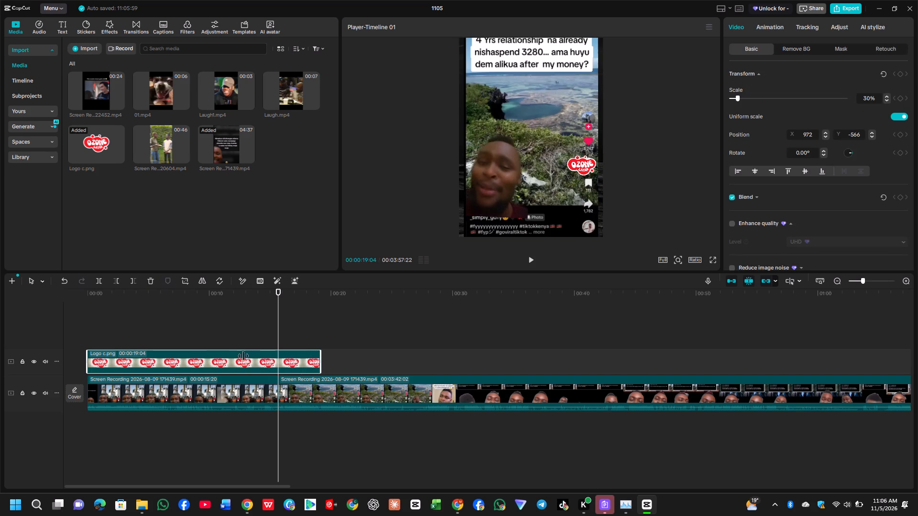
pyautogui.click(103, 281)
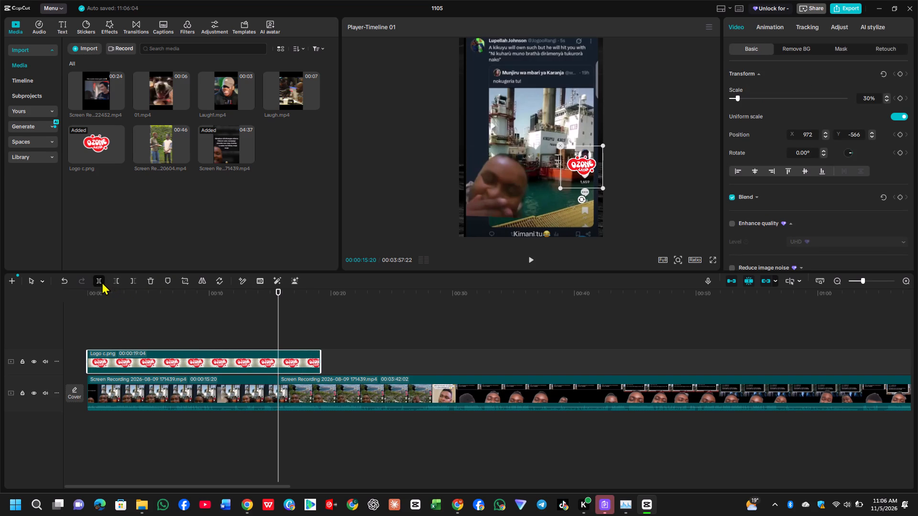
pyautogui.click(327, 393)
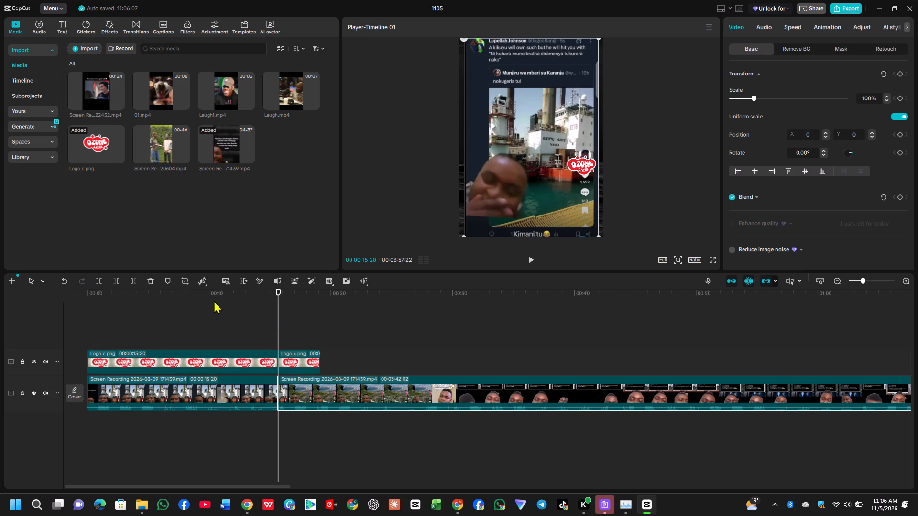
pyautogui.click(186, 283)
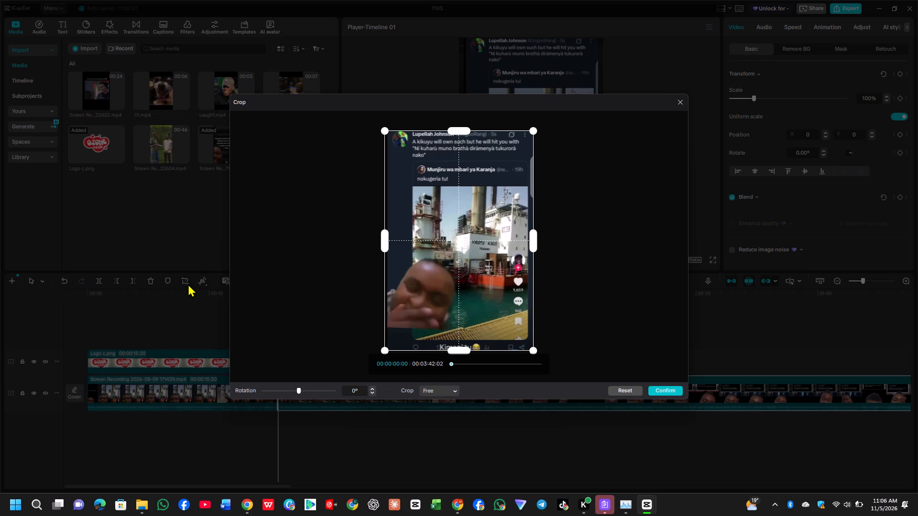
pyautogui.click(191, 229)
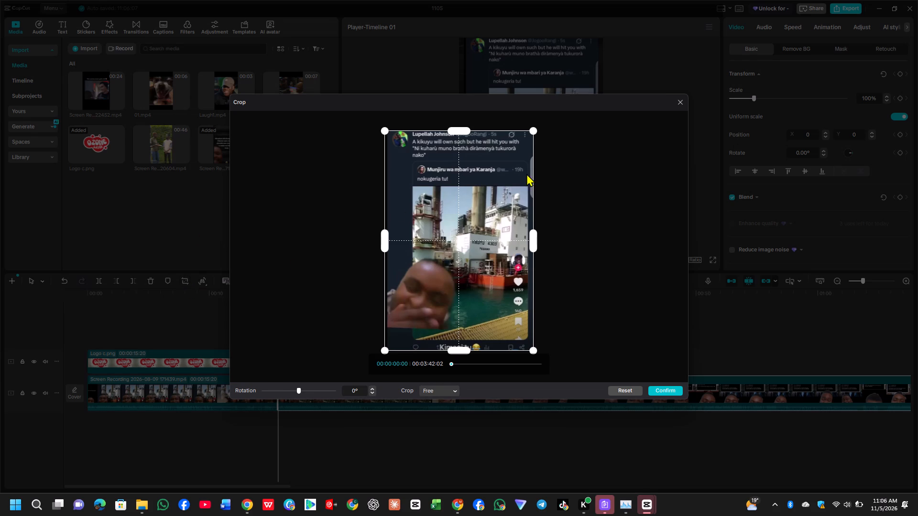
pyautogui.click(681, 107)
# Crop the 171439 recording segment starting at 00:00:15:20 down to the "4 Yrs relationship" caption strip at the top of its frame.
pyautogui.click(534, 261)
pyautogui.click(534, 261)
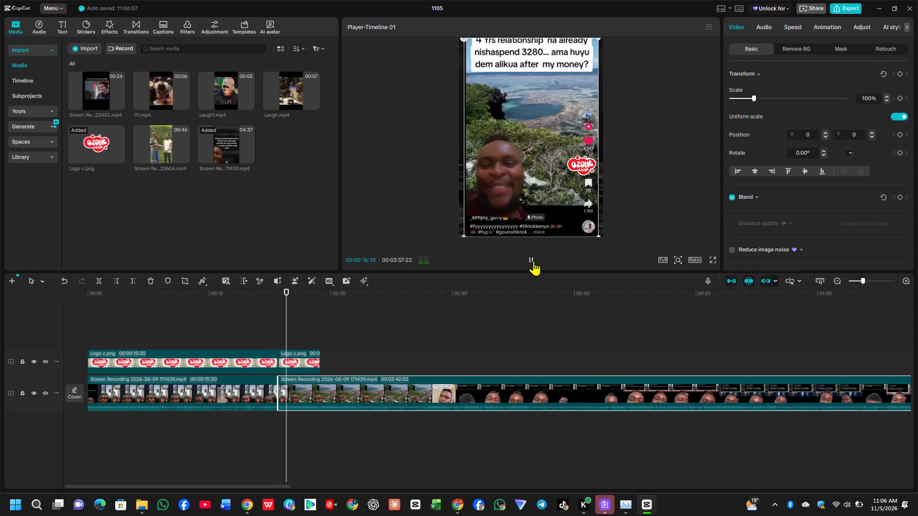
pyautogui.click(187, 280)
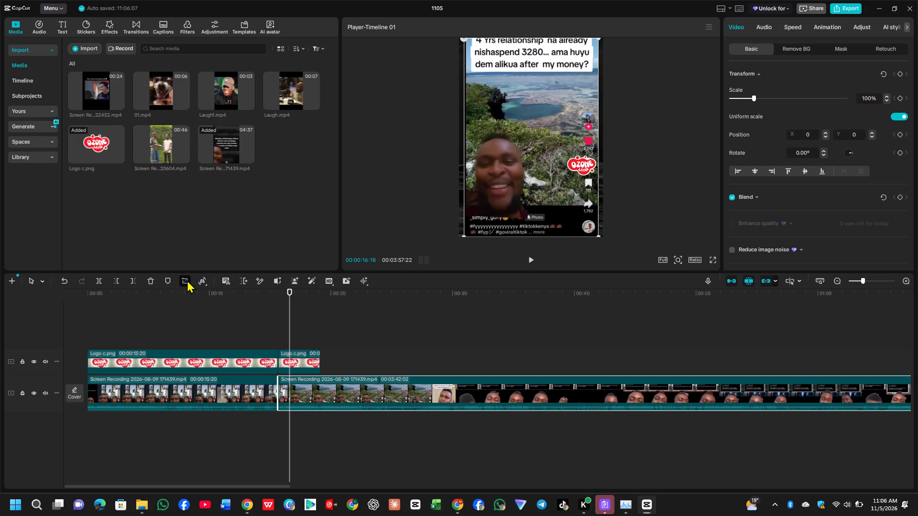
pyautogui.moveTo(449, 356); pyautogui.dragTo(461, 339)
pyautogui.click(463, 335)
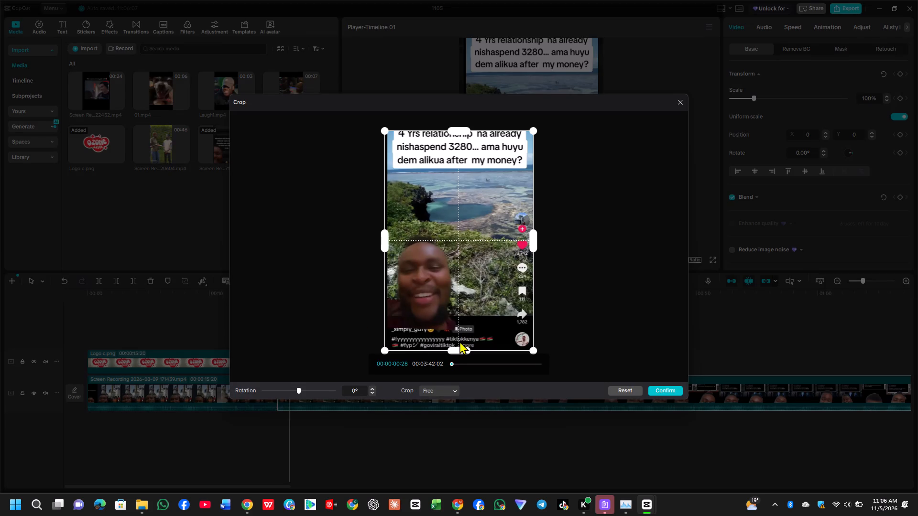
pyautogui.moveTo(458, 345); pyautogui.dragTo(458, 331)
pyautogui.moveTo(456, 352); pyautogui.dragTo(456, 345)
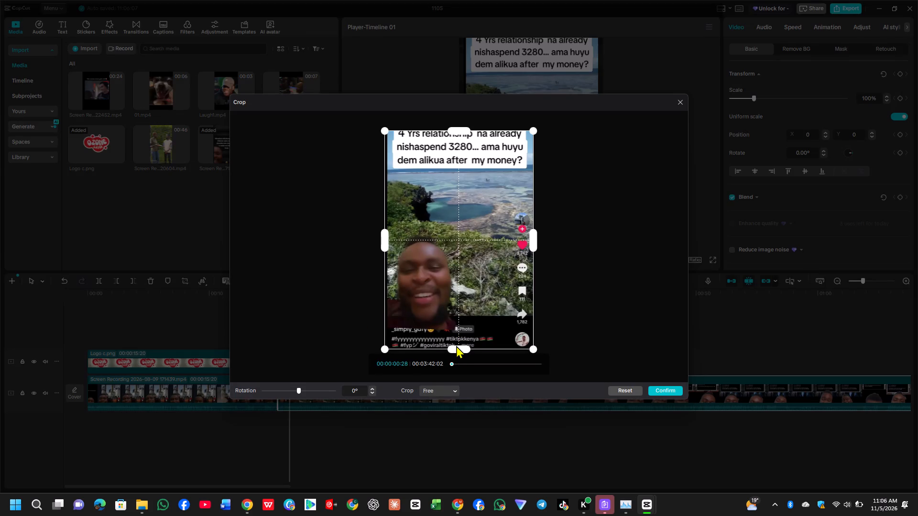
pyautogui.moveTo(456, 345); pyautogui.dragTo(459, 324)
pyautogui.moveTo(537, 233); pyautogui.dragTo(528, 233)
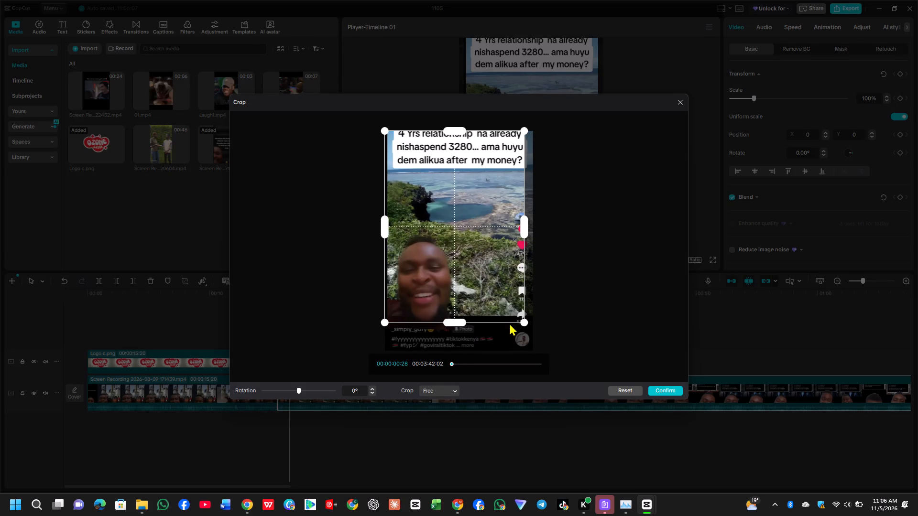
pyautogui.moveTo(459, 324); pyautogui.dragTo(501, 214)
pyautogui.doubleClick(501, 214)
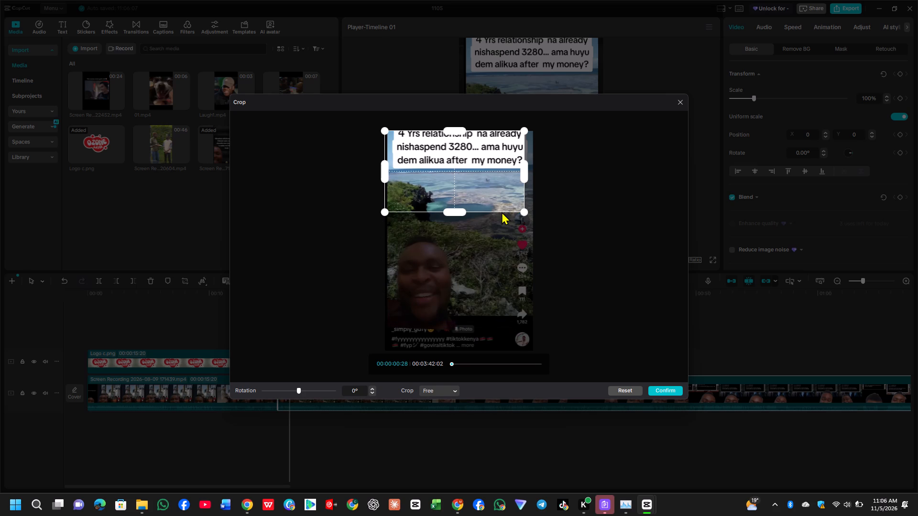
pyautogui.moveTo(518, 174); pyautogui.dragTo(531, 169)
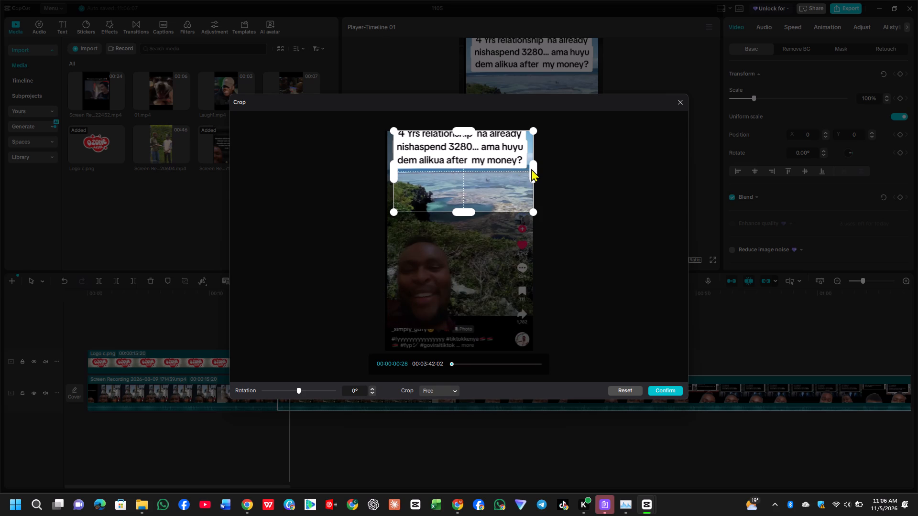
pyautogui.moveTo(456, 210); pyautogui.dragTo(454, 198)
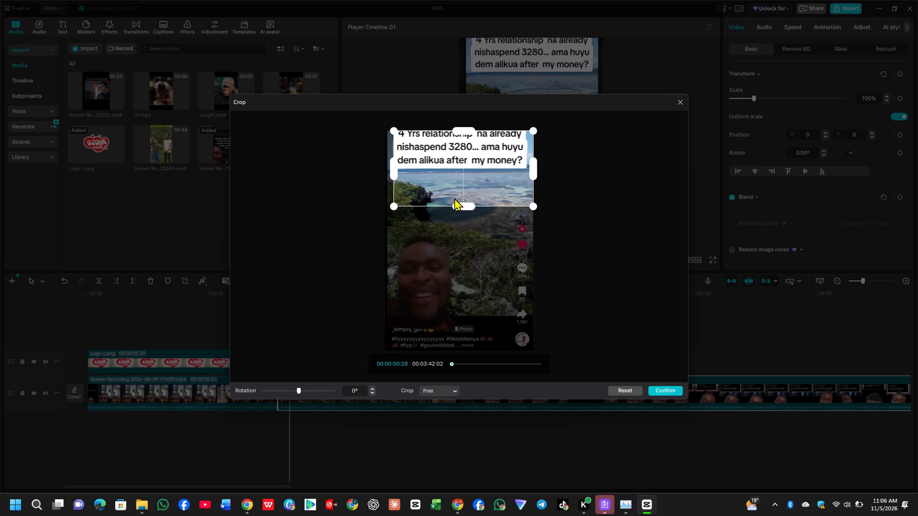
pyautogui.moveTo(454, 198); pyautogui.dragTo(458, 180)
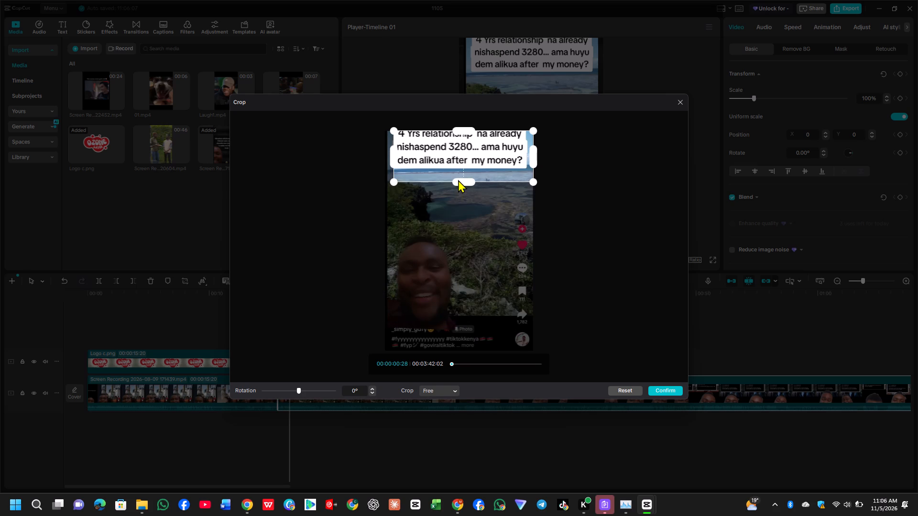
pyautogui.moveTo(458, 180); pyautogui.dragTo(459, 175)
pyautogui.click(678, 388)
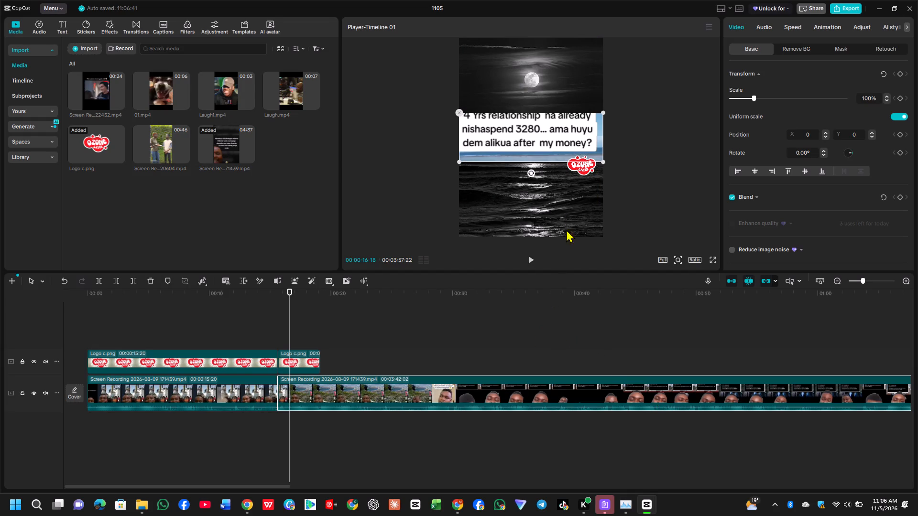
# Move the second segment's logo to the horizontal centre just below the "4 Yrs relationship" caption, at X 0, Y -405.
pyautogui.click(470, 312)
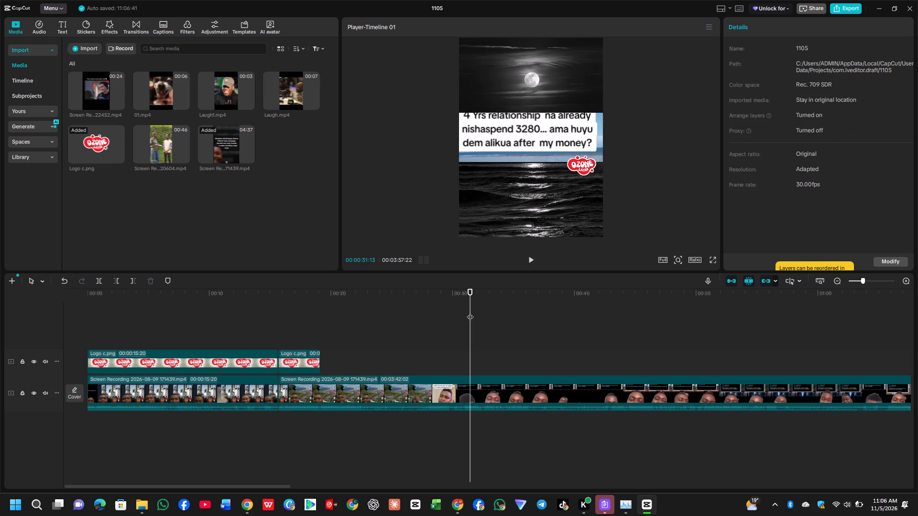
pyautogui.click(308, 325)
pyautogui.click(297, 352)
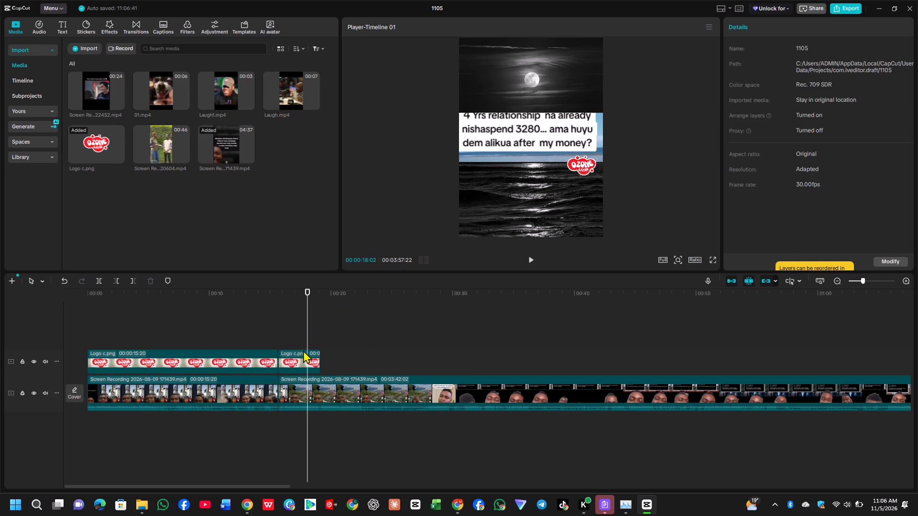
pyautogui.moveTo(580, 170); pyautogui.dragTo(580, 161)
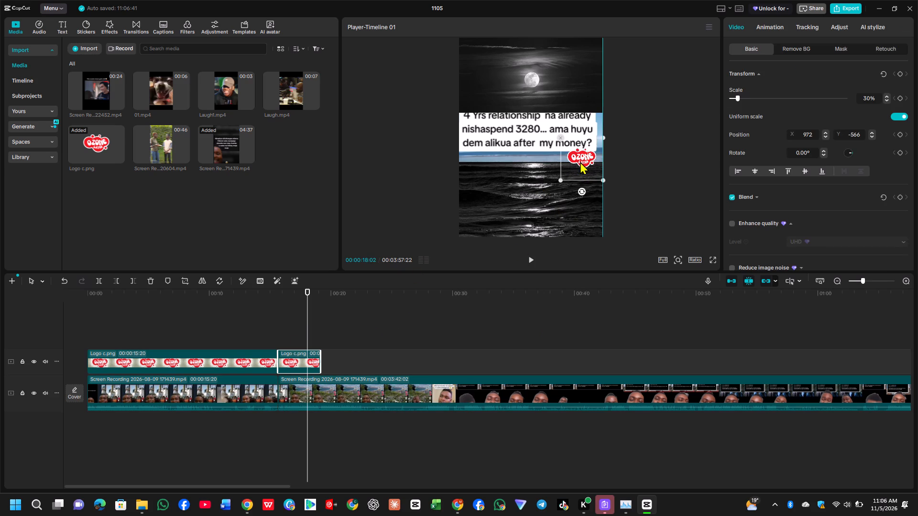
pyautogui.moveTo(580, 161); pyautogui.dragTo(528, 168)
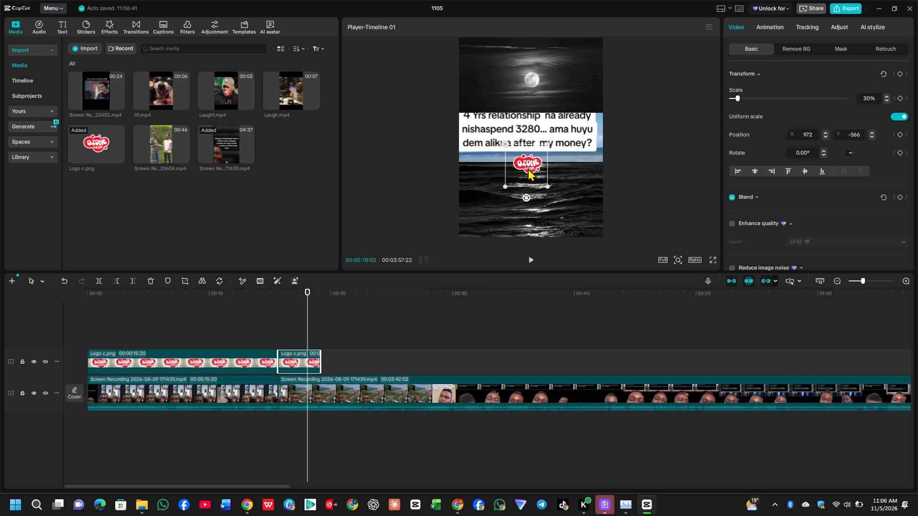
pyautogui.moveTo(528, 168); pyautogui.dragTo(528, 161)
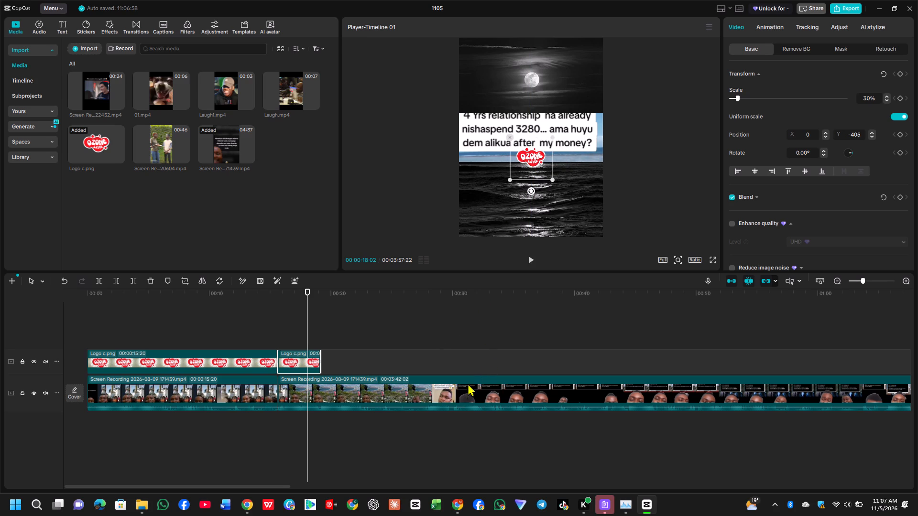
# Play the "4 Yrs relationship" joke from the 00:00:15:20 split to look for where it ends.
pyautogui.press('Up')
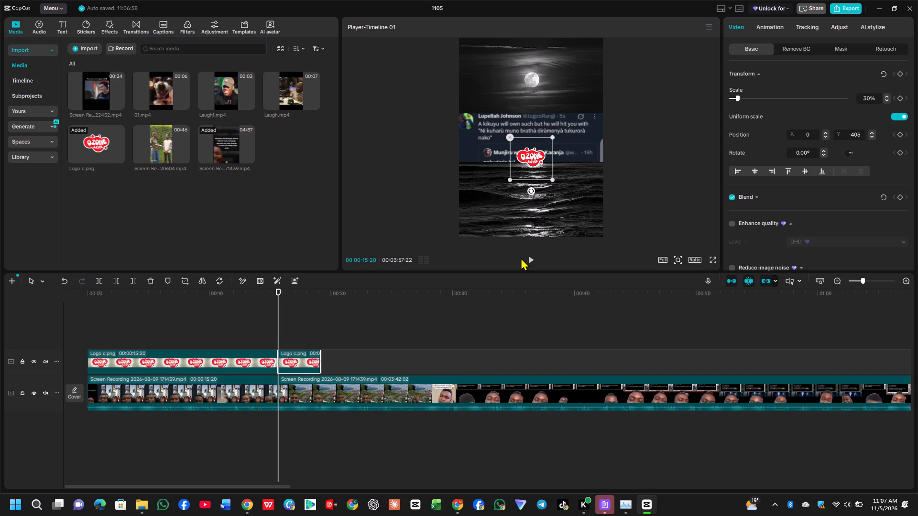
pyautogui.press('Left')
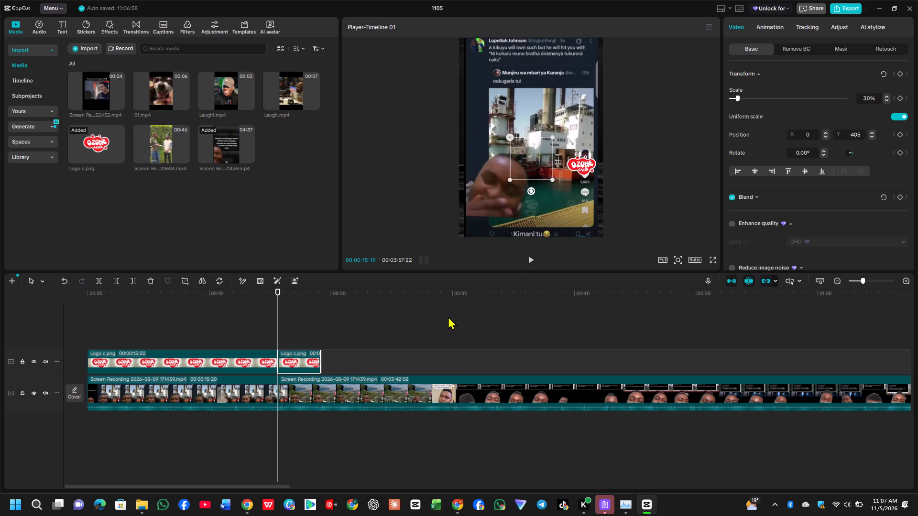
pyautogui.click(529, 258)
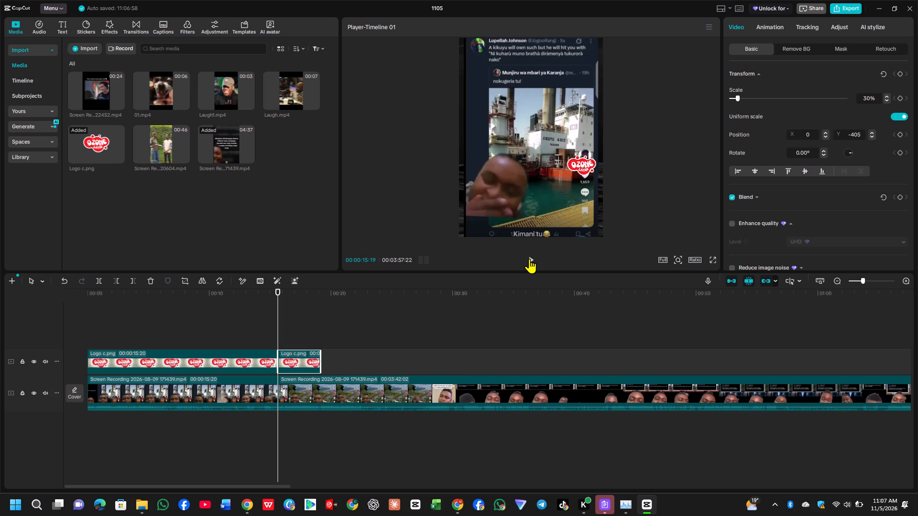
pyautogui.press('Left')
pyautogui.press('Left')
pyautogui.press('Left')
pyautogui.press('Left')
pyautogui.press('Left')
pyautogui.press('Left')
pyautogui.press('Left')
pyautogui.press('Left')
pyautogui.press('Left')
pyautogui.press('Left')
pyautogui.press('Left')
pyautogui.press('Left')
pyautogui.press('Left')
pyautogui.press('Left')
pyautogui.press('Left')
pyautogui.press('Left')
pyautogui.press('Left')
pyautogui.press('Left')
pyautogui.press('Left')
pyautogui.press('Left')
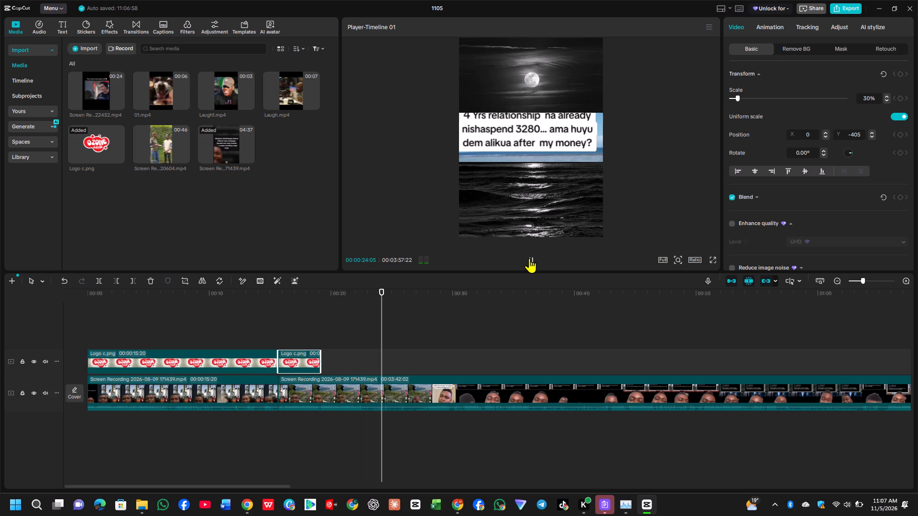
pyautogui.click(529, 258)
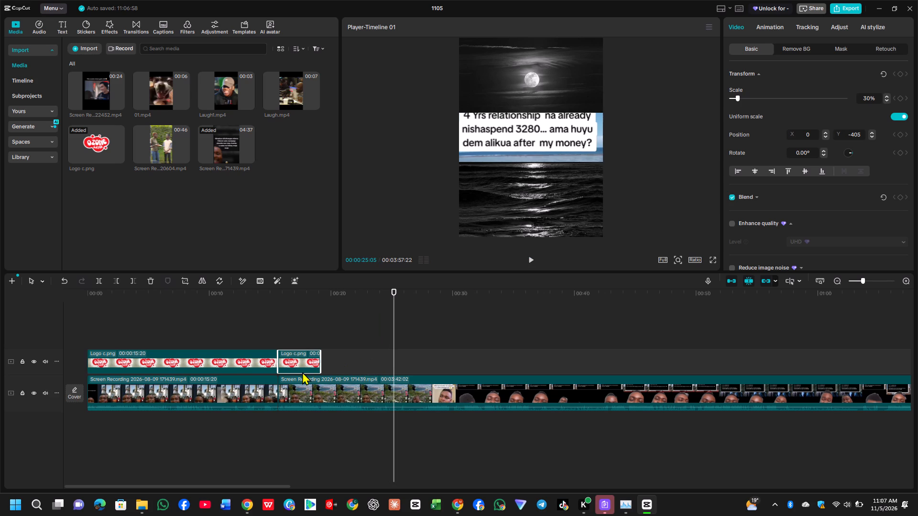
# Extend the second logo clip to a duration of 00:00:13:23.
pyautogui.moveTo(321, 357); pyautogui.dragTo(444, 358)
# Split both the logo clip and the 171439 recording at 00:00:26:24, where the "4 Yrs relationship" joke gives way to the next one.
pyautogui.click(530, 257)
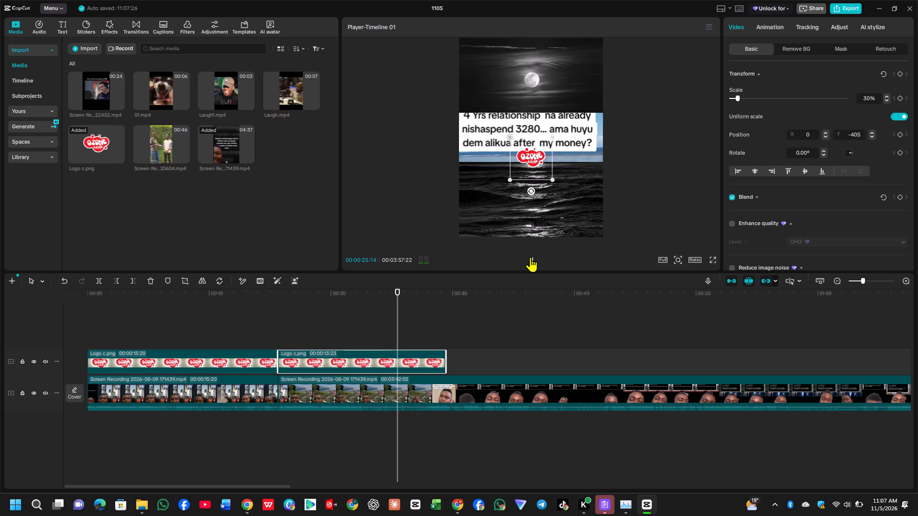
pyautogui.click(530, 257)
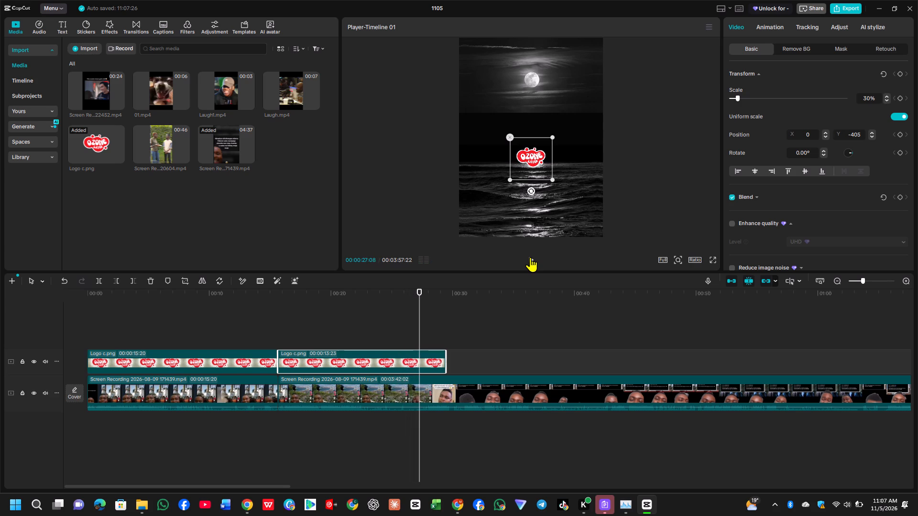
pyautogui.press('Left')
pyautogui.press('Left')
pyautogui.press('Left')
pyautogui.press('Left')
pyautogui.press('Left')
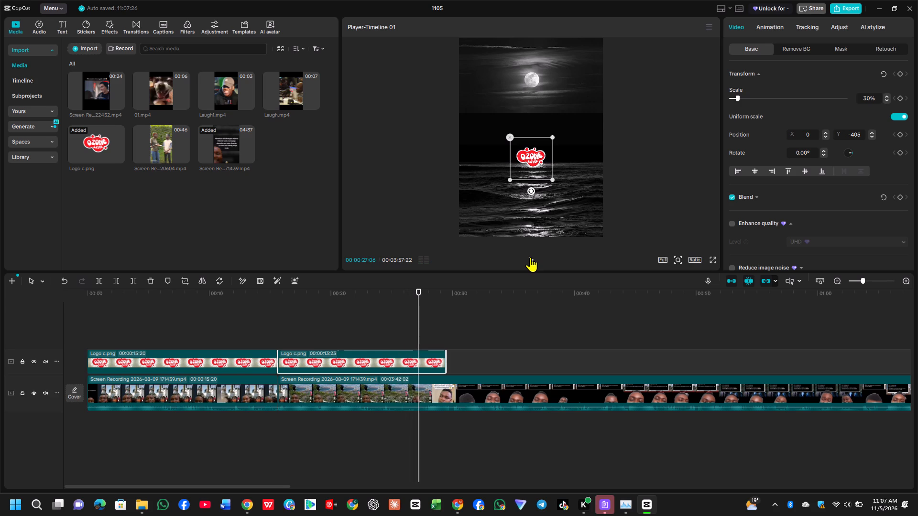
pyautogui.press('Left')
pyautogui.press('Left')
pyautogui.press('Left')
pyautogui.press('Left')
pyautogui.press('Left')
pyautogui.press('Left')
pyautogui.press('Left')
pyautogui.press('Left')
pyautogui.press('Left')
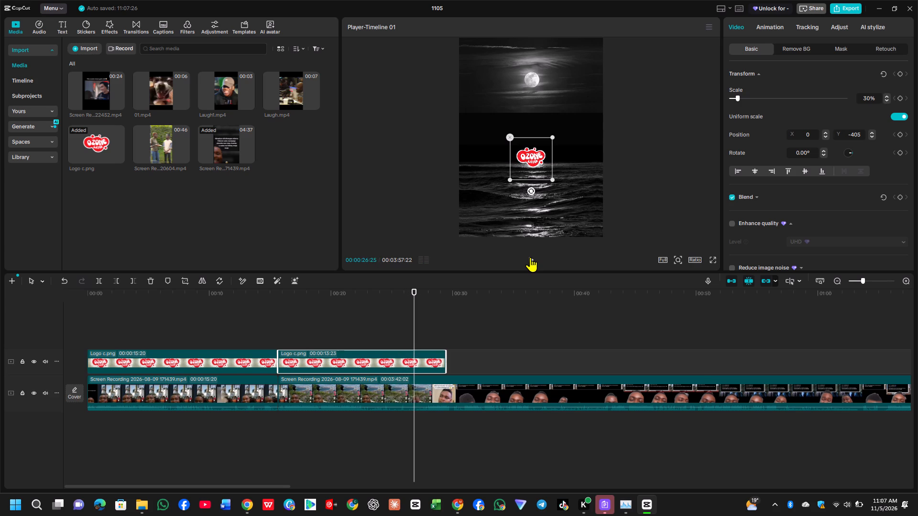
pyautogui.press('Left')
pyautogui.press('Right')
pyautogui.click(98, 283)
pyautogui.click(438, 401)
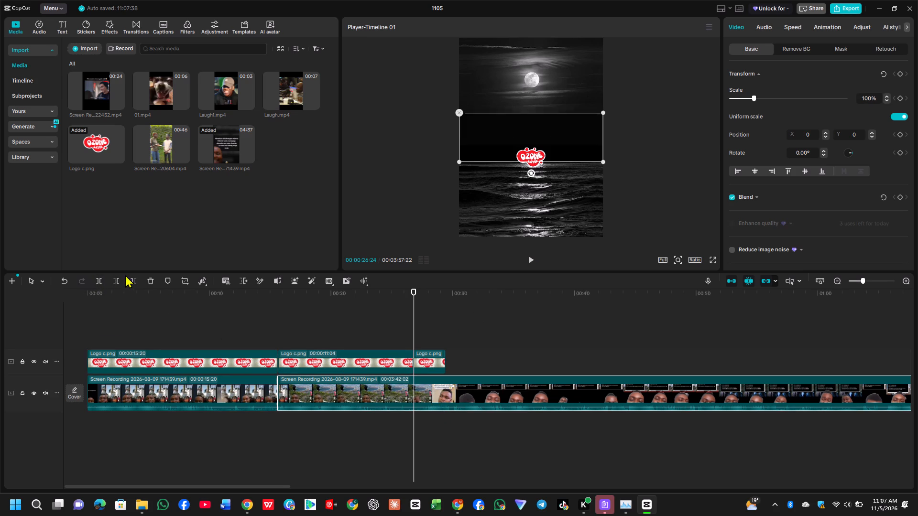
pyautogui.click(97, 279)
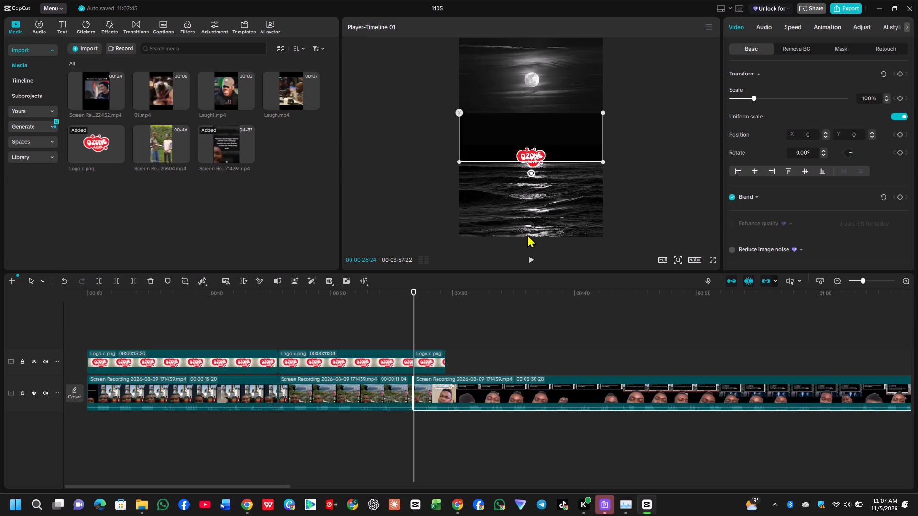
# Crop the recording segment starting at 00:00:26:24 to the "unalia umegongewa na mwenye amegongwa amenyamaza Tu" caption.
pyautogui.click(530, 259)
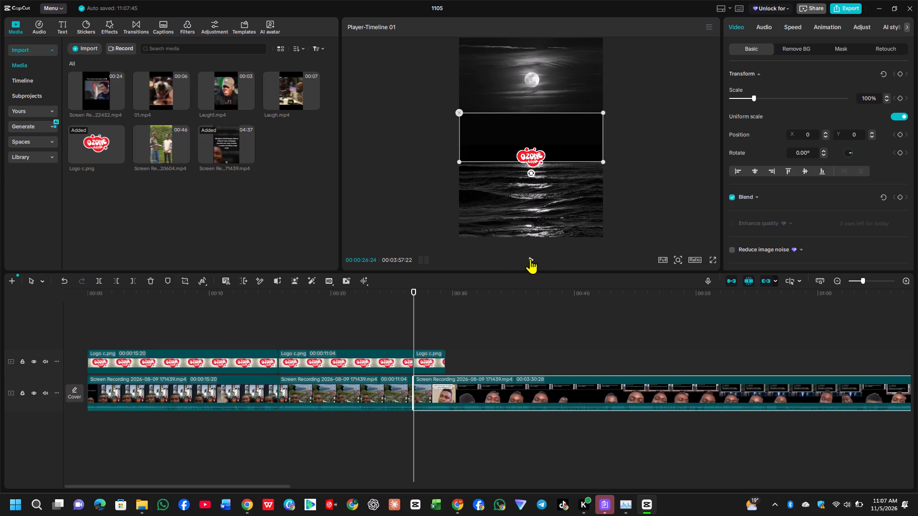
pyautogui.click(530, 259)
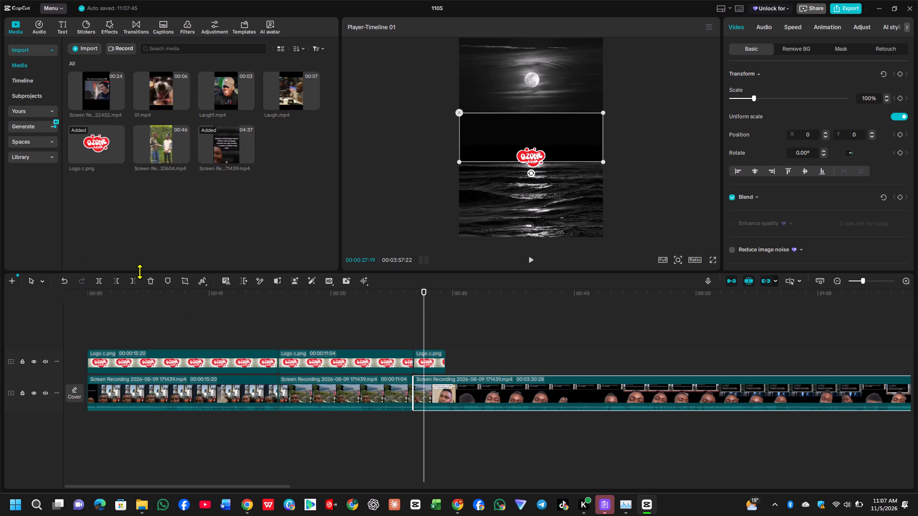
pyautogui.click(183, 279)
pyautogui.moveTo(460, 178); pyautogui.dragTo(183, 279)
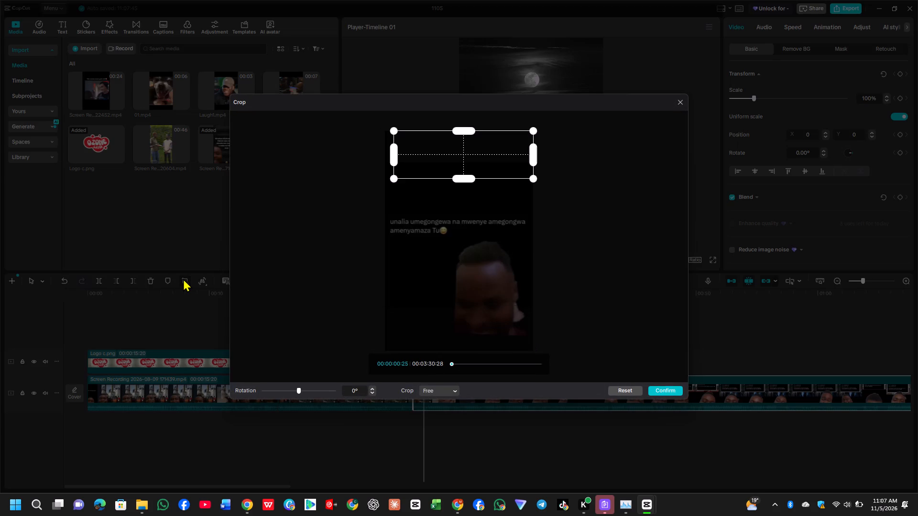
pyautogui.moveTo(183, 279); pyautogui.dragTo(464, 247)
pyautogui.moveTo(457, 127); pyautogui.dragTo(457, 106)
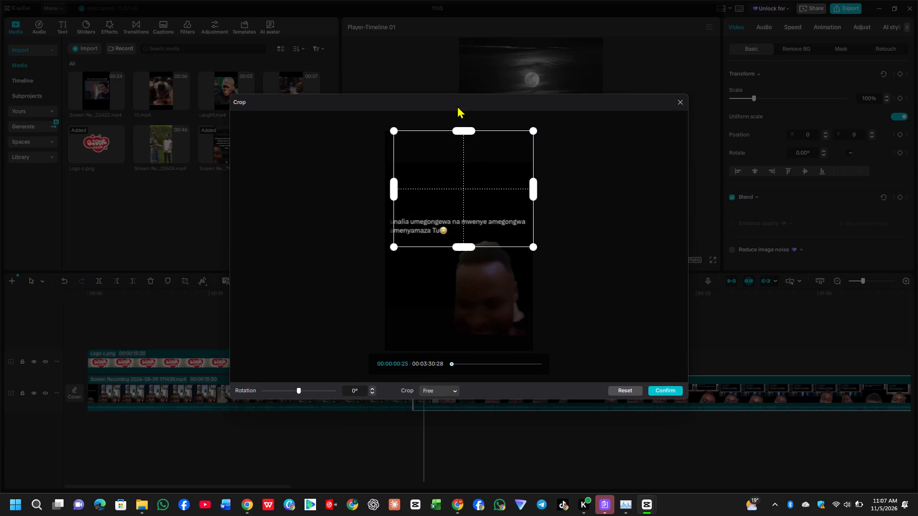
pyautogui.moveTo(457, 106); pyautogui.dragTo(460, 147)
pyautogui.moveTo(464, 129); pyautogui.dragTo(455, 196)
pyautogui.click(667, 393)
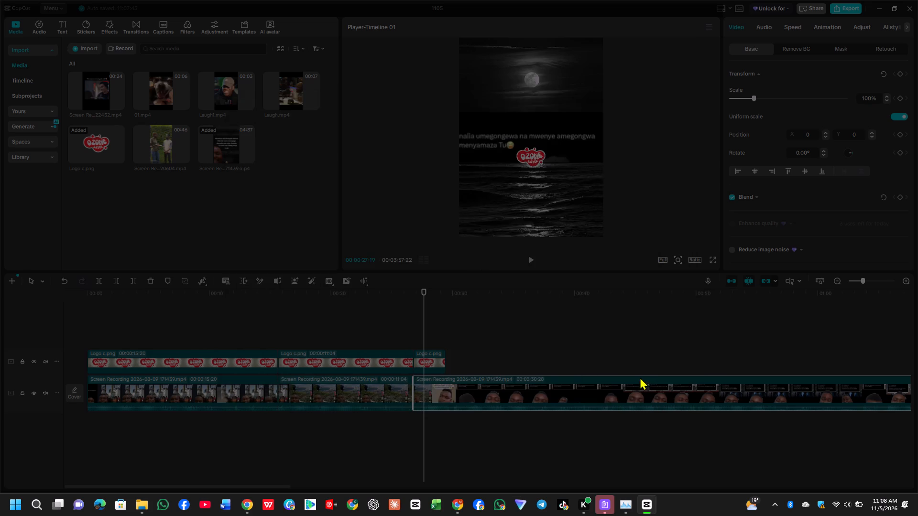
# Move the third segment's logo beside the end of the "amenyamaza Tu" caption line, to X 401, Y -308.
pyautogui.click(535, 156)
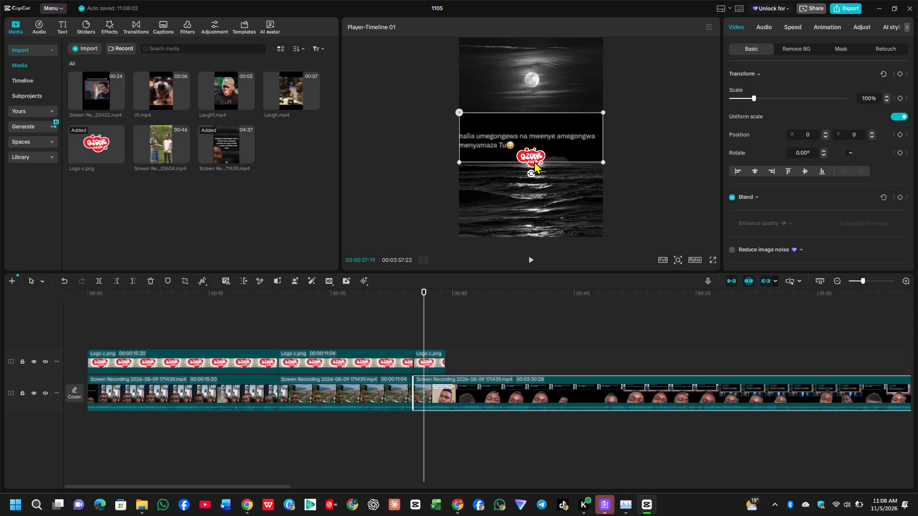
pyautogui.click(429, 357)
pyautogui.moveTo(539, 155); pyautogui.dragTo(559, 151)
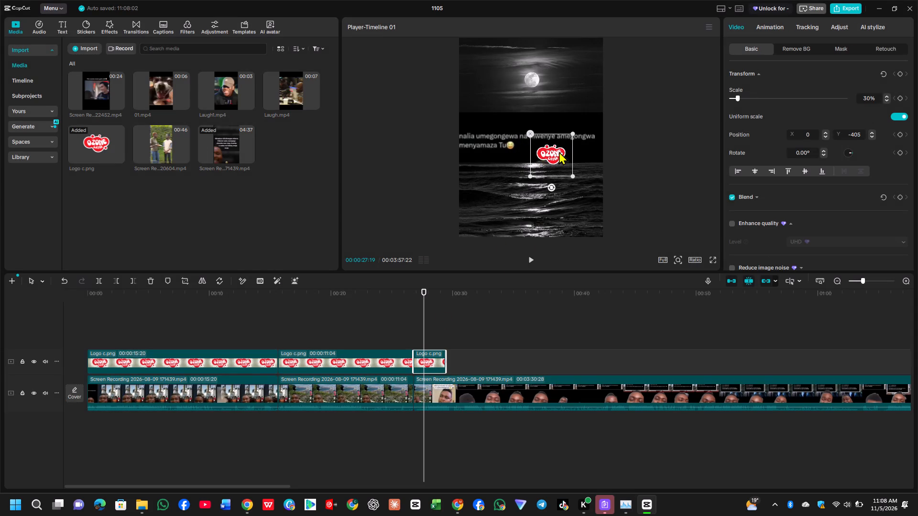
pyautogui.moveTo(559, 151); pyautogui.dragTo(559, 150)
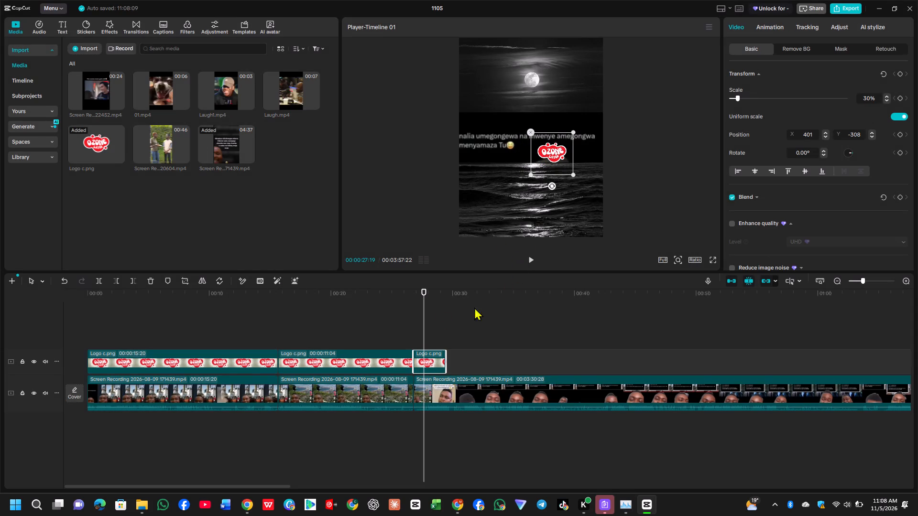
# Scale the third 171439 recording segment down to 95%.
pyautogui.click(455, 395)
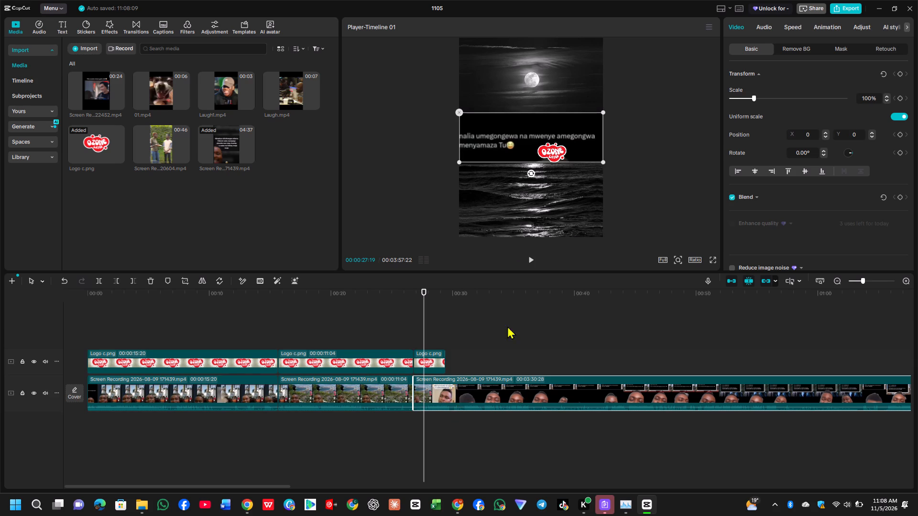
pyautogui.moveTo(602, 161); pyautogui.dragTo(601, 159)
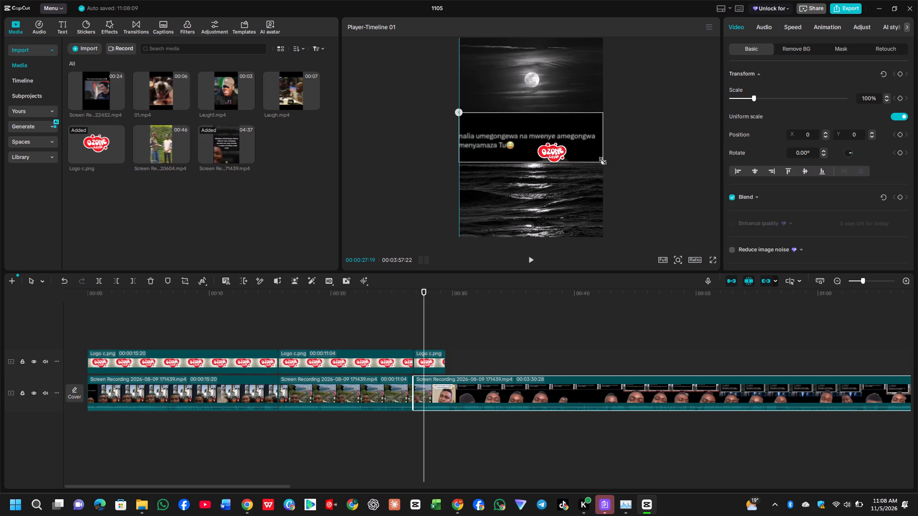
pyautogui.moveTo(601, 159); pyautogui.dragTo(598, 157)
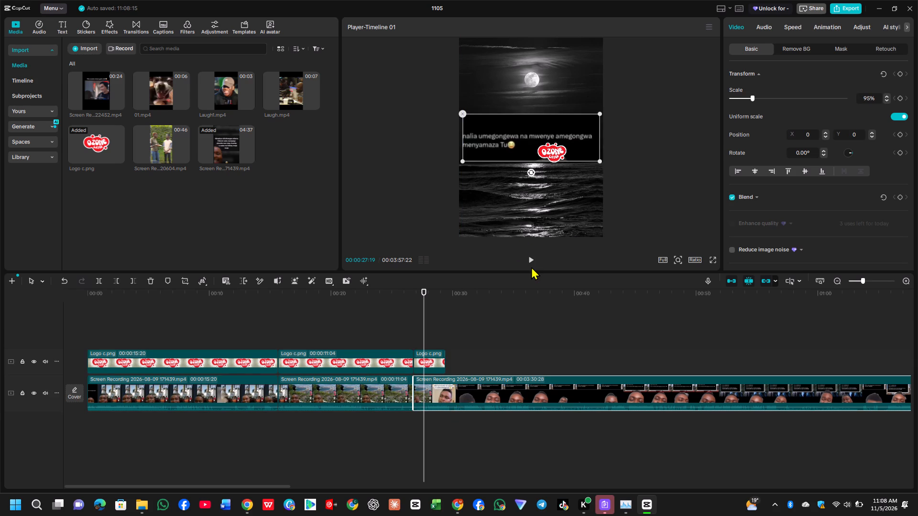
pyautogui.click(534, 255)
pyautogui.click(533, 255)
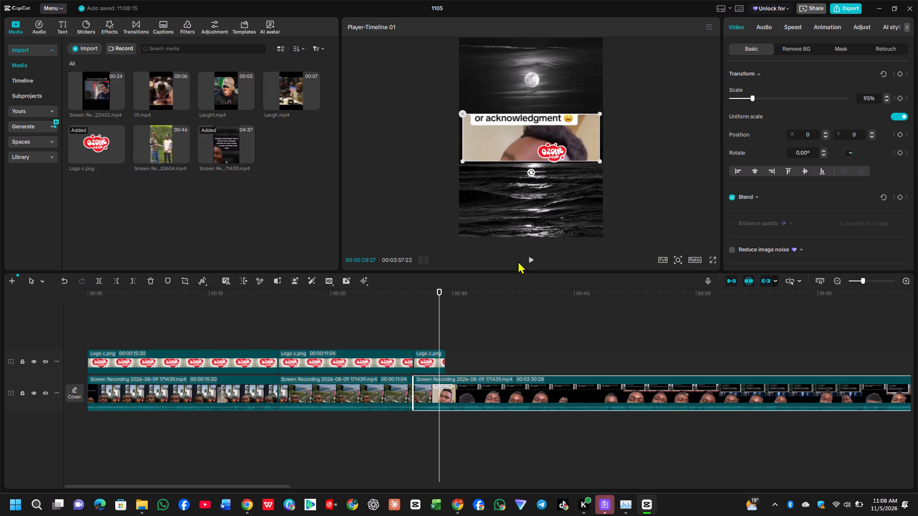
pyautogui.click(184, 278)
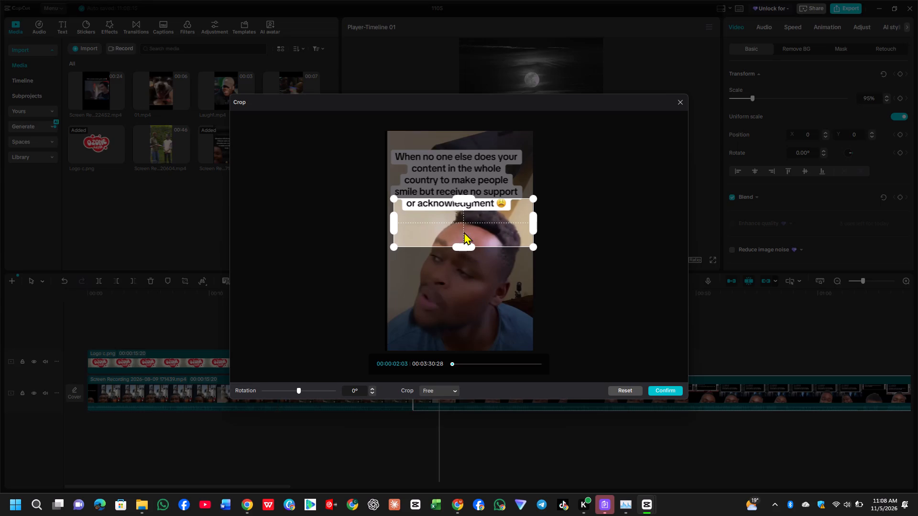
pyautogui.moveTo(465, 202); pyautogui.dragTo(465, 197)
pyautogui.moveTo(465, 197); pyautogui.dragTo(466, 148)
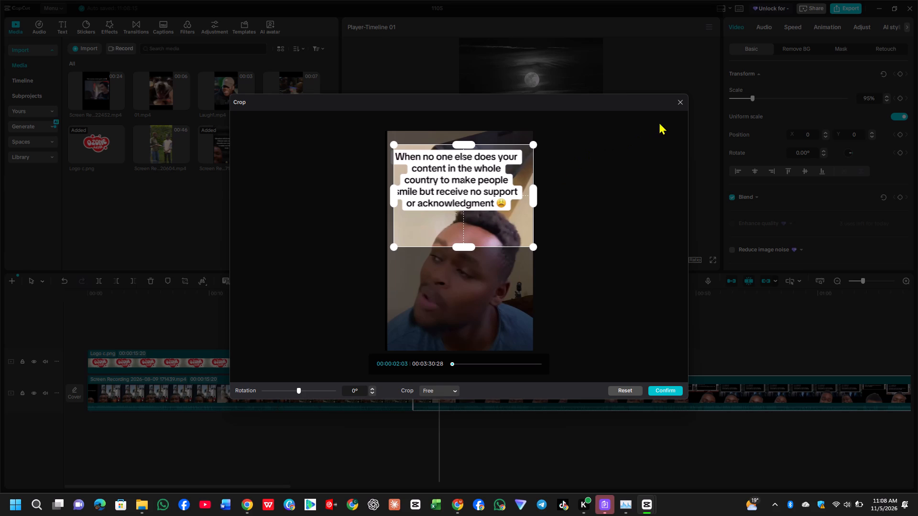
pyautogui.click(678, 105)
# Crop the third recording segment around the LITMEMES "Hit her with 'ndo tunaanza'" caption card, at the frame where that joke appears.
pyautogui.click(528, 256)
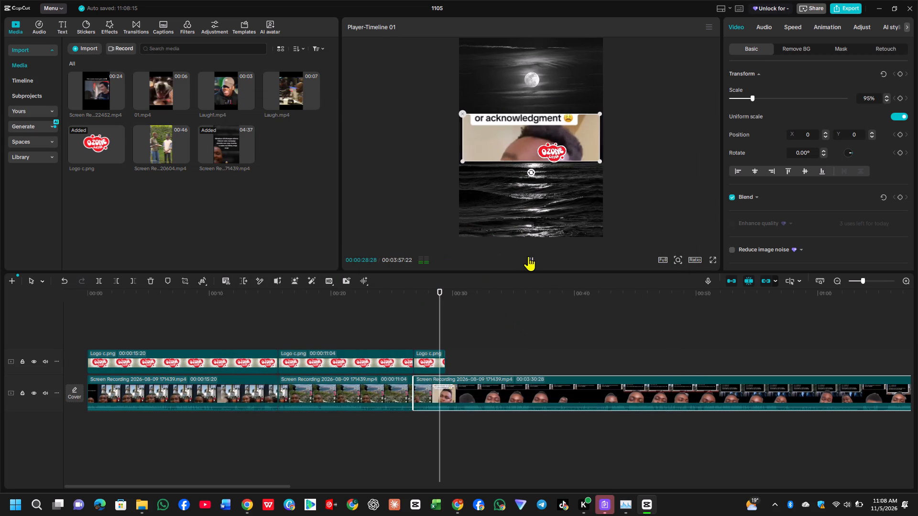
pyautogui.click(529, 256)
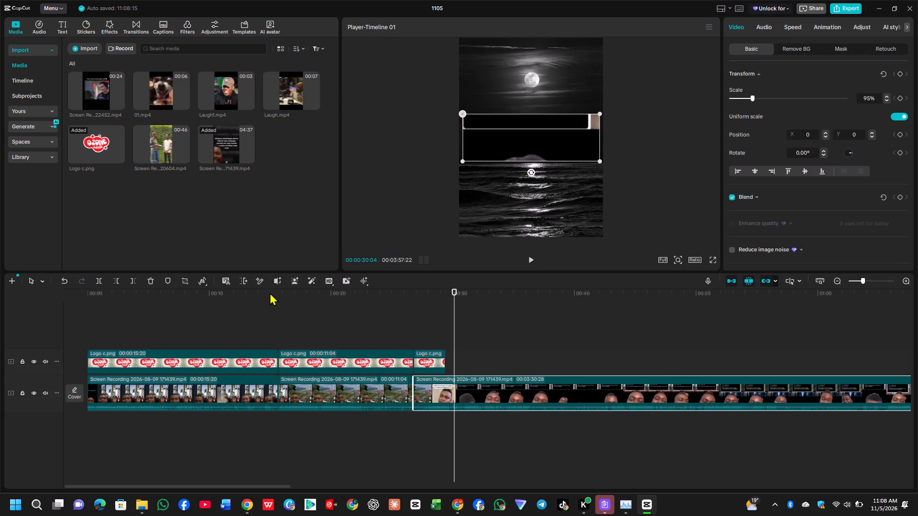
pyautogui.click(188, 285)
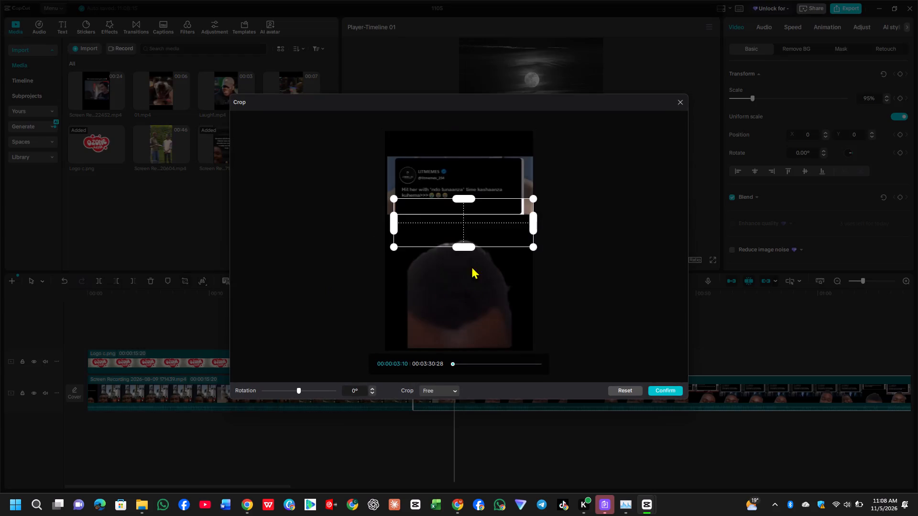
pyautogui.moveTo(465, 197); pyautogui.dragTo(458, 160)
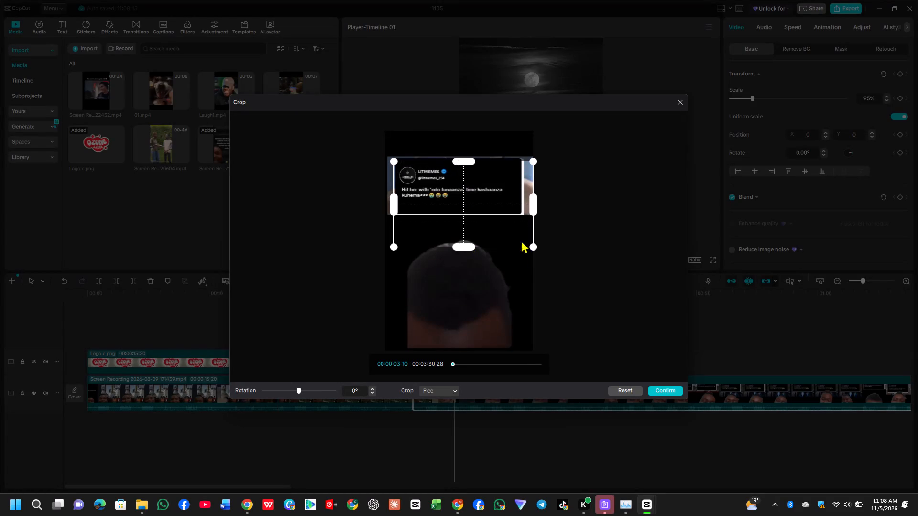
pyautogui.moveTo(462, 243); pyautogui.dragTo(461, 215)
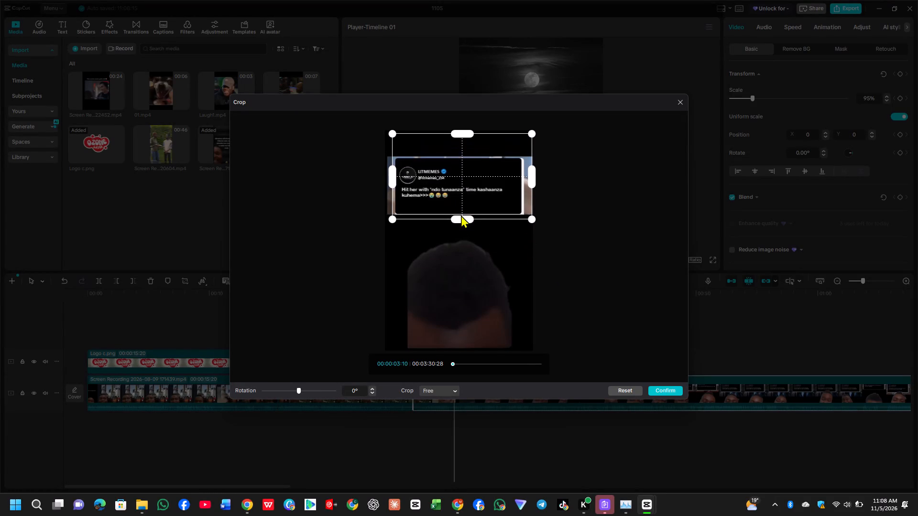
pyautogui.moveTo(461, 215); pyautogui.dragTo(460, 224)
pyautogui.click(677, 393)
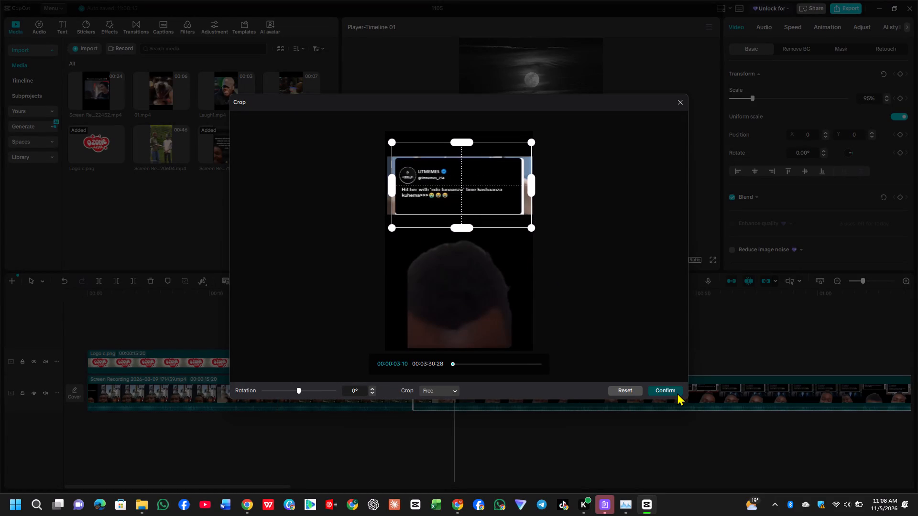
# Trim away the start of the third recording segment up to 00:00:29:20, where the LITMEMES caption card has settled in place.
pyautogui.click(532, 261)
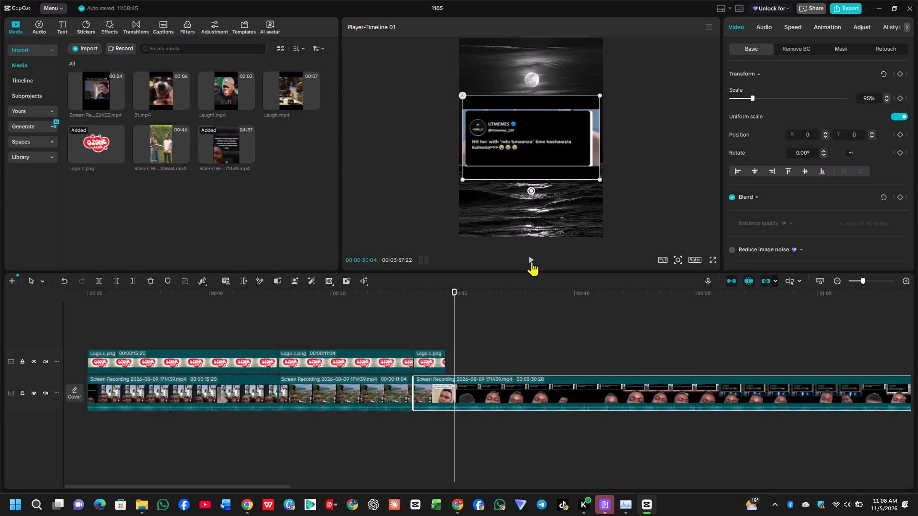
pyautogui.click(532, 261)
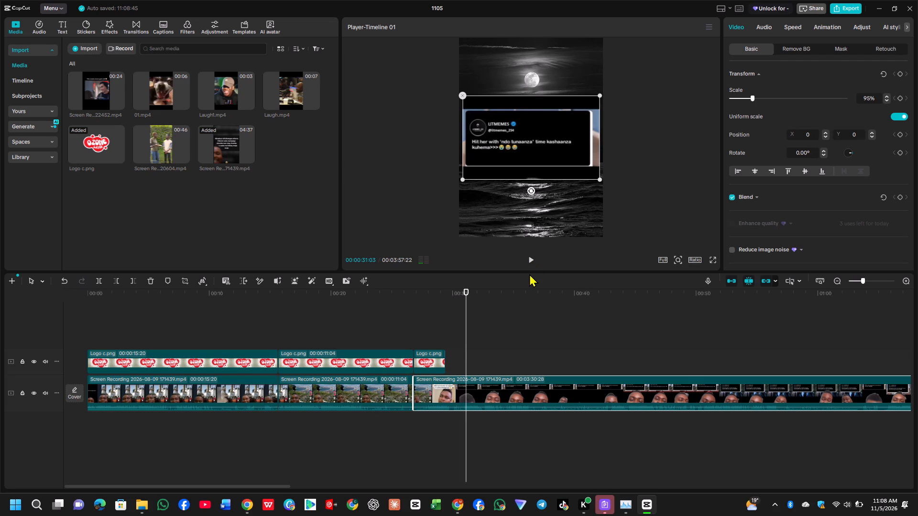
pyautogui.press('Left')
pyautogui.press('Left')
pyautogui.press('Left')
pyautogui.press('Left')
pyautogui.press('Left')
pyautogui.press('Left')
pyautogui.press('Left')
pyautogui.press('Left')
pyautogui.press('Left')
pyautogui.press('Left')
pyautogui.press('Left')
pyautogui.press('Left')
pyautogui.press('Left')
pyautogui.press('Left')
pyautogui.press('Left')
pyautogui.press('Left')
pyautogui.press('Left')
pyautogui.press('Left')
pyautogui.press('Left')
pyautogui.press('Left')
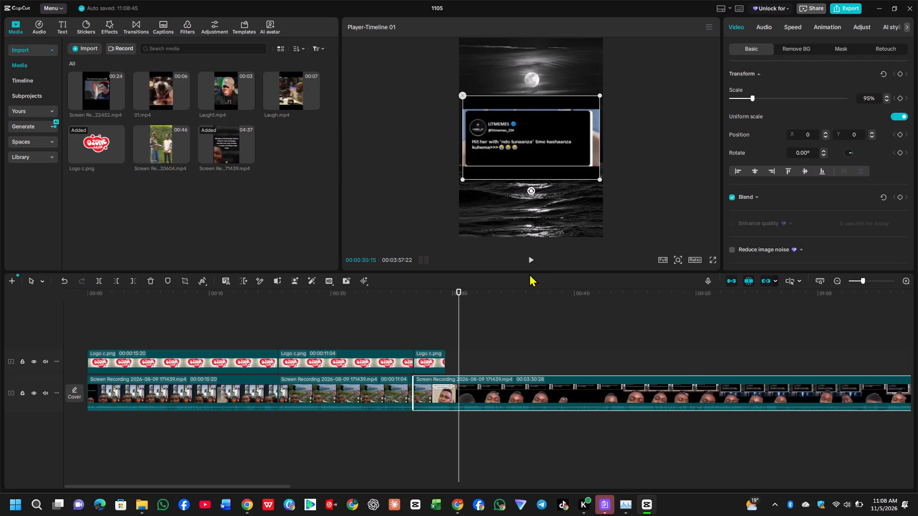
pyautogui.press('Left')
pyautogui.press('Left')
pyautogui.press('Left')
pyautogui.press('Left')
pyautogui.press('Left')
pyautogui.press('Left')
pyautogui.press('Left')
pyautogui.press('Left')
pyautogui.press('Left')
pyautogui.press('Left')
pyautogui.press('Left')
pyautogui.press('Left')
pyautogui.press('Left')
pyautogui.press('Left')
pyautogui.press('Left')
pyautogui.press('Left')
pyautogui.press('Left')
pyautogui.press('Left')
pyautogui.press('Left')
pyautogui.press('Left')
pyautogui.press('Left')
pyautogui.press('Left')
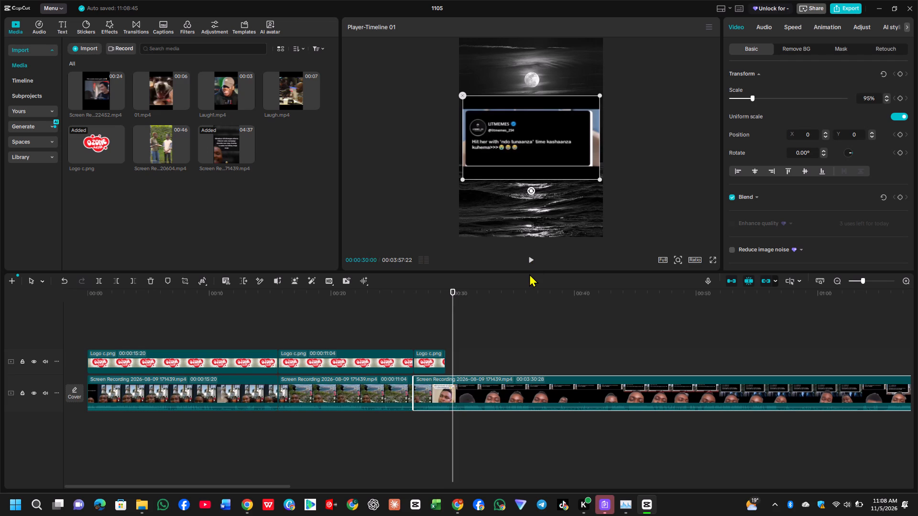
pyautogui.press('Left')
pyautogui.press('Left')
pyautogui.press('Left')
pyautogui.press('Left')
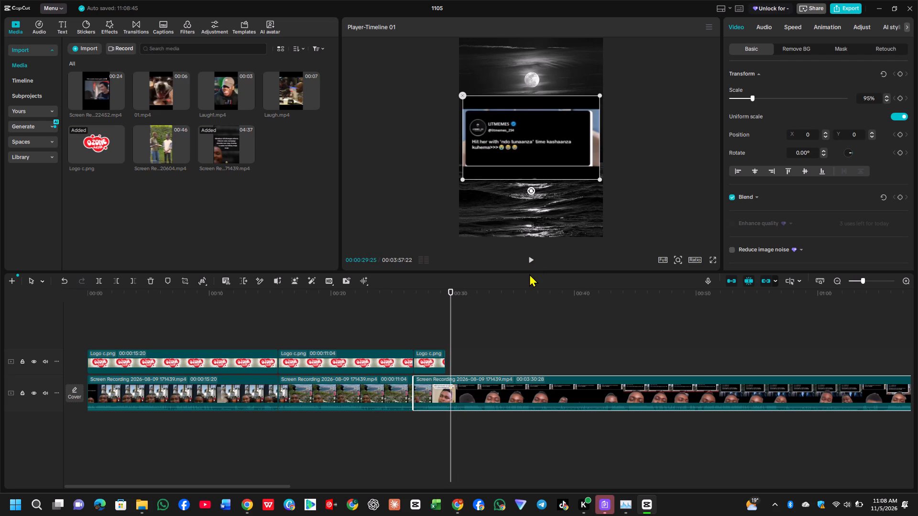
pyautogui.press('Left')
pyautogui.press('Left')
pyautogui.press('Left')
pyautogui.press('Left')
pyautogui.press('Left')
pyautogui.press('Left')
pyautogui.press('Left')
pyautogui.press('Left')
pyautogui.press('Left')
pyautogui.press('Left')
pyautogui.press('Left')
pyautogui.press('Left')
pyautogui.press('Left')
pyautogui.press('Left')
pyautogui.press('Left')
pyautogui.press('Left')
pyautogui.press('Left')
pyautogui.press('Left')
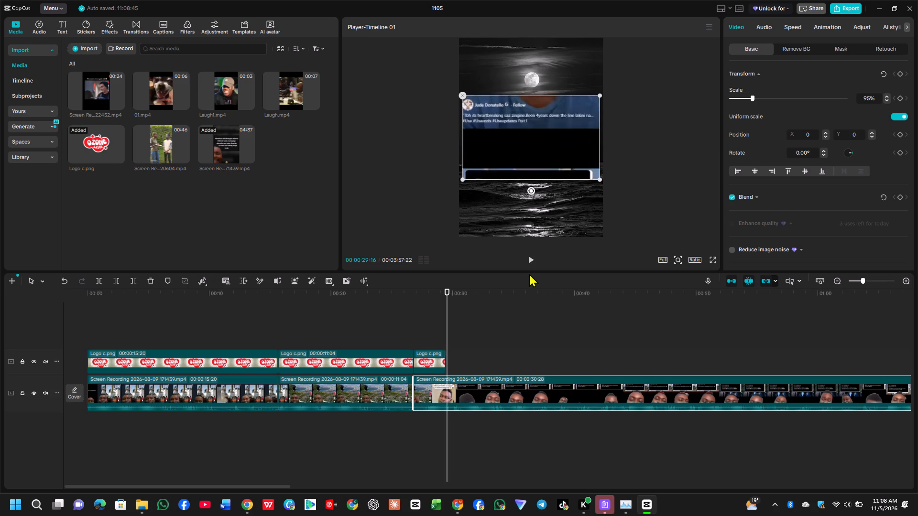
pyautogui.press('Right')
pyautogui.press('Right')
pyautogui.press('Right')
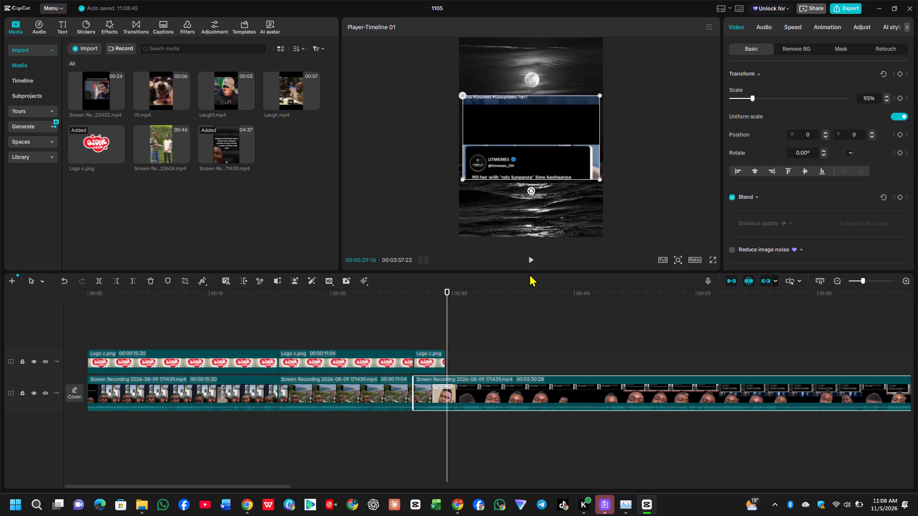
pyautogui.press('Right')
pyautogui.press('Right')
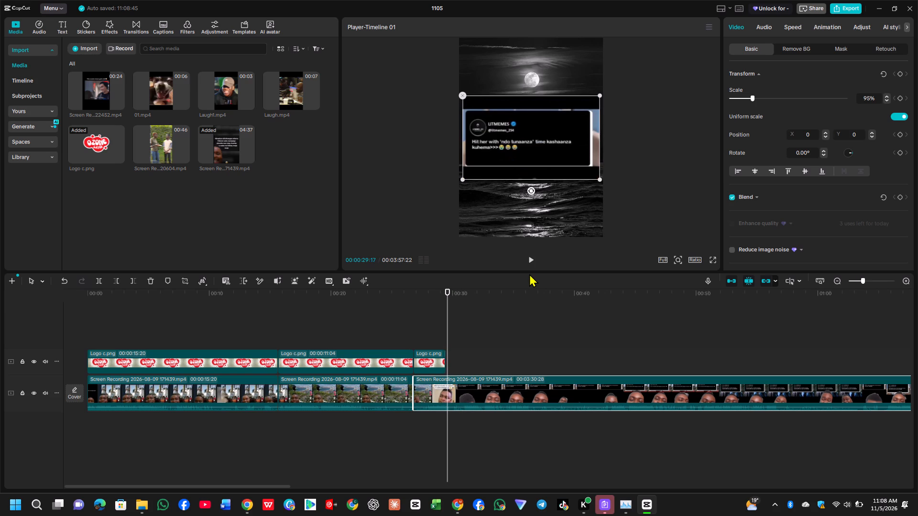
pyautogui.press('Right')
pyautogui.press('Right')
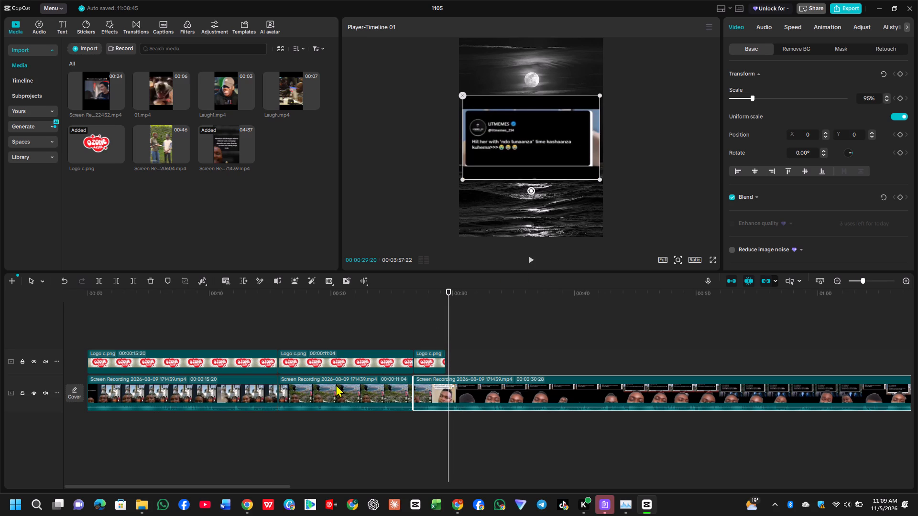
pyautogui.click(116, 281)
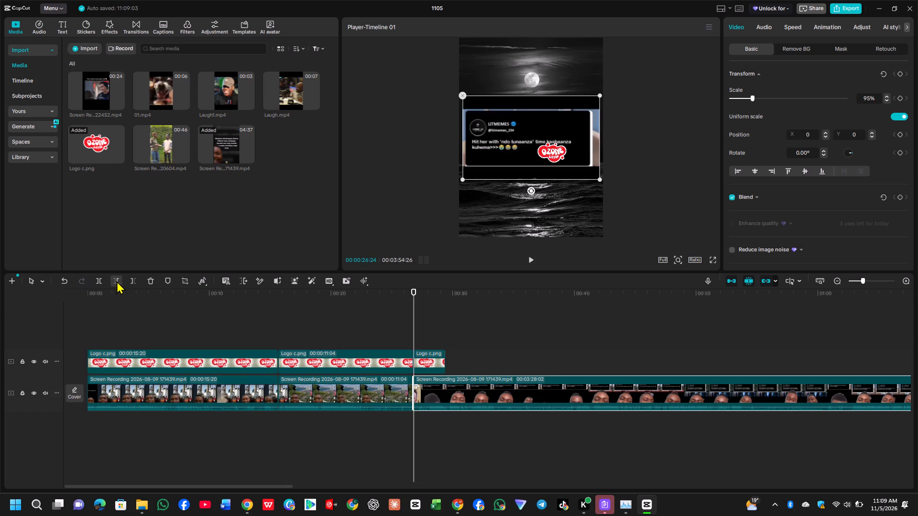
# Play back the cut from the "4 Yrs relationship" joke into the LITMEMES joke to check the transition.
pyautogui.press('Left')
pyautogui.press('Left')
pyautogui.press('Left')
pyautogui.press('Left')
pyautogui.press('Left')
pyautogui.press('Left')
pyautogui.press('Left')
pyautogui.press('Left')
pyautogui.press('Left')
pyautogui.press('Left')
pyautogui.press('Left')
pyautogui.press('Left')
pyautogui.press('Left')
pyautogui.press('Left')
pyautogui.press('Left')
pyautogui.press('Left')
pyautogui.press('Left')
pyautogui.press('Left')
pyautogui.press('Left')
pyautogui.press('Left')
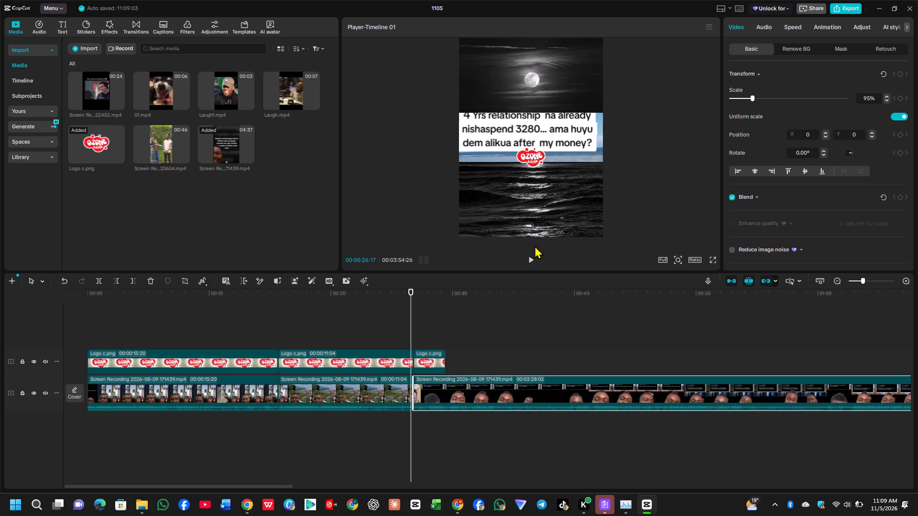
pyautogui.click(529, 256)
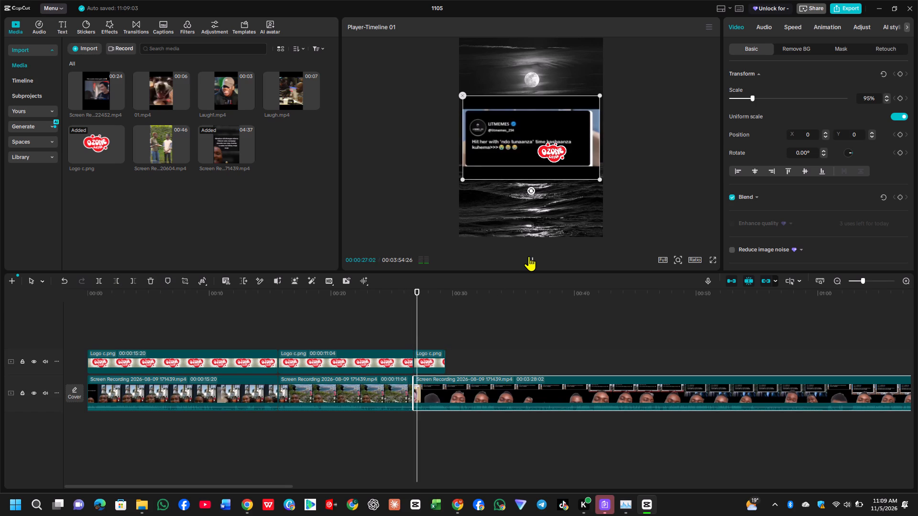
pyautogui.click(380, 321)
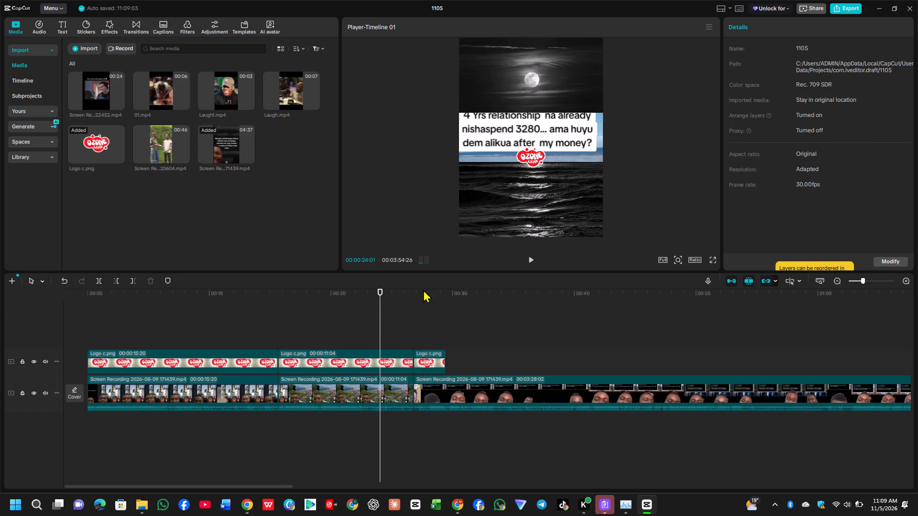
pyautogui.click(535, 255)
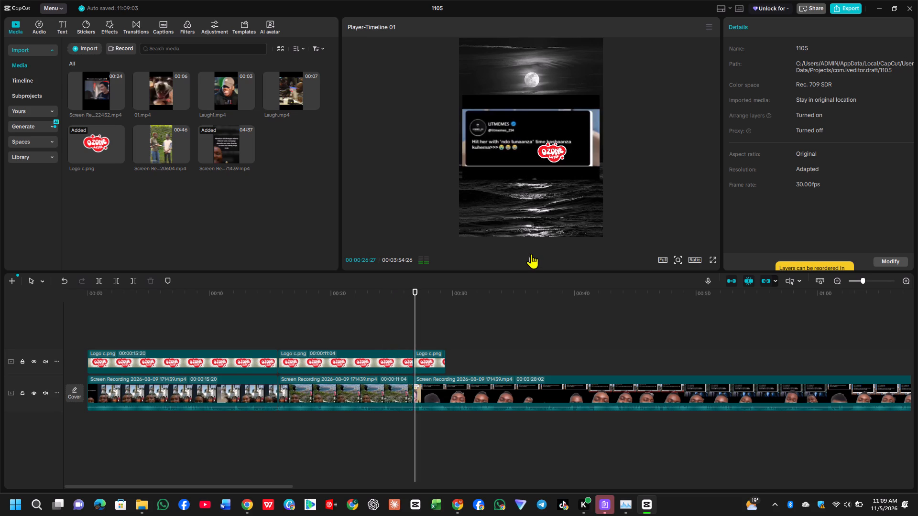
pyautogui.click(531, 254)
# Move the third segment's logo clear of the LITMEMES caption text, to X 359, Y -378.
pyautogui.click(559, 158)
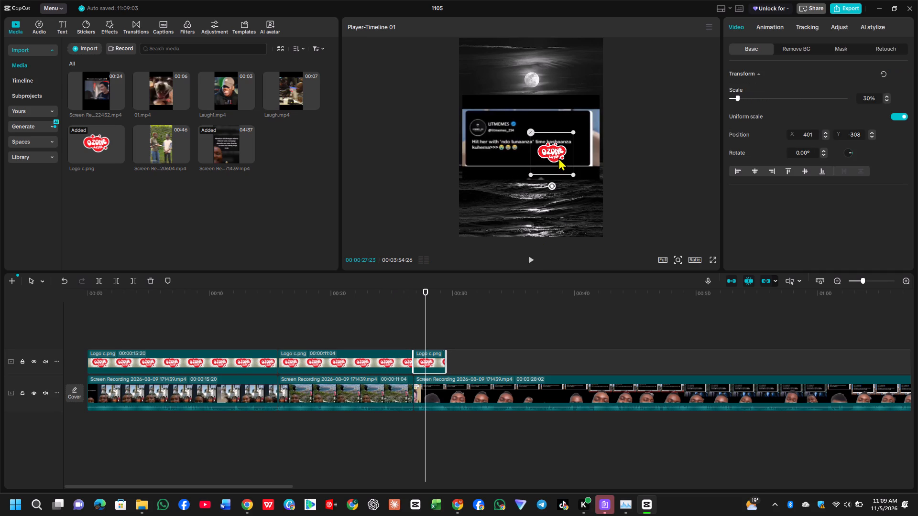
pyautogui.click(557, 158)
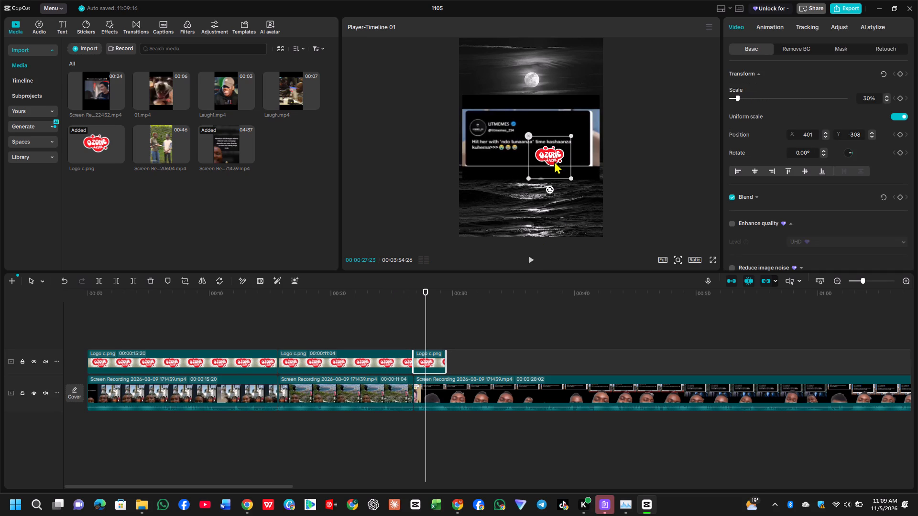
# Extend the third logo clip to a duration of 00:00:07:14 so it covers more of the LITMEMES joke.
pyautogui.click(530, 262)
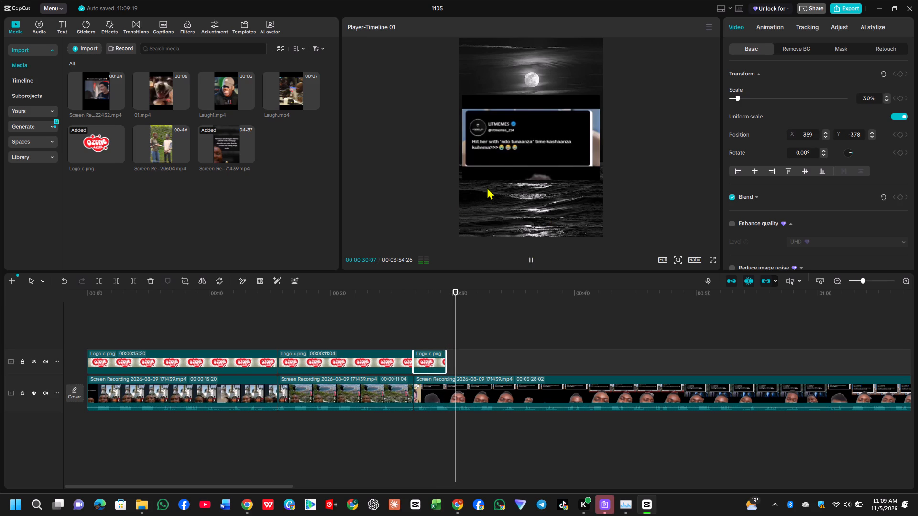
pyautogui.click(530, 258)
pyautogui.moveTo(445, 362); pyautogui.dragTo(448, 362)
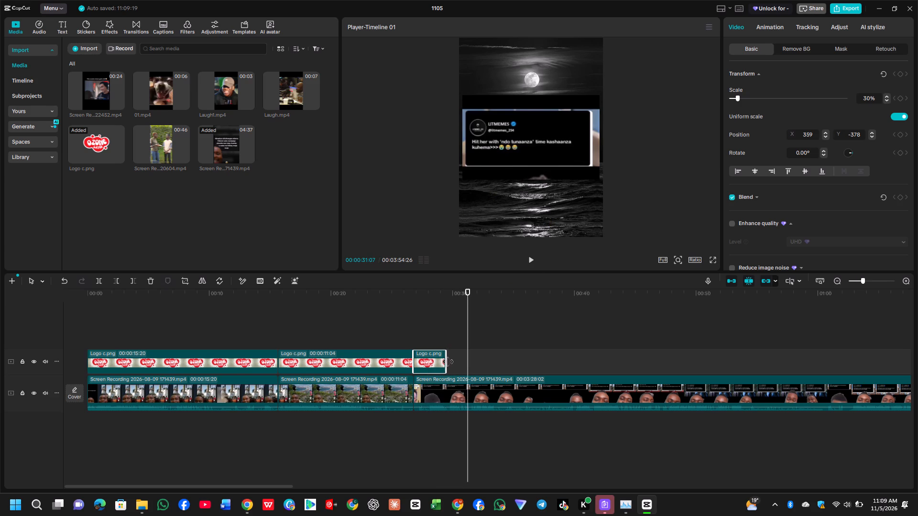
pyautogui.moveTo(448, 362); pyautogui.dragTo(504, 352)
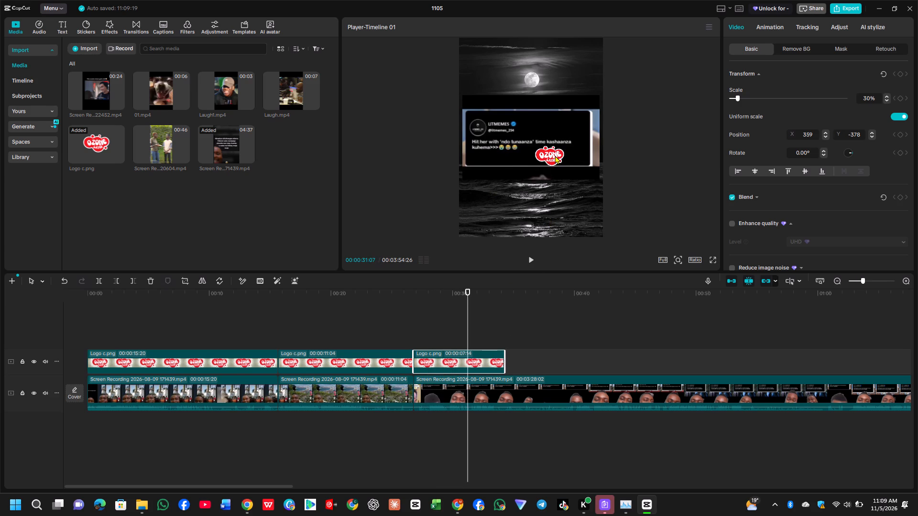
# Move the third segment's logo just below the LITMEMES caption card, near the frame's horizontal centre.
pyautogui.moveTo(547, 157); pyautogui.dragTo(532, 178)
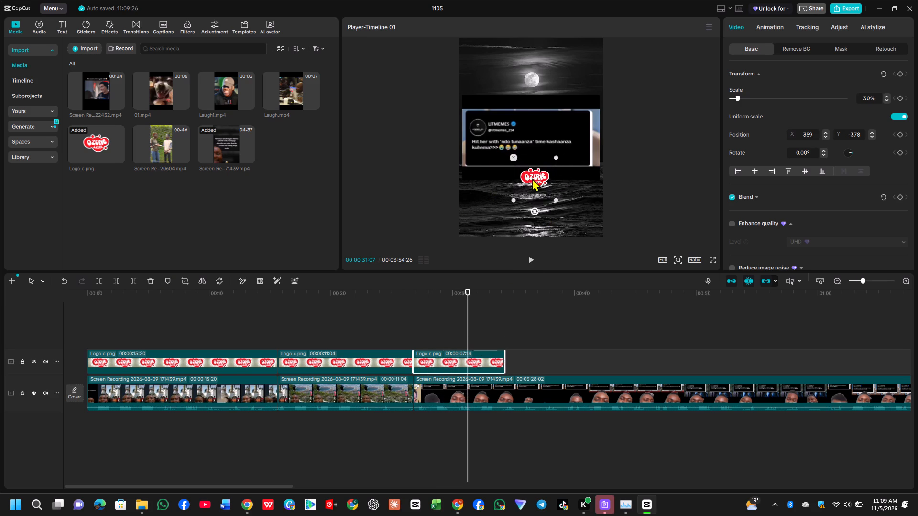
pyautogui.moveTo(532, 178); pyautogui.dragTo(533, 177)
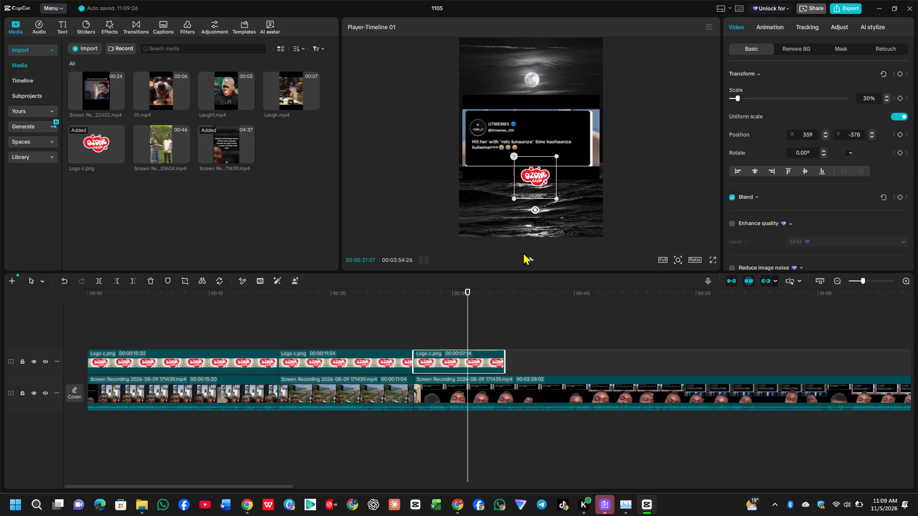
pyautogui.click(405, 340)
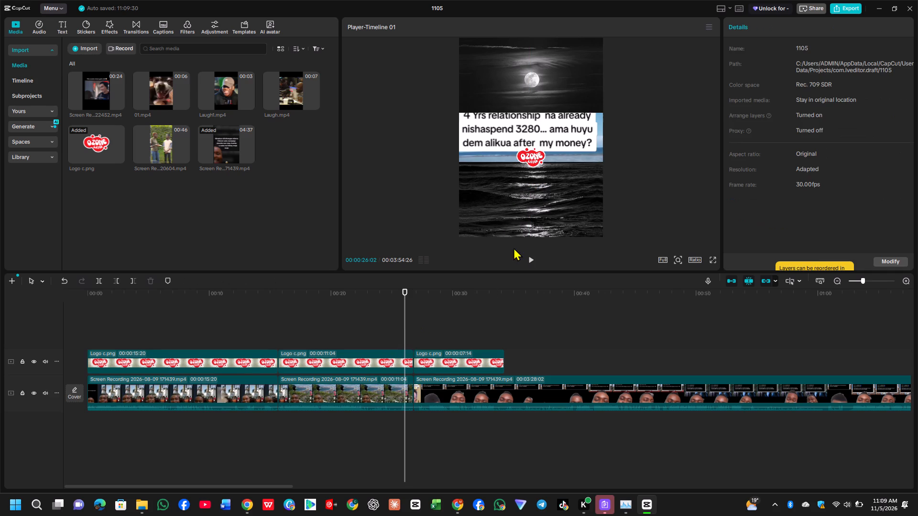
# Tighten the third segment's crop at its top and bottom edges so it closely frames the LITMEMES caption card.
pyautogui.click(526, 257)
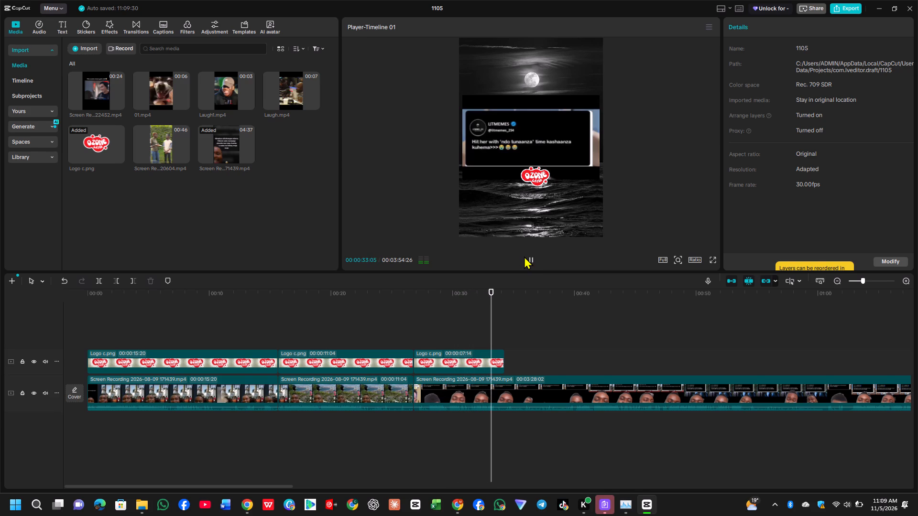
pyautogui.click(530, 257)
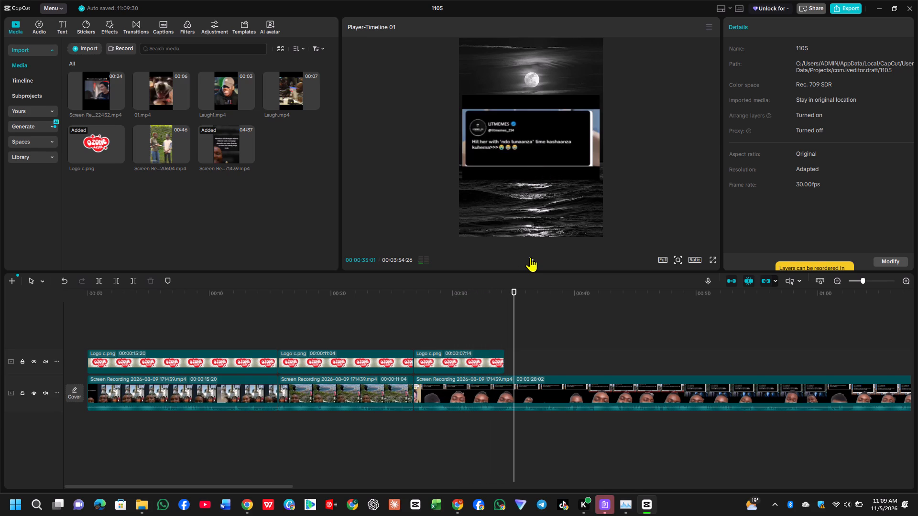
pyautogui.click(426, 384)
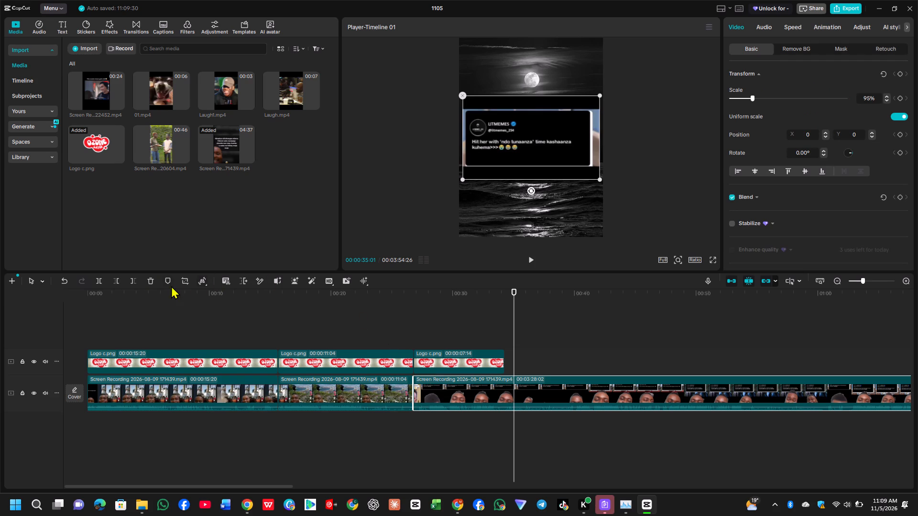
pyautogui.click(187, 279)
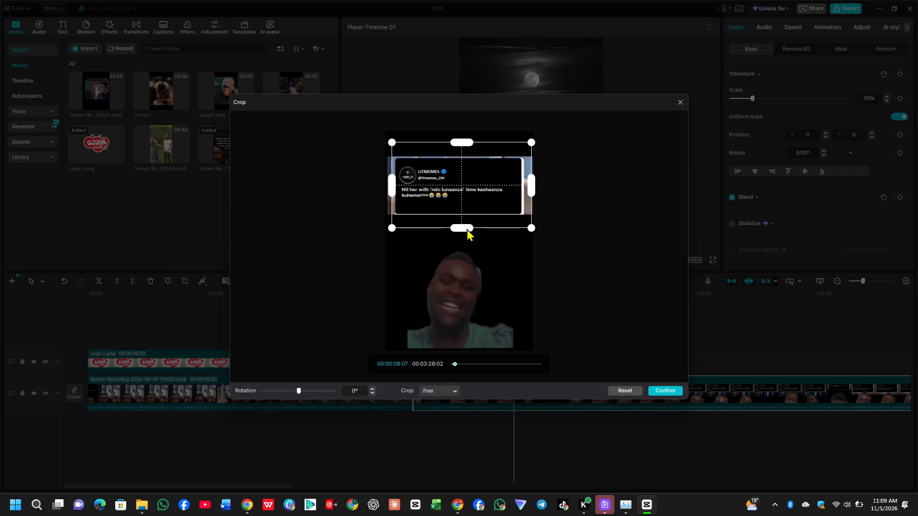
pyautogui.moveTo(466, 228); pyautogui.dragTo(466, 218)
pyautogui.moveTo(464, 142); pyautogui.dragTo(464, 150)
pyautogui.click(659, 388)
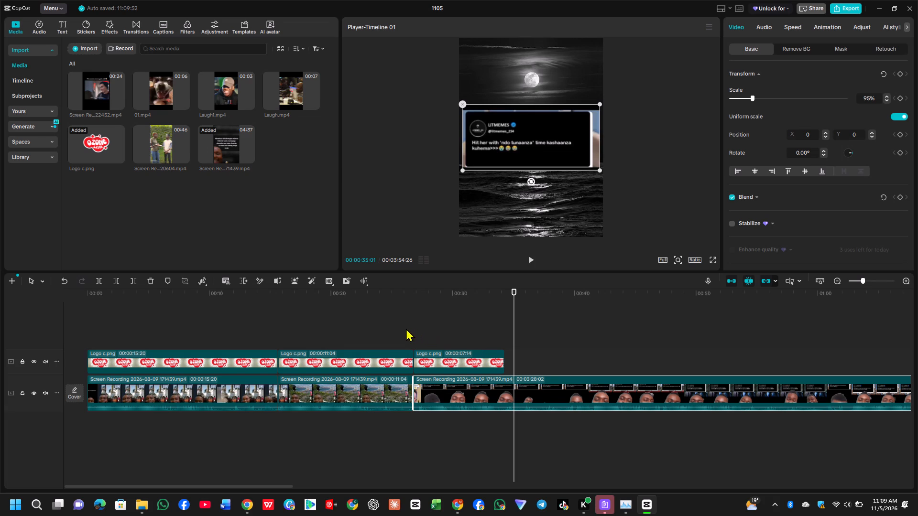
# Extend the third logo clip to a duration of 00:00:21:20 so it also covers the "financial Bill" joke.
pyautogui.click(406, 328)
pyautogui.click(530, 258)
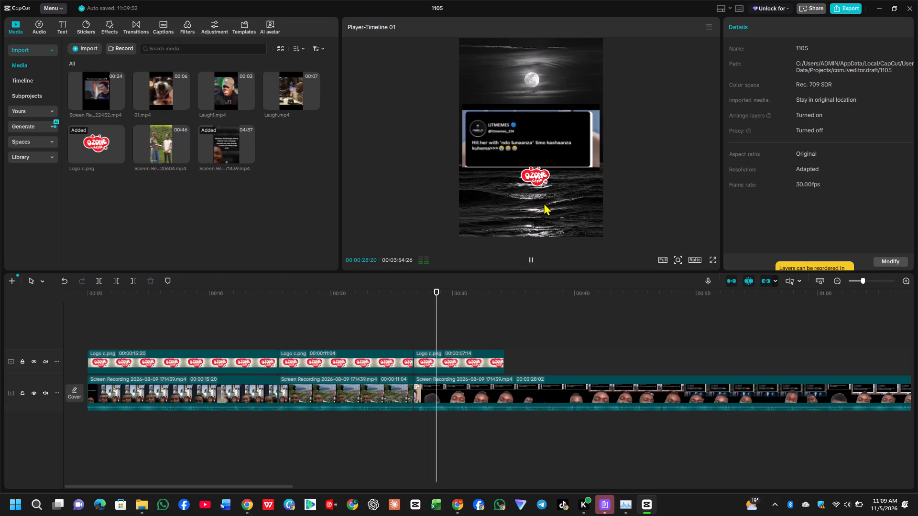
pyautogui.click(530, 257)
pyautogui.click(488, 359)
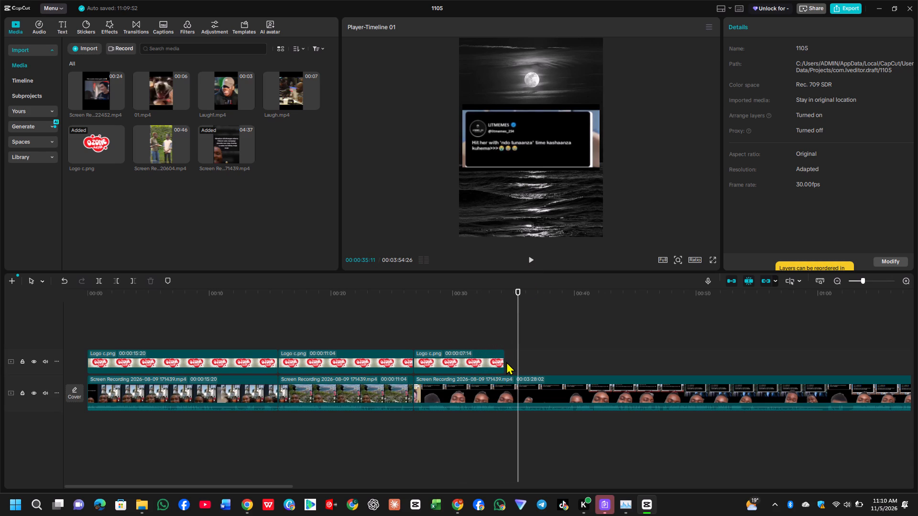
pyautogui.moveTo(504, 360); pyautogui.dragTo(615, 360)
pyautogui.click(529, 258)
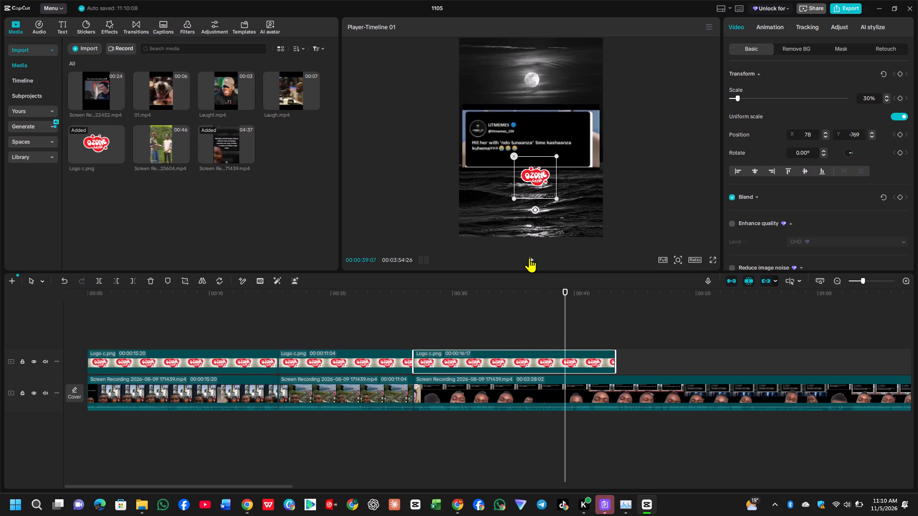
pyautogui.click(529, 258)
pyautogui.click(529, 258)
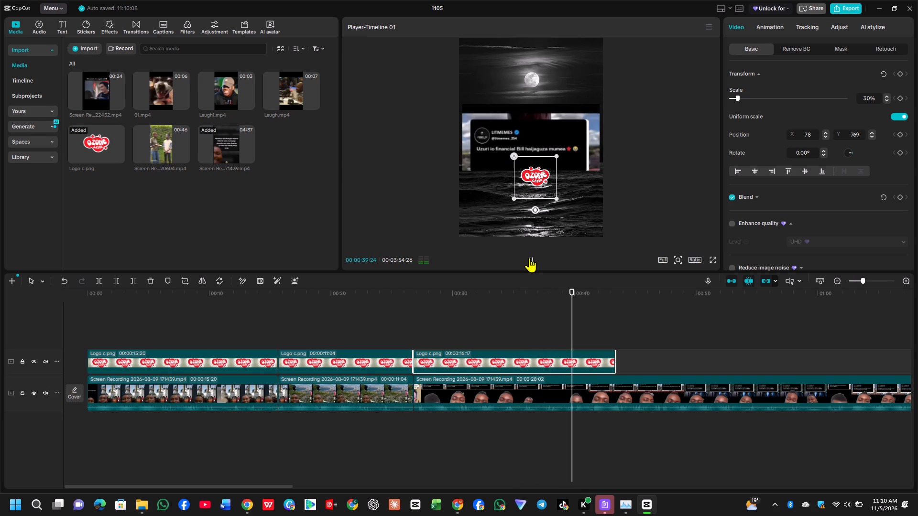
pyautogui.click(529, 258)
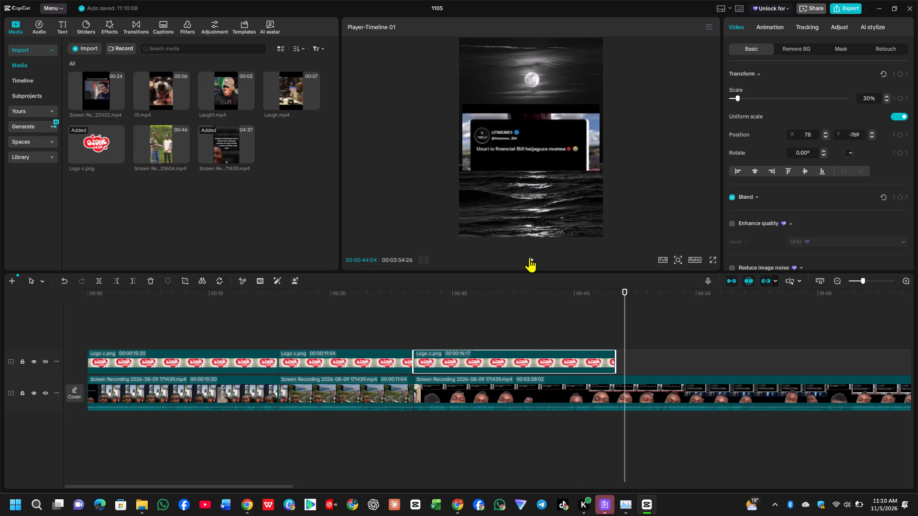
pyautogui.moveTo(614, 359); pyautogui.dragTo(677, 355)
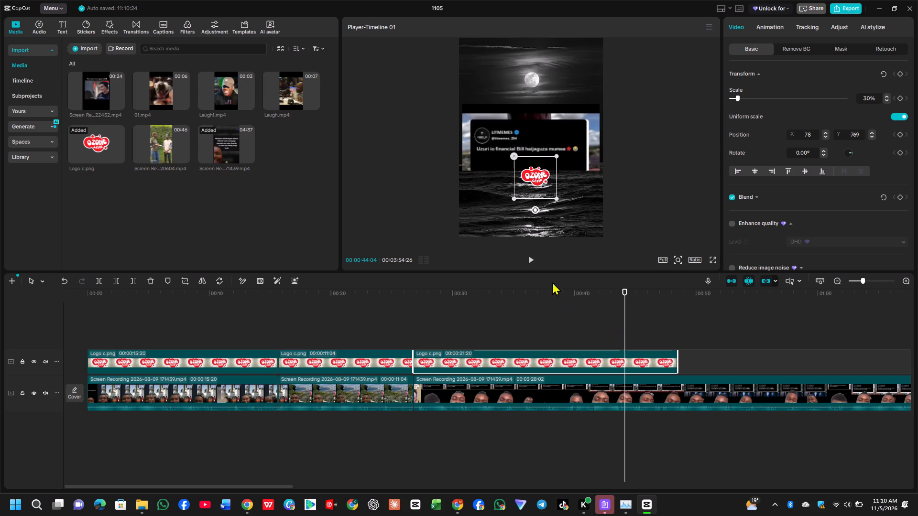
# Locate the last frame before the "Suicidal thoughts" joke and trim the third logo clip's end there, at 00:00:47:01.
pyautogui.click(535, 260)
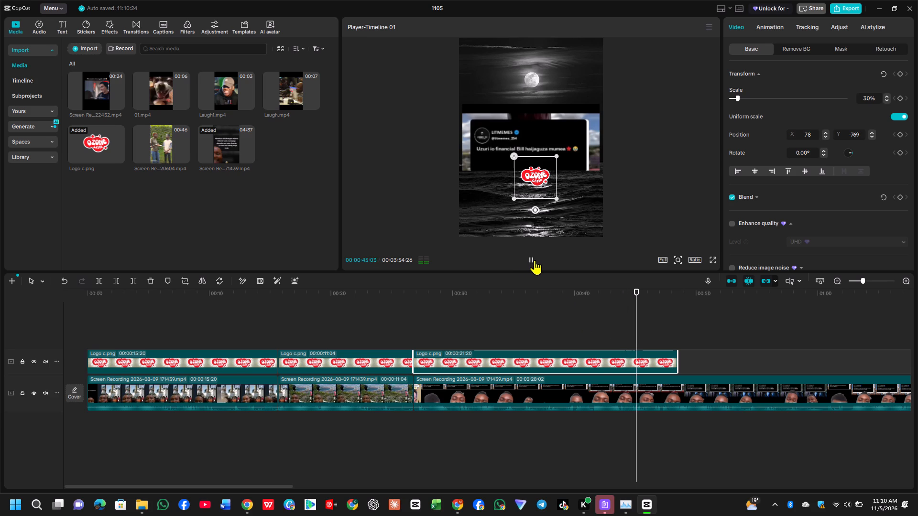
pyautogui.click(535, 260)
pyautogui.click(535, 260)
pyautogui.click(535, 260)
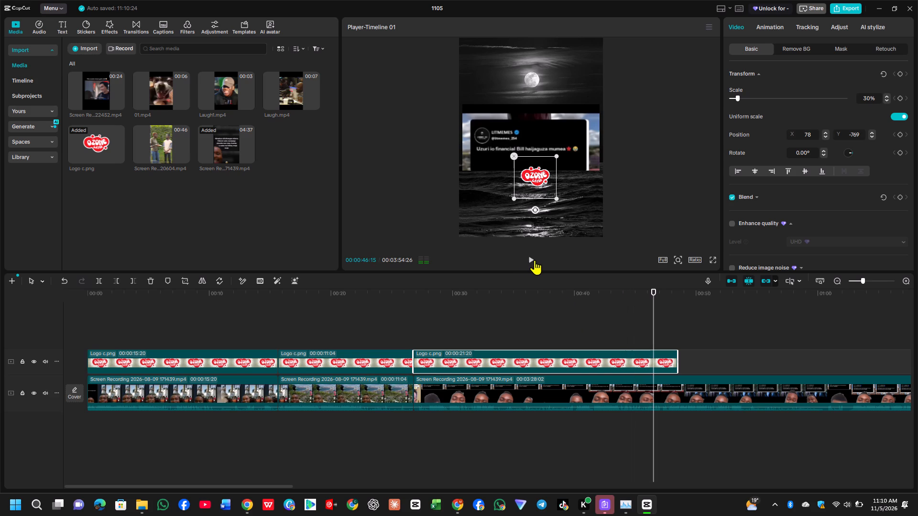
pyautogui.click(535, 260)
pyautogui.click(535, 260)
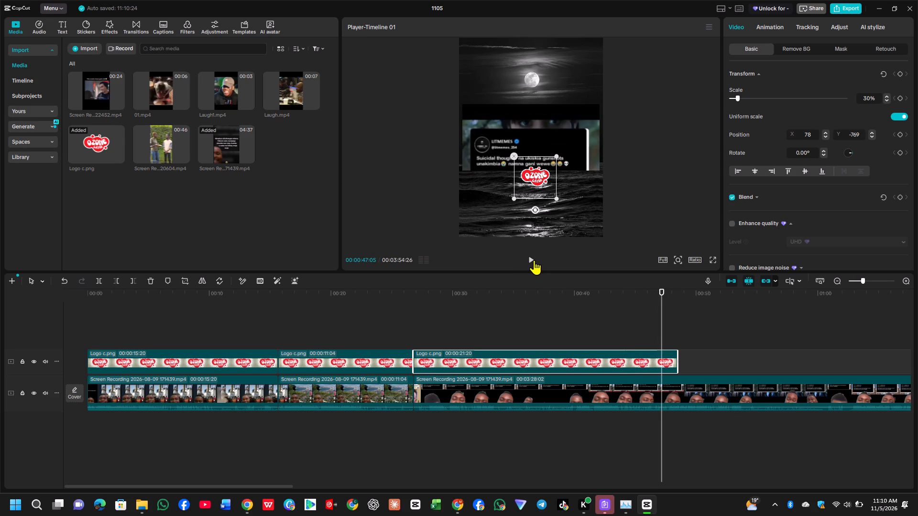
pyautogui.press('Left')
pyautogui.press('Left')
pyautogui.press('Left')
pyautogui.press('Left')
pyautogui.press('Left')
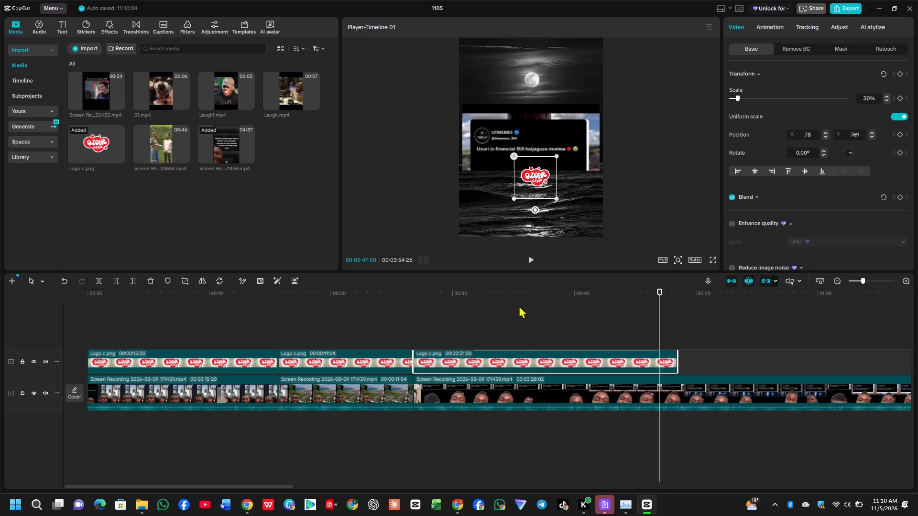
pyautogui.press('Right')
pyautogui.press('Right')
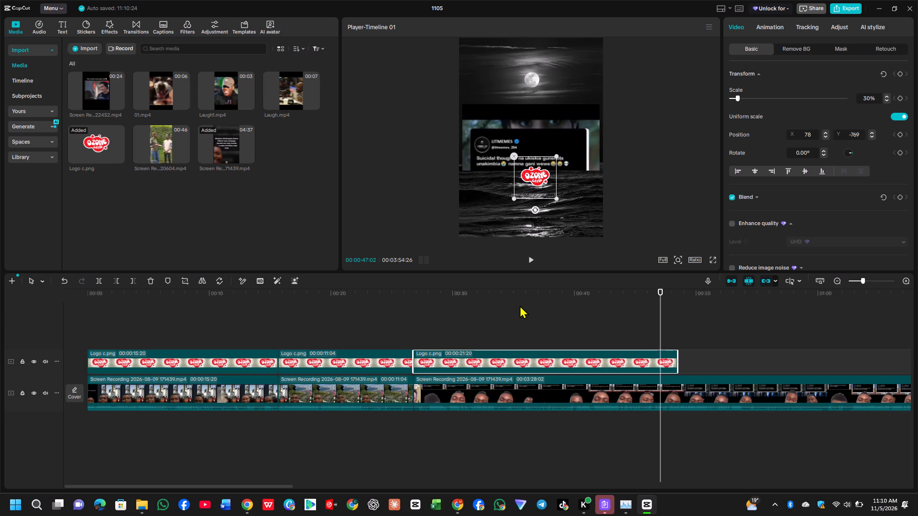
pyautogui.press('Left')
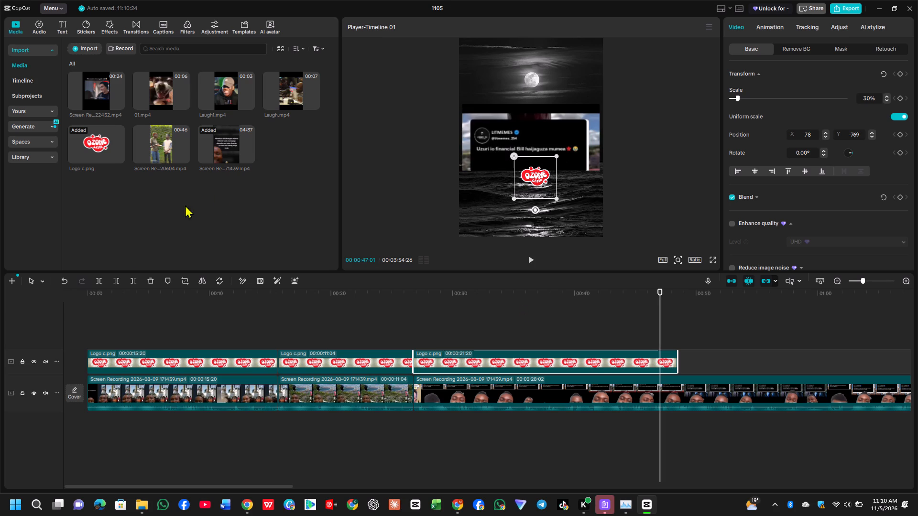
pyautogui.doubleClick(133, 281)
# Cut off the rest of the third recording segment after 00:00:47:01.
pyautogui.click(673, 386)
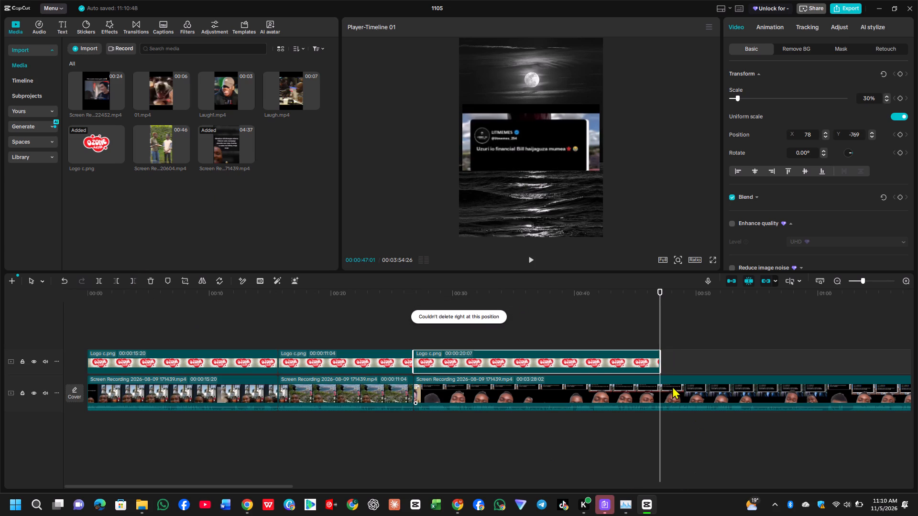
pyautogui.click(132, 279)
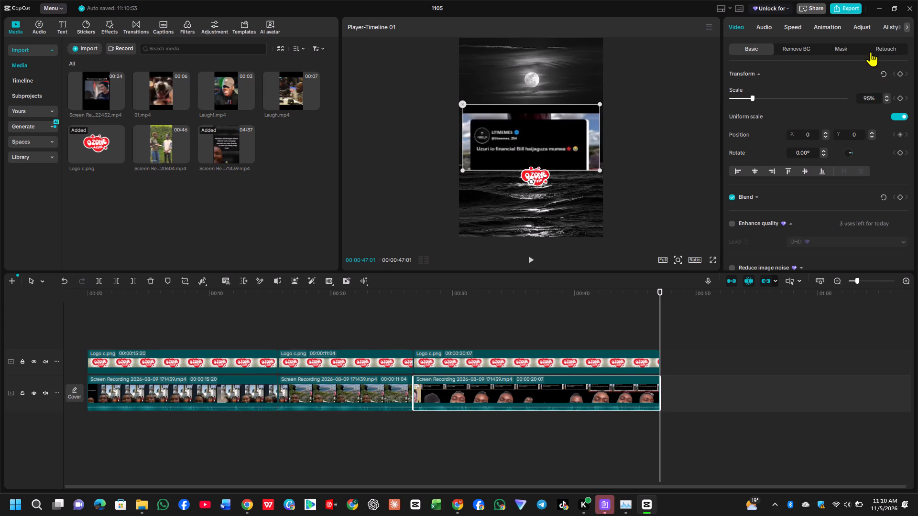
# Export the video under the name "ikuyu" at 4K resolution.
pyautogui.click(847, 5)
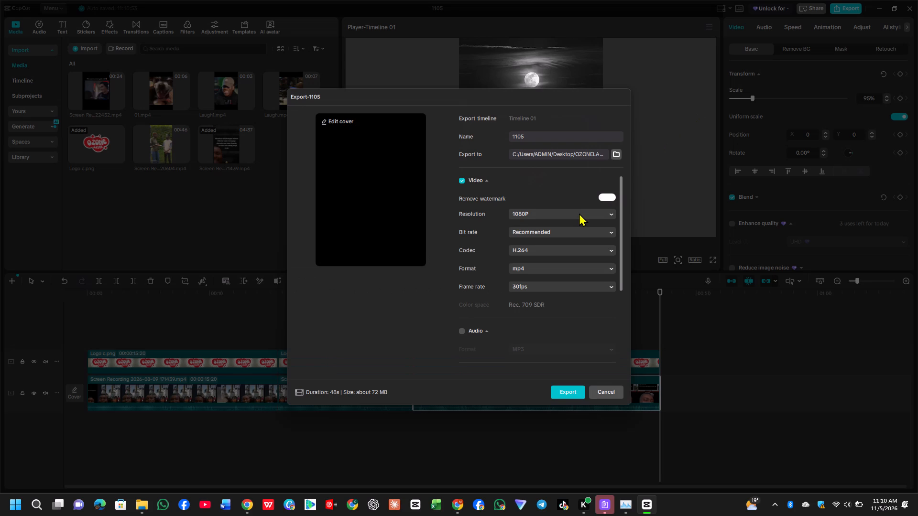
pyautogui.tripleClick(548, 138)
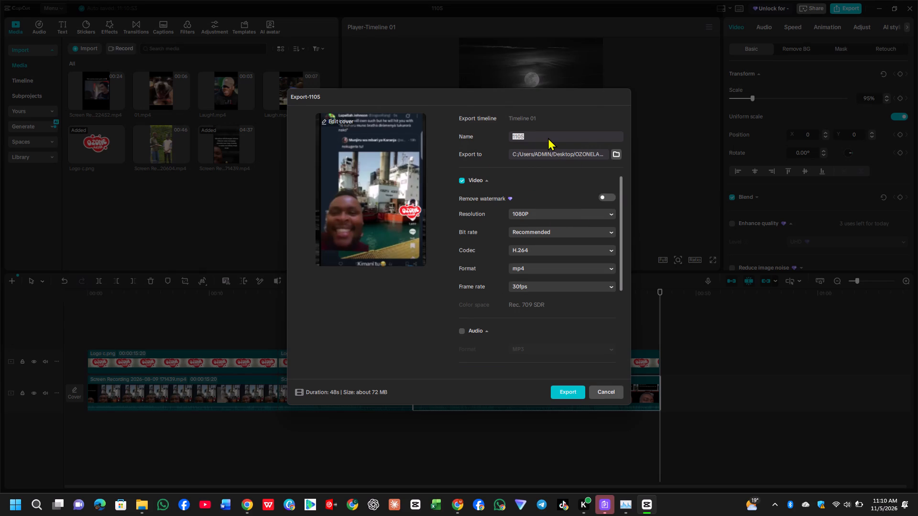
pyautogui.write('ikuyu')
pyautogui.click(578, 215)
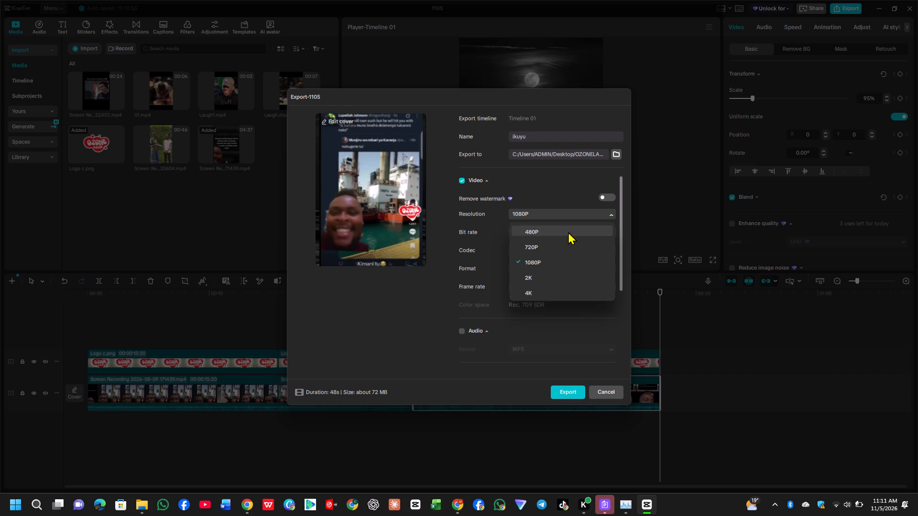
pyautogui.click(544, 291)
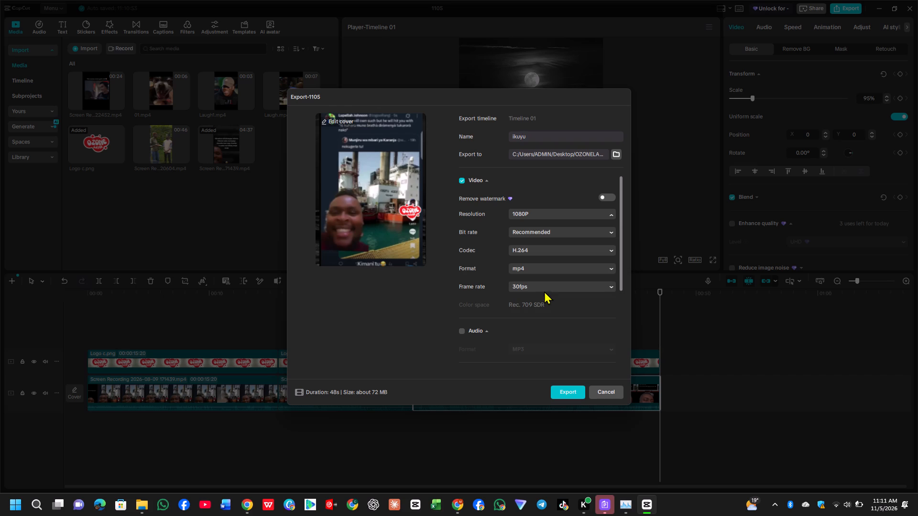
pyautogui.click(564, 393)
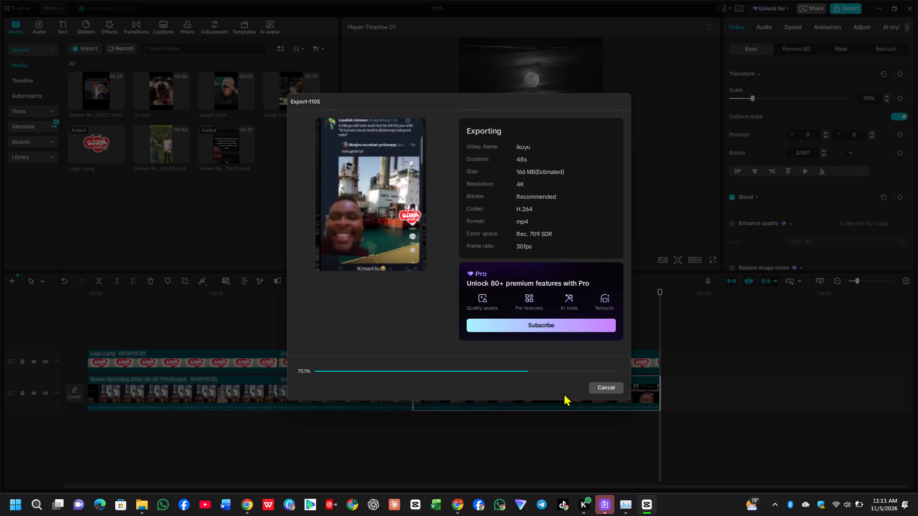
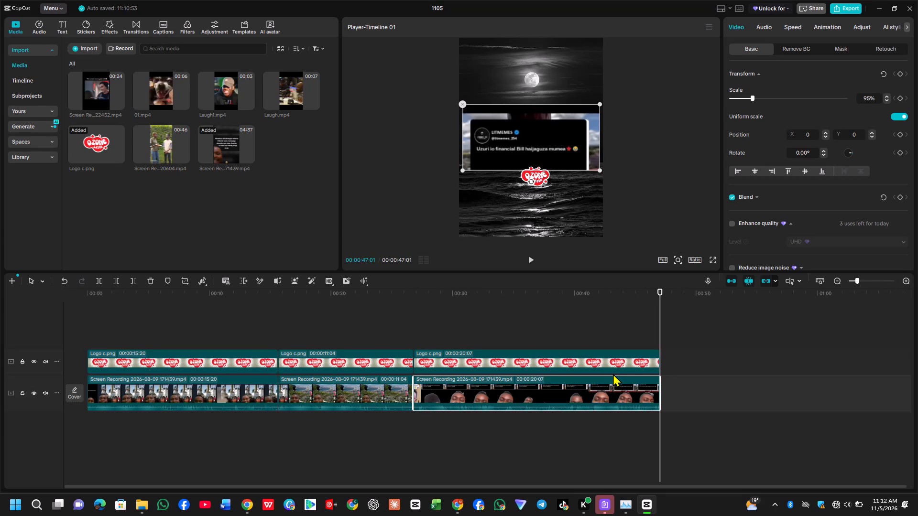
# Undo the last cut of the third recording segment and remove its part before 00:00:47:01 instead.
pyautogui.hotkey('ctrl', 'z')
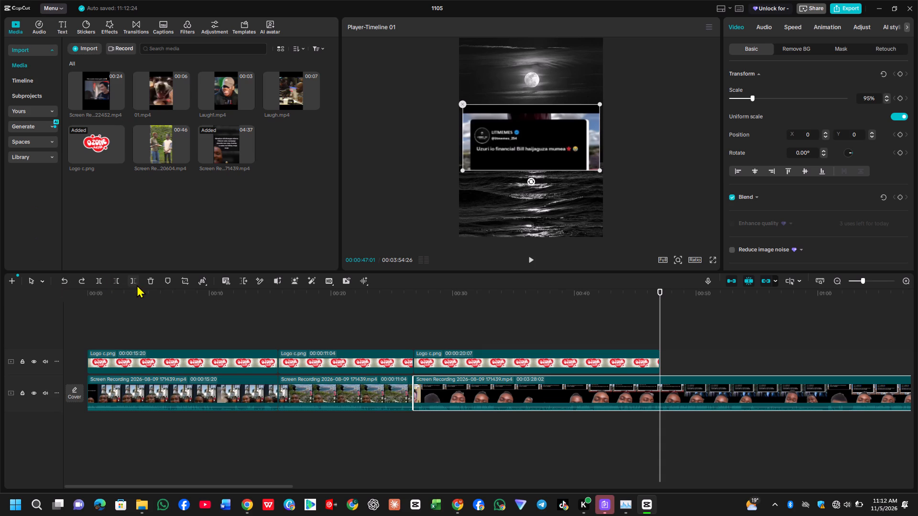
pyautogui.click(114, 280)
# Delete the first two recording segments so only the uncut remainder of the recording stays on the track.
pyautogui.click(299, 400)
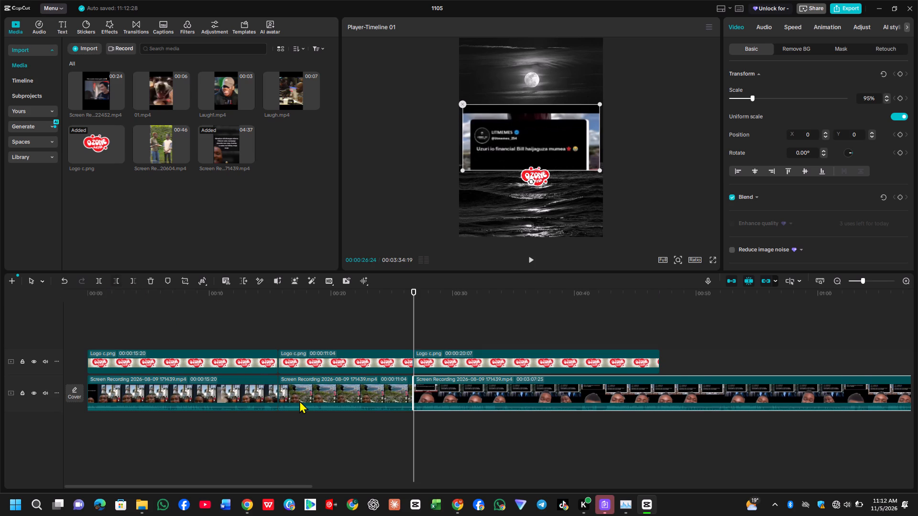
pyautogui.click(152, 283)
pyautogui.click(197, 408)
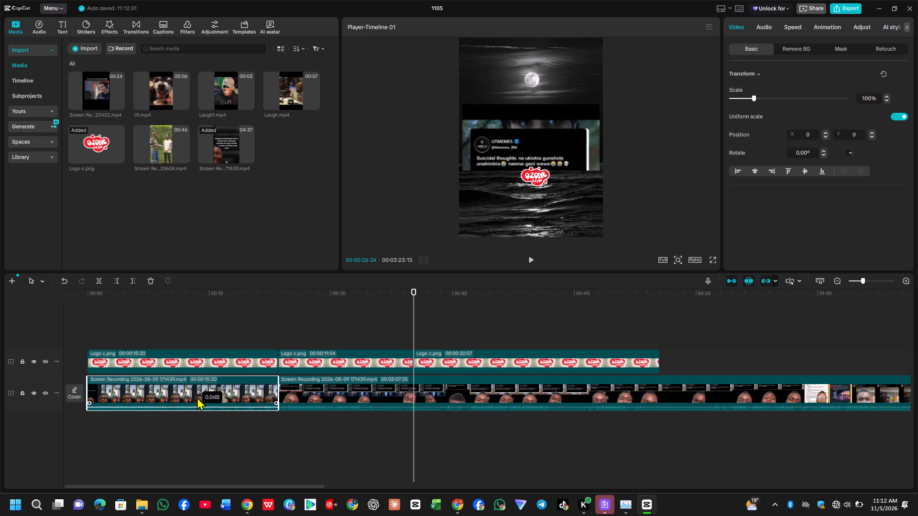
pyautogui.click(197, 397)
pyautogui.click(145, 278)
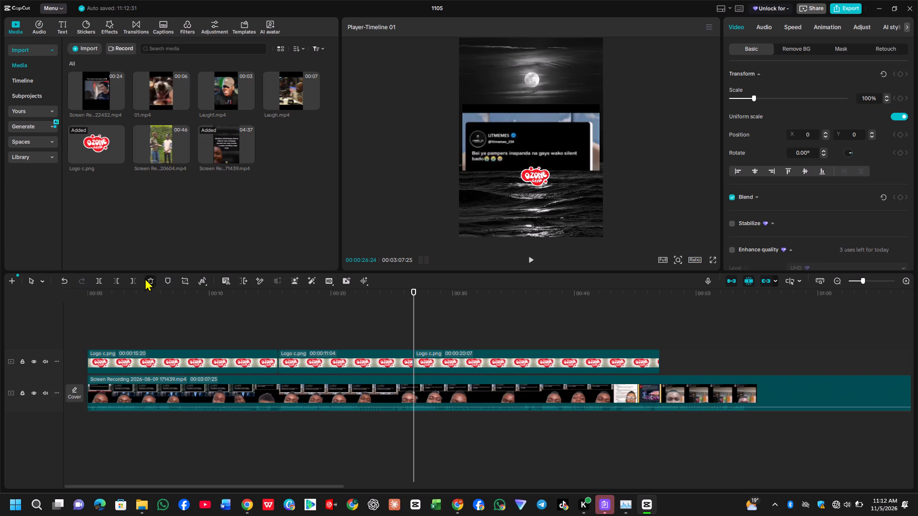
# Delete the second and third logo clips from the timeline, keeping only the first one.
pyautogui.press('Up')
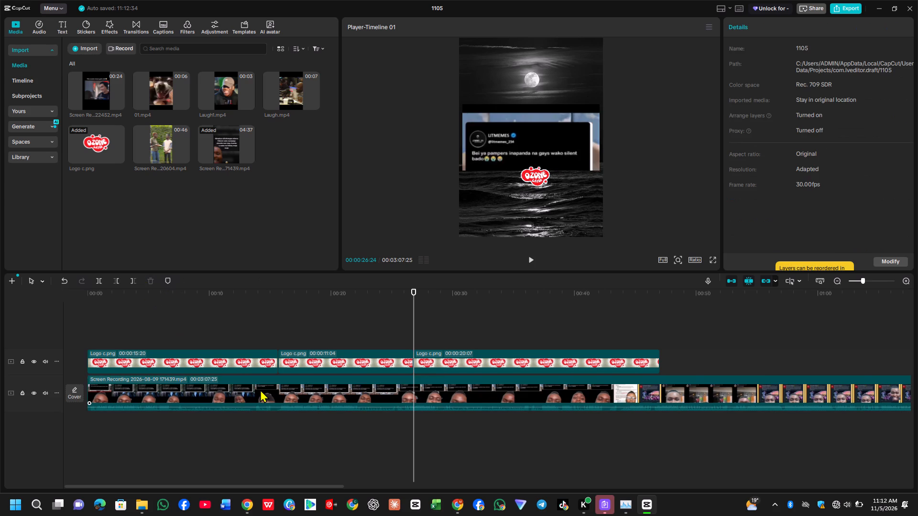
pyautogui.press('Up')
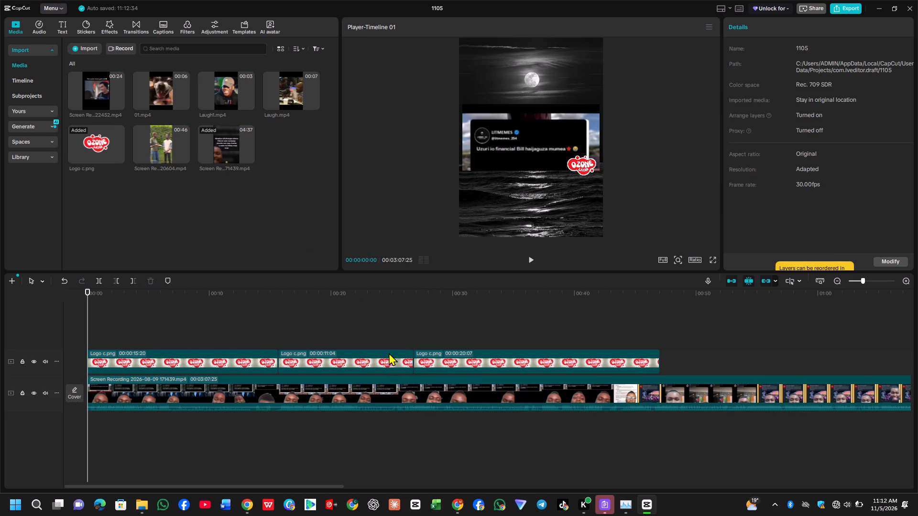
pyautogui.click(384, 366)
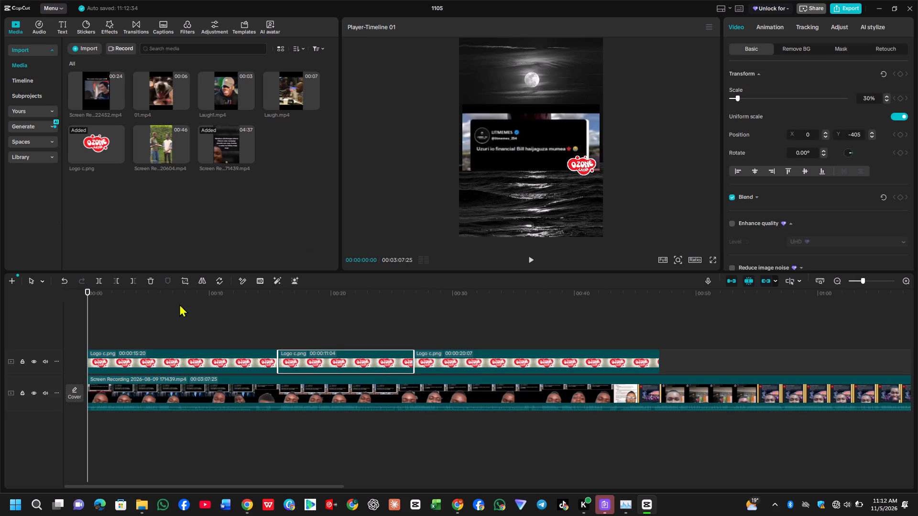
pyautogui.click(153, 279)
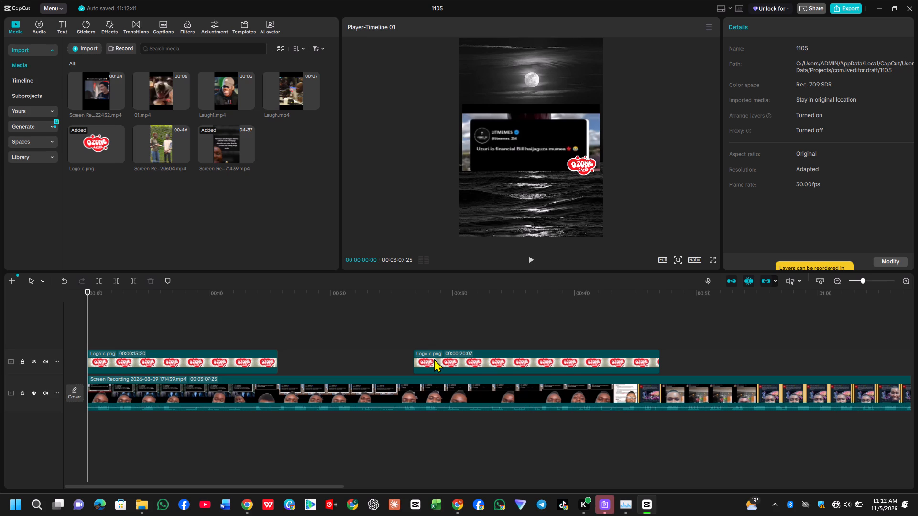
pyautogui.click(434, 359)
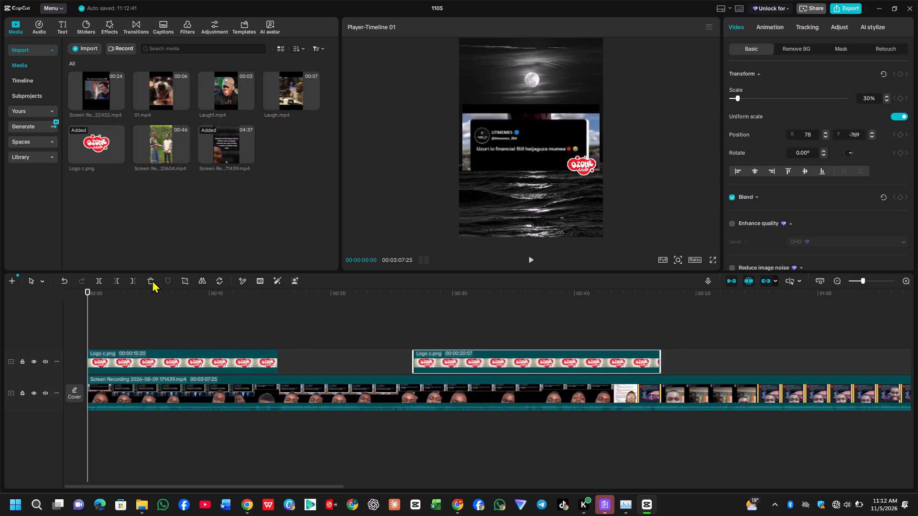
pyautogui.click(152, 280)
# Extend the remaining logo clip to a duration of 00:00:26:11.
pyautogui.click(219, 351)
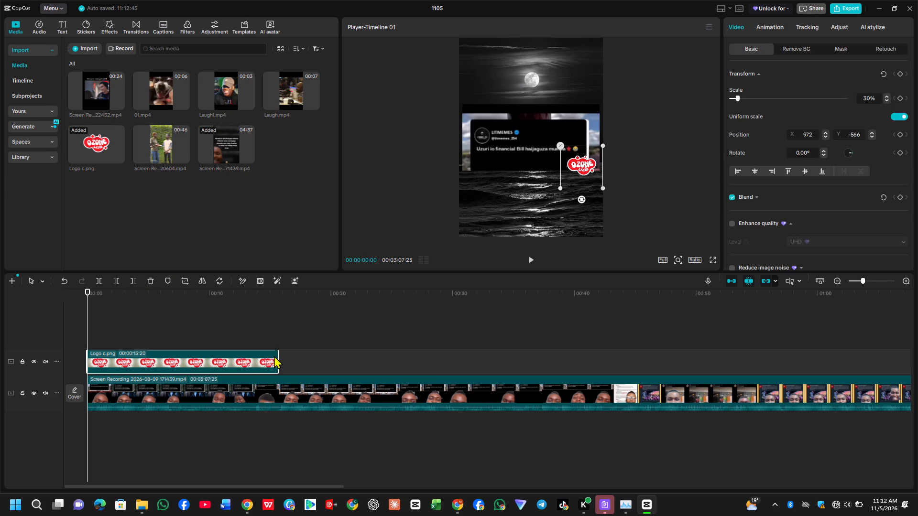
pyautogui.moveTo(278, 357); pyautogui.dragTo(405, 376)
# Cut off the recording's opening before 00:00:00:21 so it starts with the "Suicidal thoughts" joke.
pyautogui.doubleClick(457, 380)
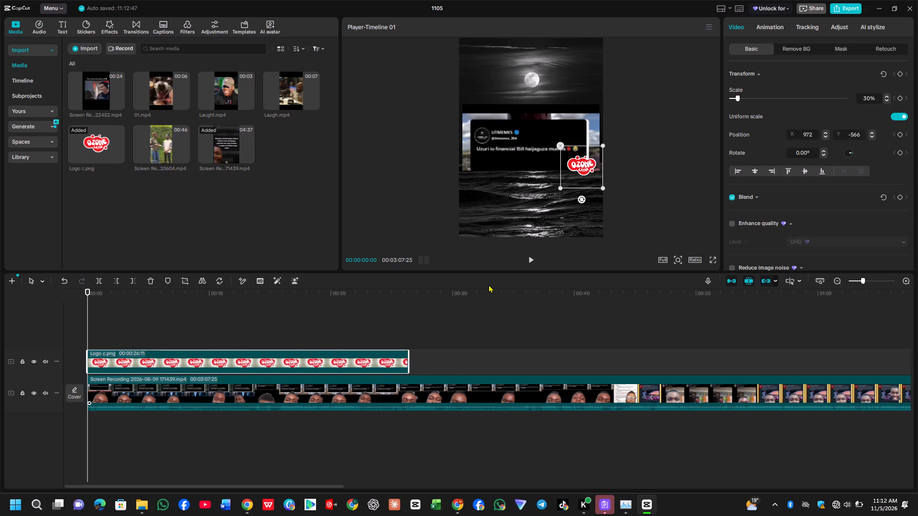
pyautogui.click(527, 259)
pyautogui.click(527, 259)
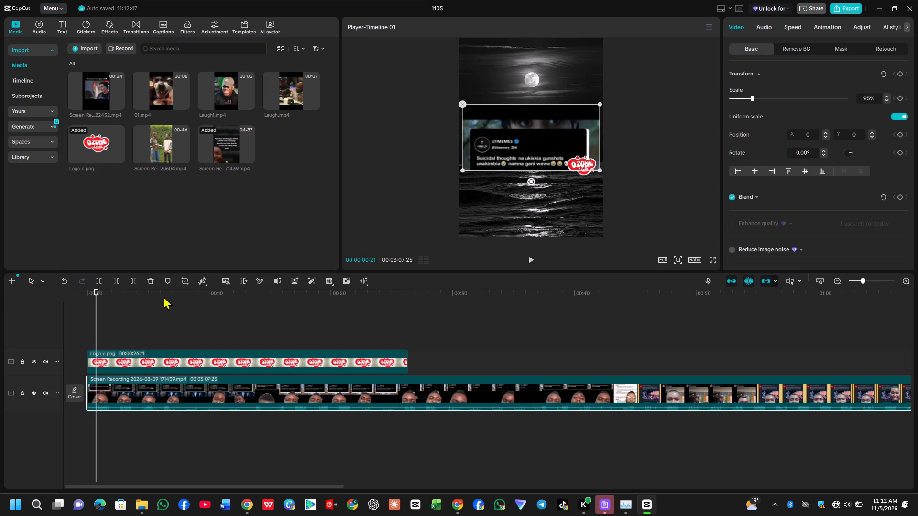
pyautogui.click(119, 281)
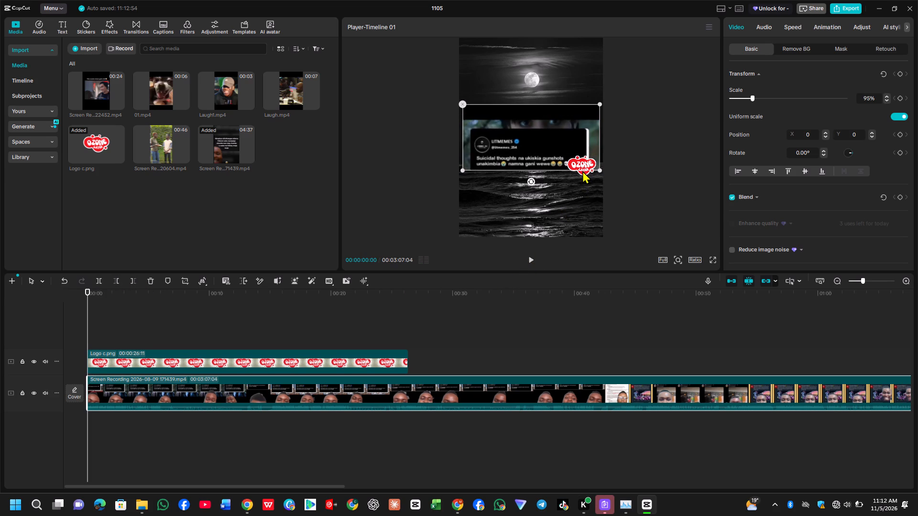
# Move the logo onto the caption card at about X 733, Y -69 and shrink it to 24% scale.
pyautogui.click(243, 356)
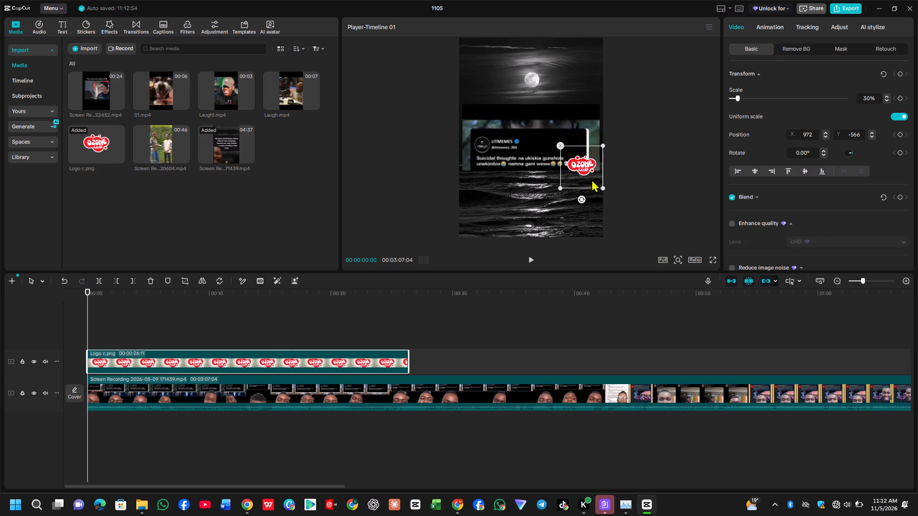
pyautogui.moveTo(583, 163); pyautogui.dragTo(589, 143)
pyautogui.click(589, 143)
pyautogui.moveTo(589, 142); pyautogui.dragTo(574, 135)
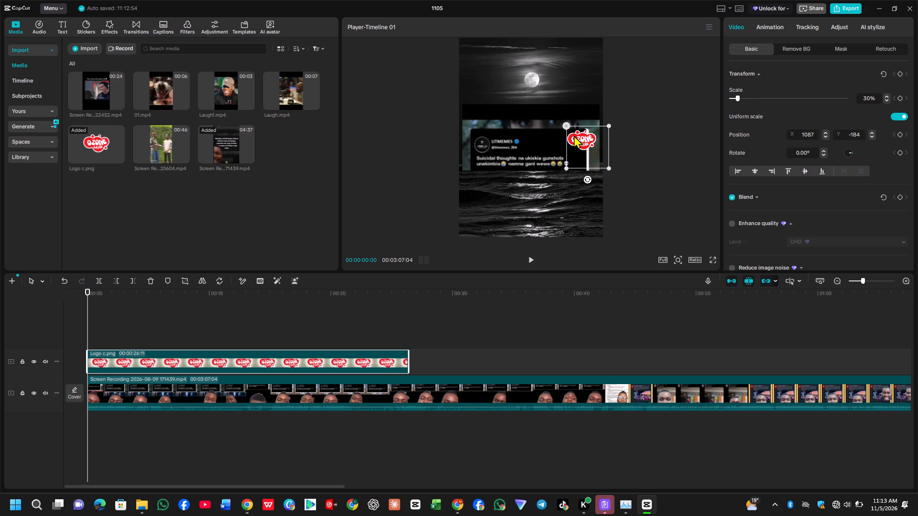
pyautogui.moveTo(574, 135); pyautogui.dragTo(570, 136)
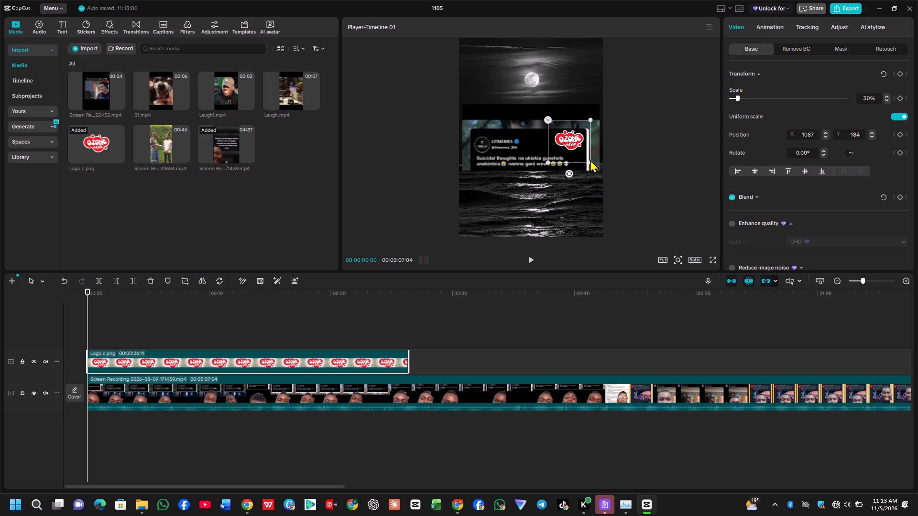
pyautogui.moveTo(589, 159); pyautogui.dragTo(582, 157)
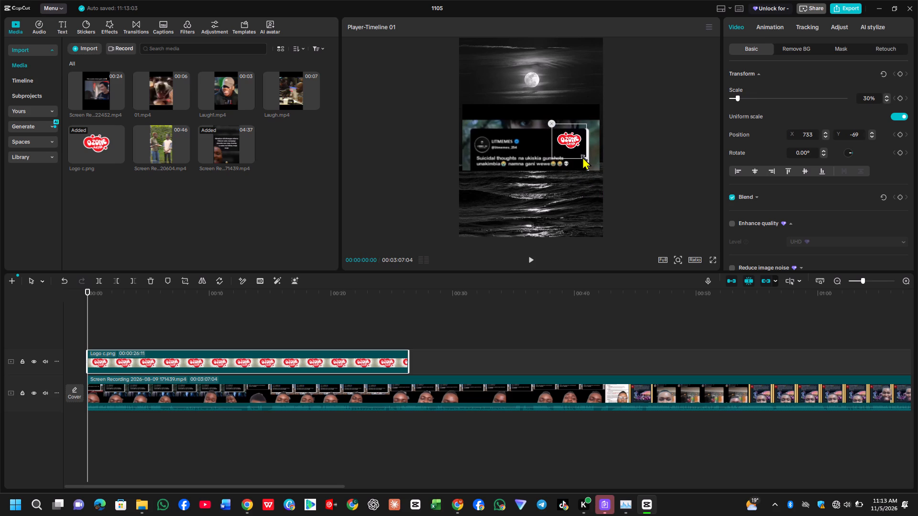
# Locate the start of the "Unaninyima na ata" joke and cut off the recording before it, at 00:00:15:03.
pyautogui.click(526, 258)
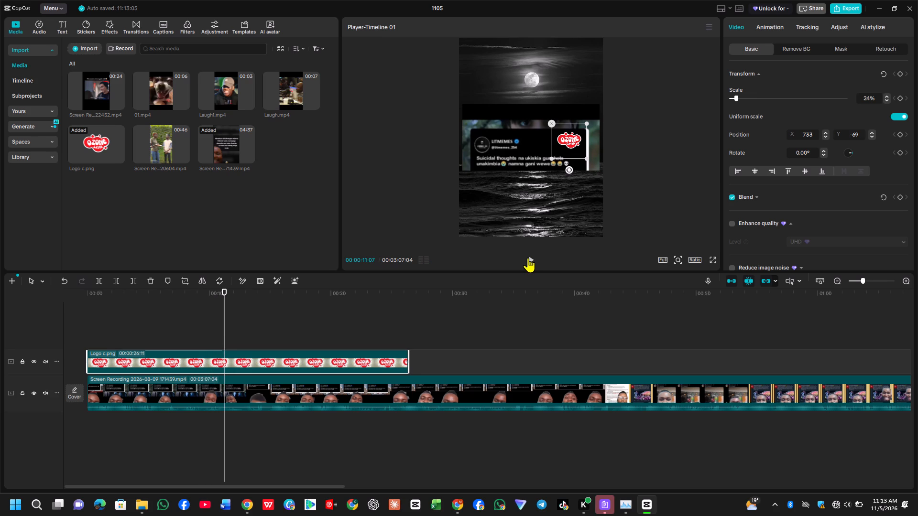
pyautogui.click(527, 258)
pyautogui.click(527, 258)
pyautogui.click(527, 258)
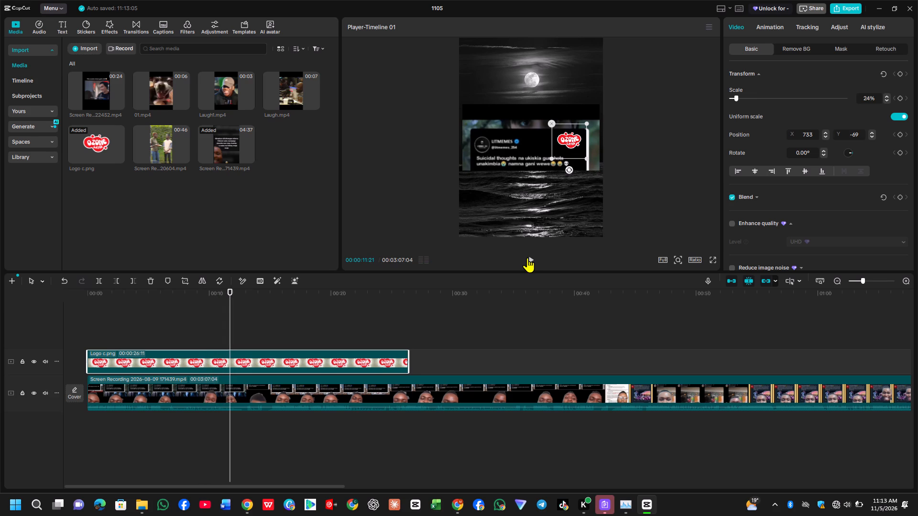
pyautogui.click(527, 258)
pyautogui.click(527, 258)
pyautogui.click(527, 258)
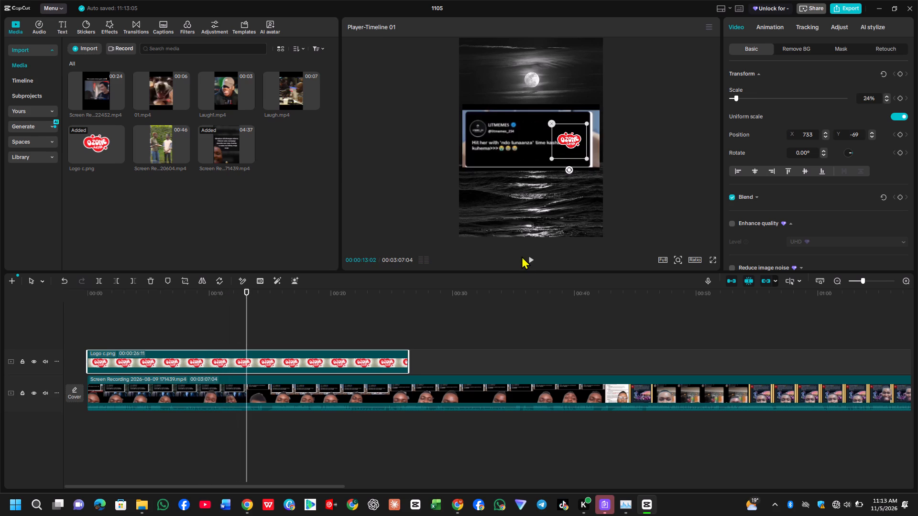
pyautogui.click(197, 398)
pyautogui.click(533, 260)
pyautogui.click(533, 260)
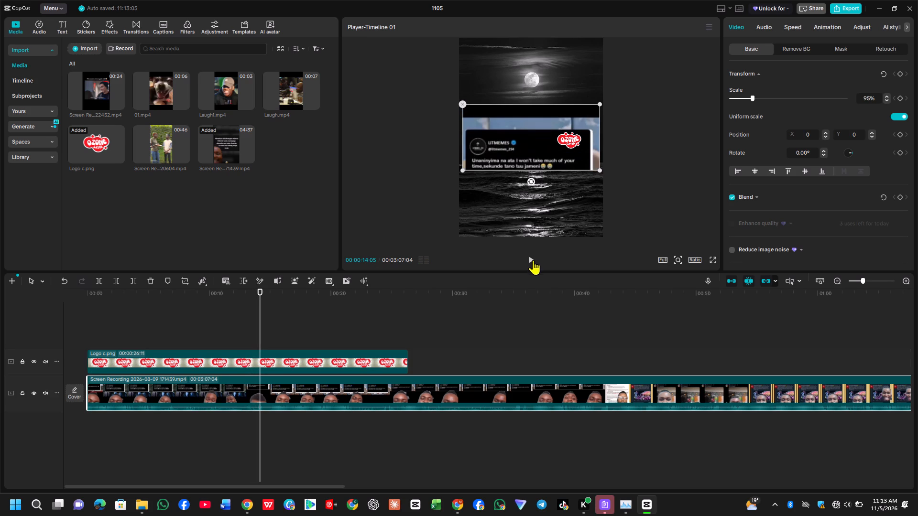
pyautogui.doubleClick(533, 260)
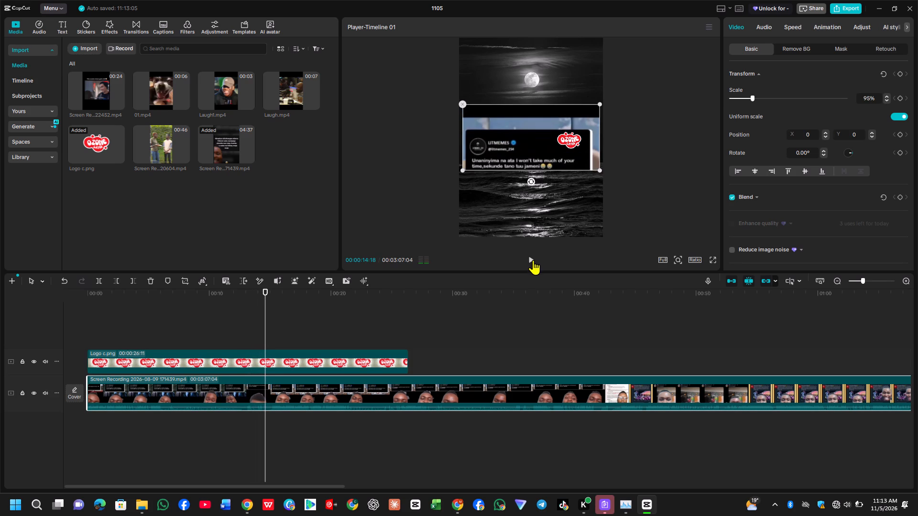
pyautogui.click(533, 260)
pyautogui.click(533, 260)
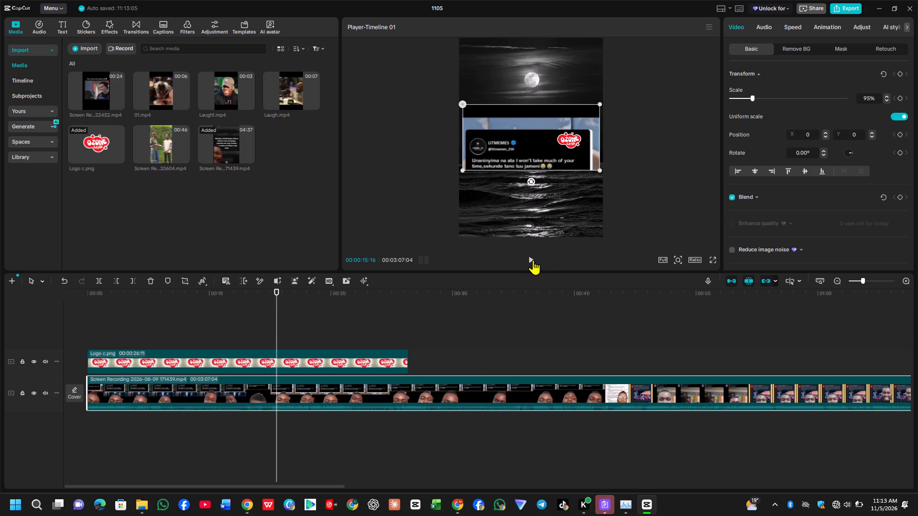
pyautogui.press('Left')
pyautogui.press('Left')
pyautogui.press('Left')
pyautogui.press('Left')
pyautogui.press('Left')
pyautogui.press('Left')
pyautogui.press('Left')
pyautogui.press('Left')
pyautogui.press('Left')
pyautogui.press('Left')
pyautogui.press('Left')
pyautogui.press('Left')
pyautogui.press('Left')
pyautogui.press('Left')
pyautogui.press('Left')
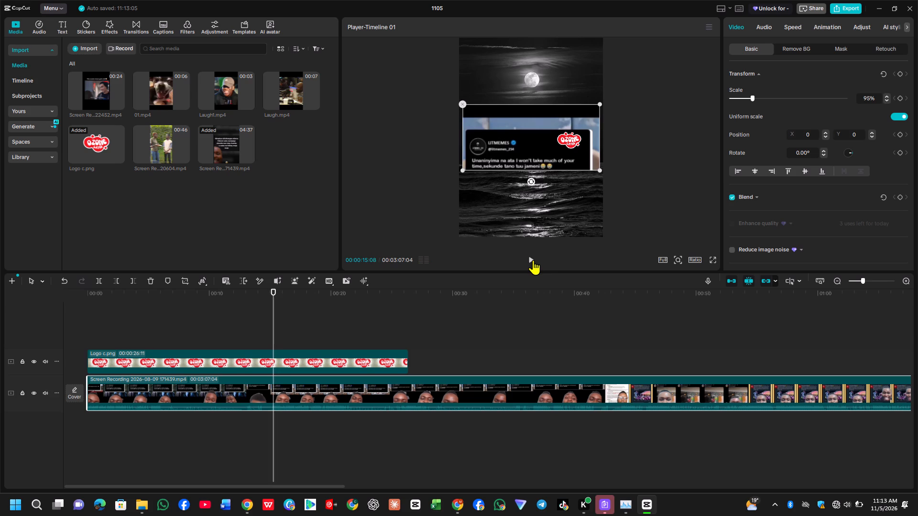
pyautogui.press('Left')
pyautogui.press('Left')
pyautogui.press('Left')
pyautogui.press('Left')
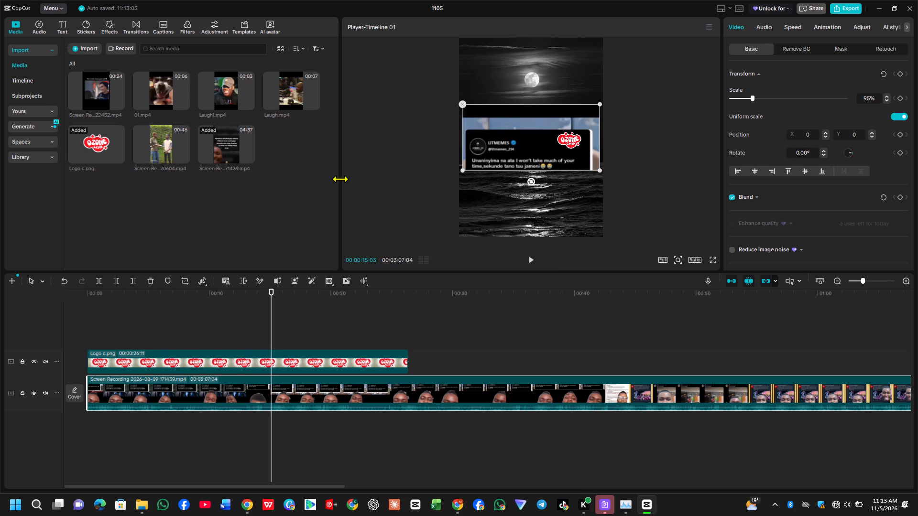
pyautogui.click(114, 278)
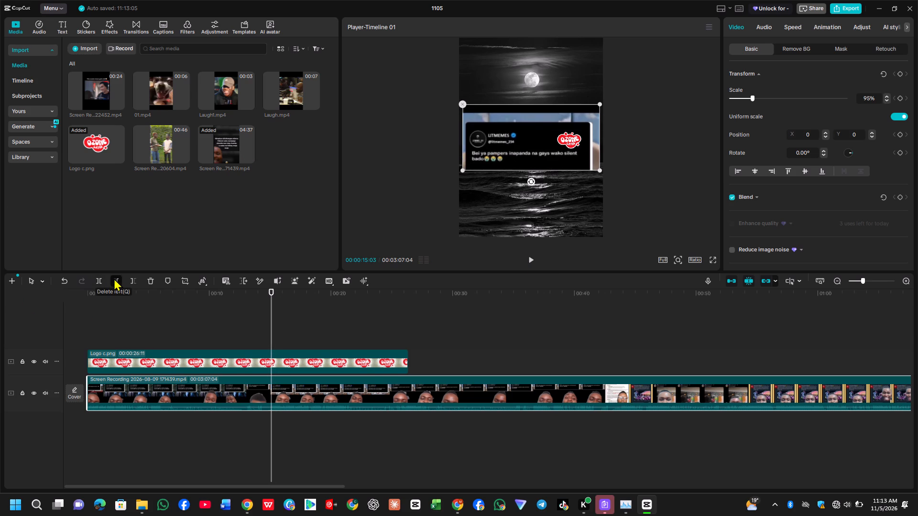
# Crop the recording so the whole "Unaninyima na ata" caption card is framed with a narrow margin around it.
pyautogui.click(185, 281)
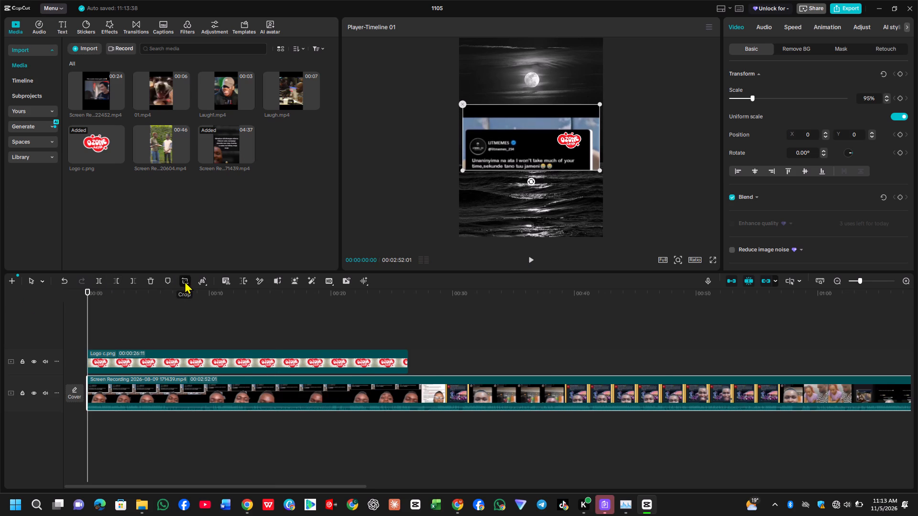
pyautogui.moveTo(461, 211); pyautogui.dragTo(460, 221)
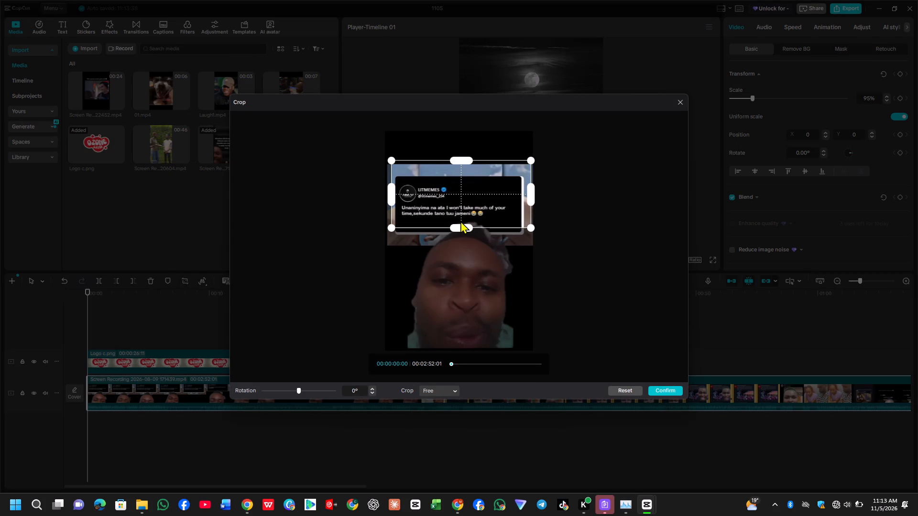
pyautogui.moveTo(460, 221); pyautogui.dragTo(461, 235)
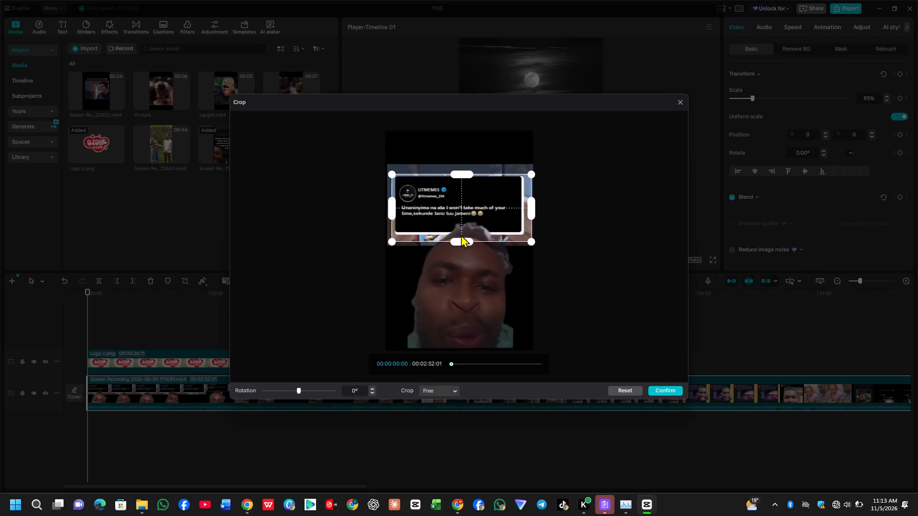
pyautogui.moveTo(461, 235); pyautogui.dragTo(460, 229)
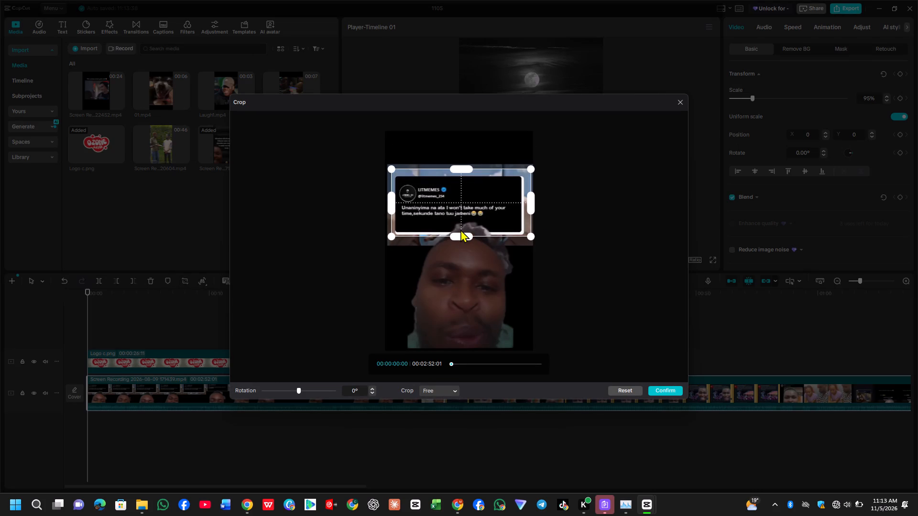
pyautogui.moveTo(526, 166); pyautogui.dragTo(525, 170)
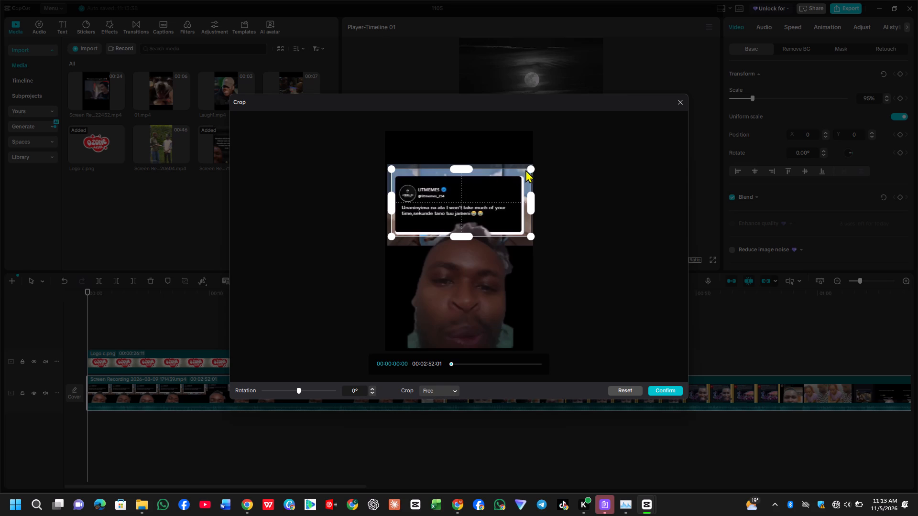
pyautogui.moveTo(525, 170); pyautogui.dragTo(523, 172)
pyautogui.click(531, 168)
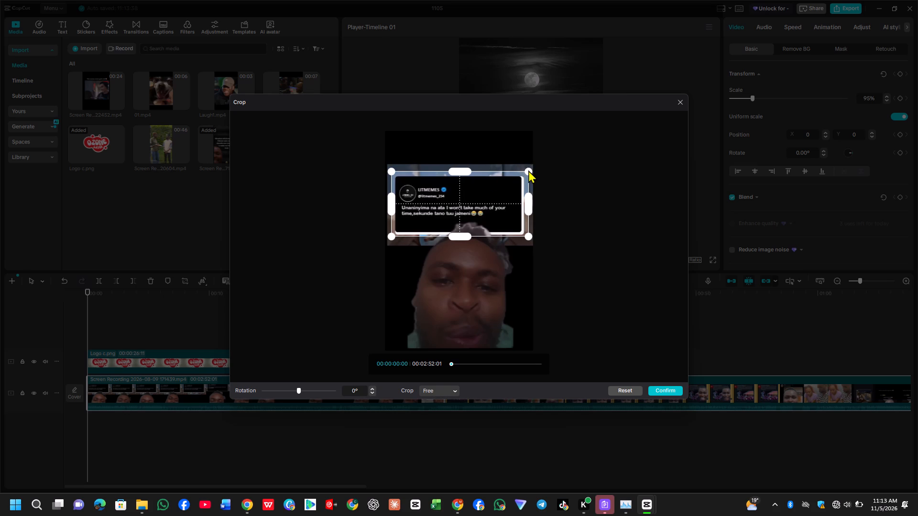
pyautogui.click(665, 388)
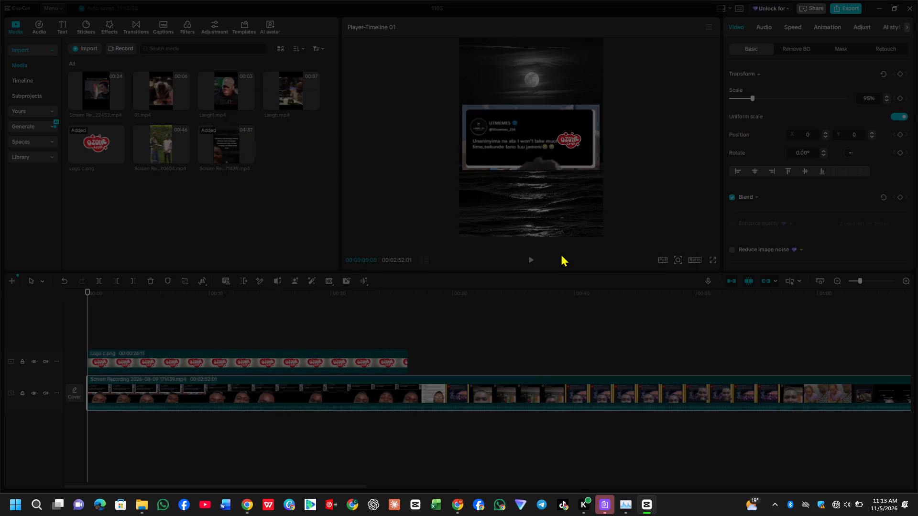
# Shift the cropped recording slightly down in the frame, to about X 0, Y -101.
pyautogui.moveTo(573, 139); pyautogui.dragTo(570, 145)
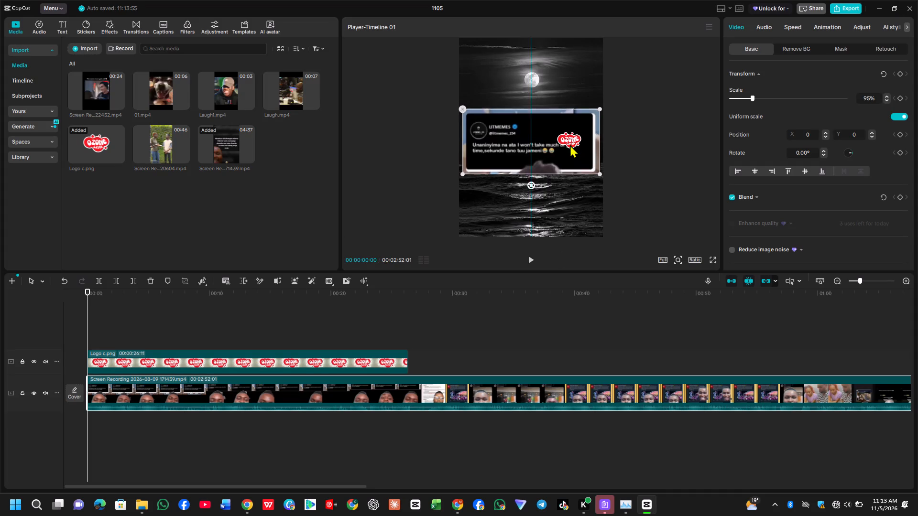
pyautogui.moveTo(570, 145); pyautogui.dragTo(572, 144)
# Move the logo to the lower edge of the caption card at about X 170, Y -723 and enlarge it to 41% scale.
pyautogui.click(566, 144)
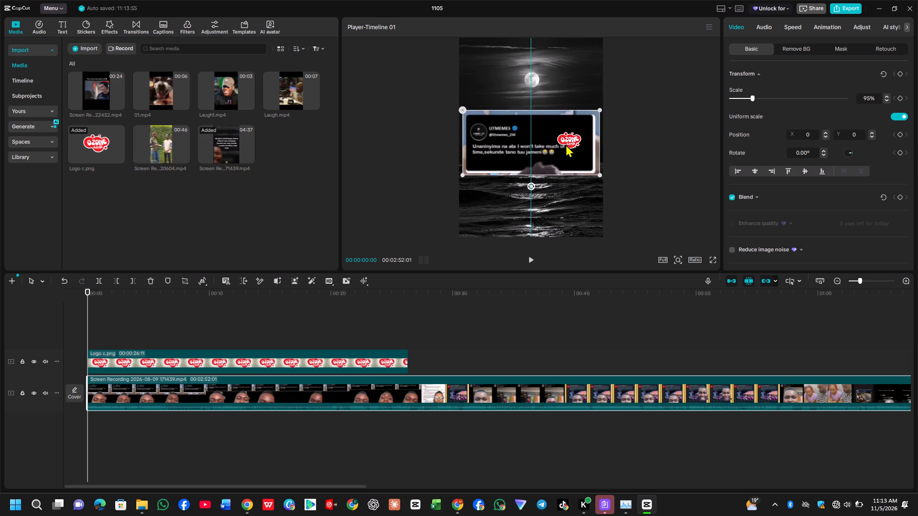
pyautogui.moveTo(568, 142); pyautogui.dragTo(558, 152)
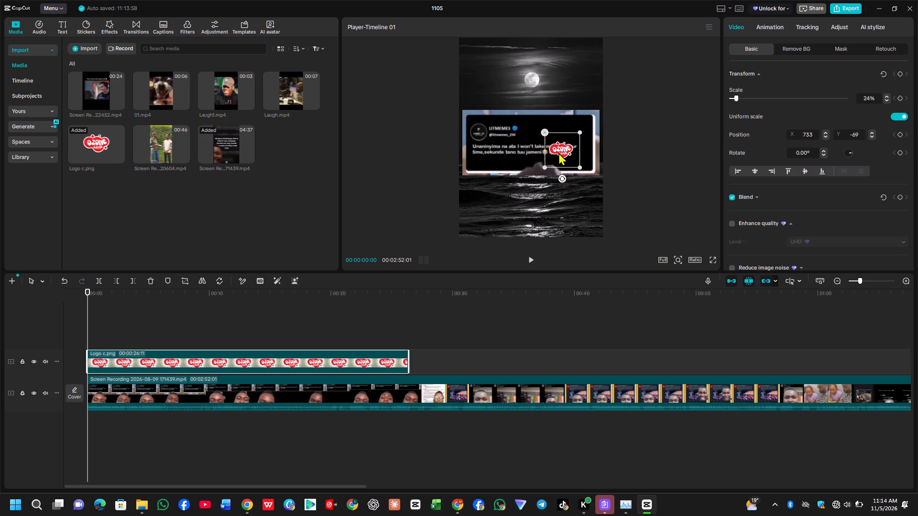
pyautogui.moveTo(558, 152); pyautogui.dragTo(557, 153)
pyautogui.click(557, 153)
pyautogui.click(549, 161)
pyautogui.moveTo(546, 164); pyautogui.dragTo(531, 181)
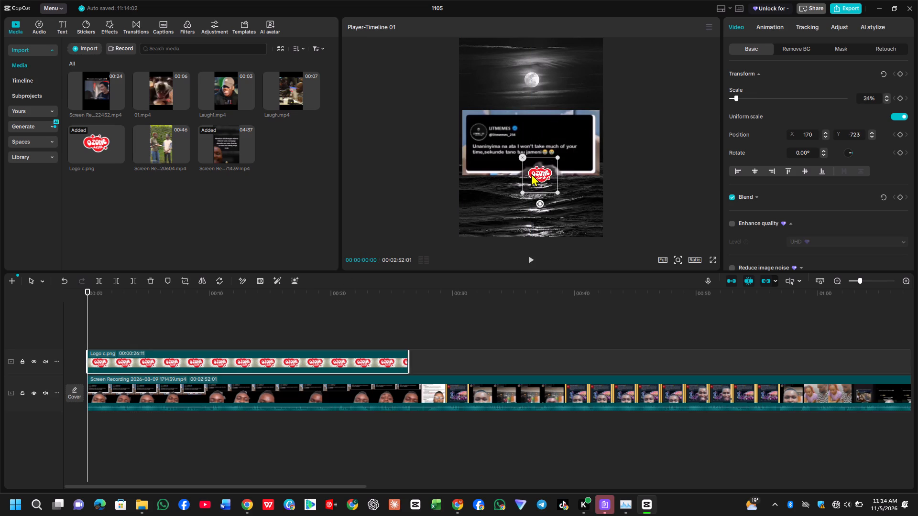
pyautogui.click(531, 173)
pyautogui.moveTo(555, 192); pyautogui.dragTo(581, 203)
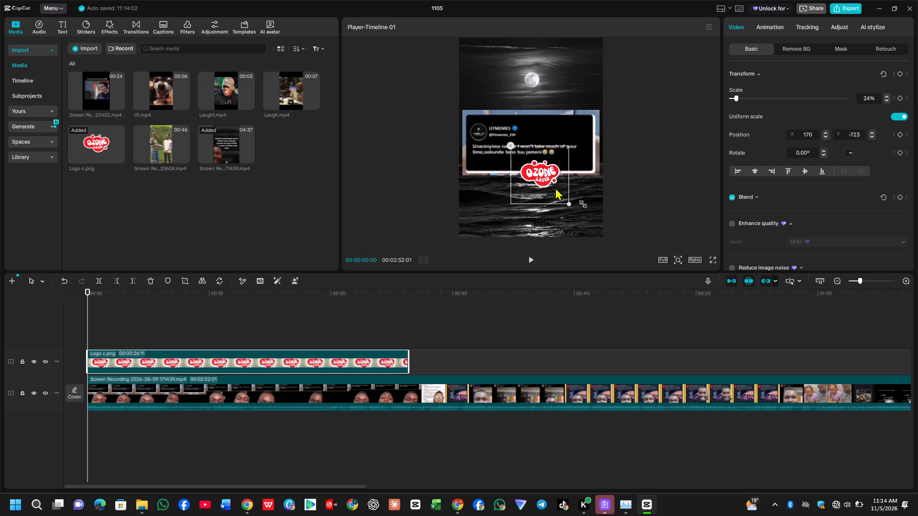
pyautogui.click(420, 178)
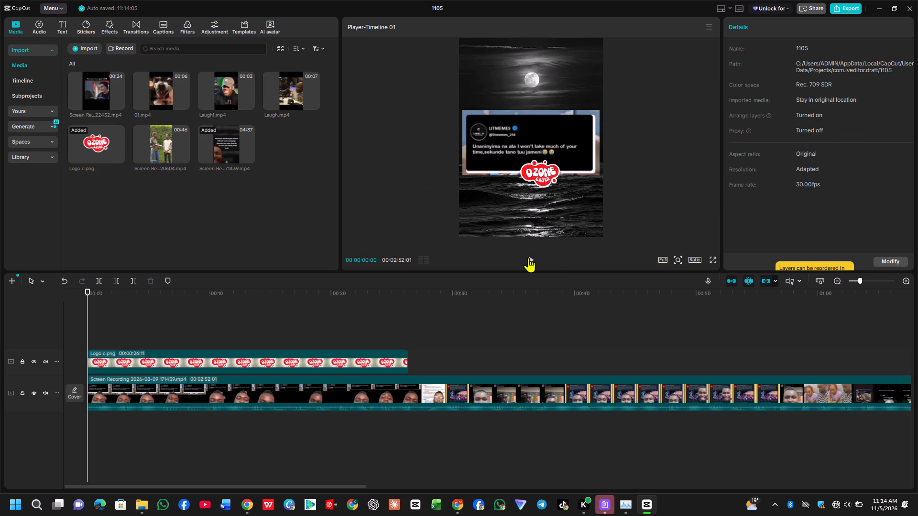
# Play through the jokes and locate the last frame of the "Bei ya pampers" caption, at 00:00:20:10.
pyautogui.click(528, 258)
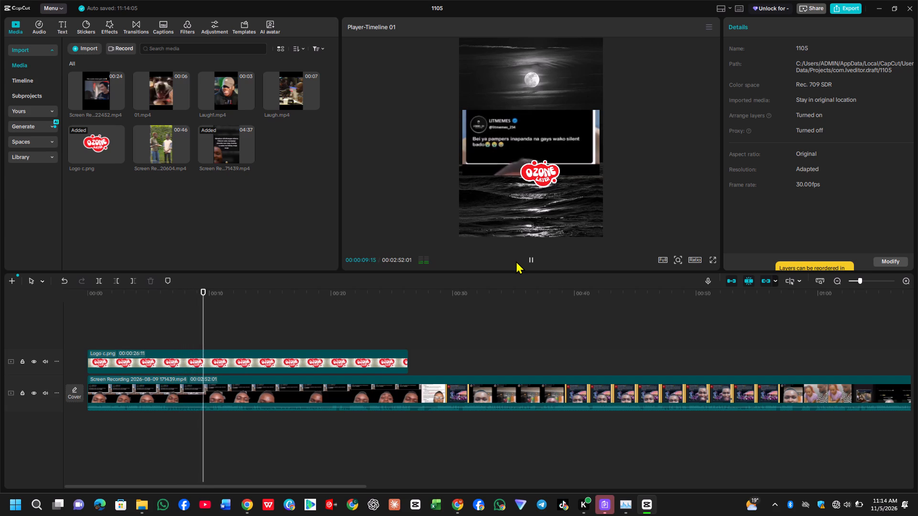
pyautogui.click(516, 261)
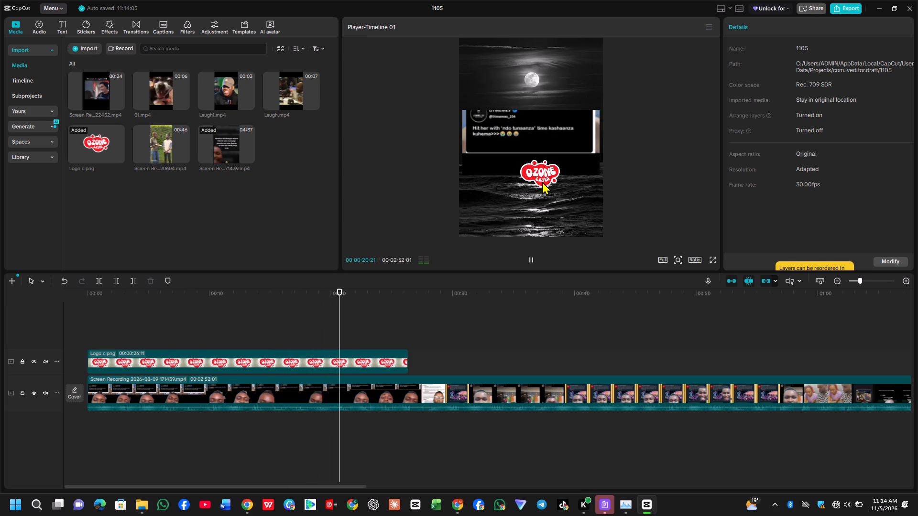
pyautogui.click(536, 255)
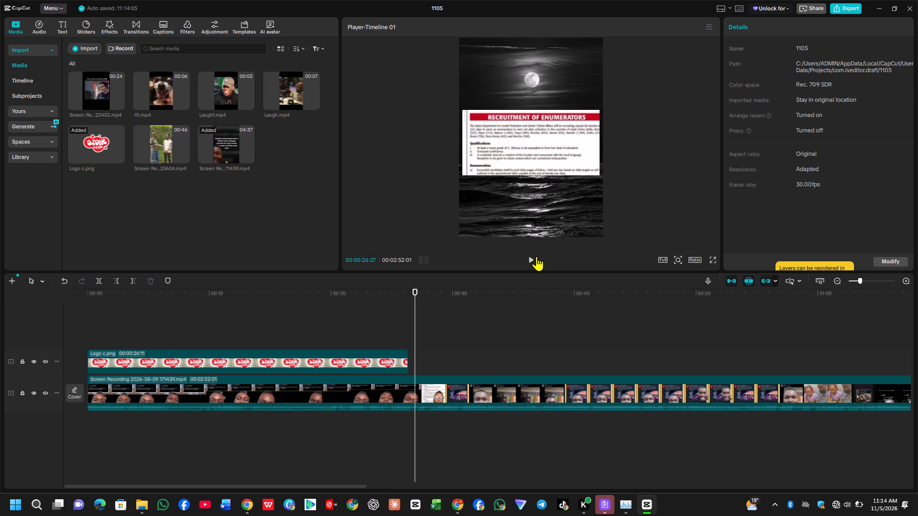
pyautogui.moveTo(368, 330); pyautogui.dragTo(369, 325)
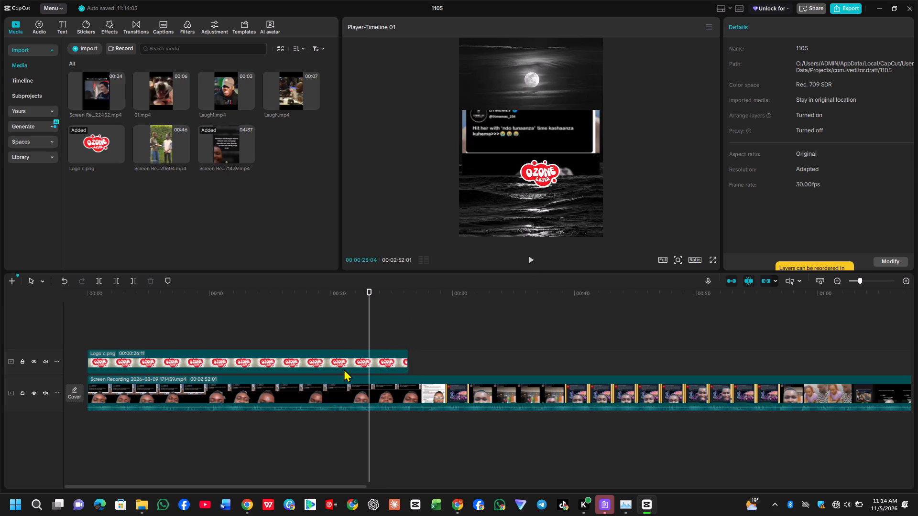
pyautogui.click(343, 335)
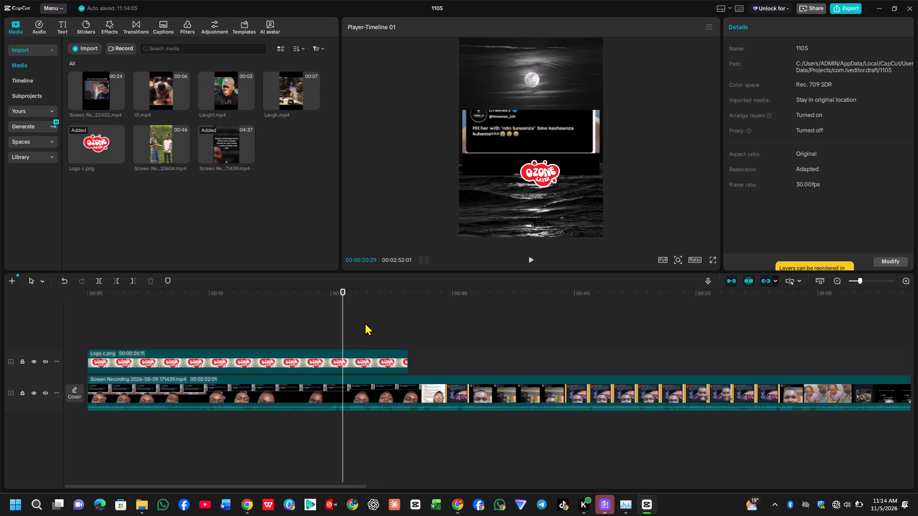
pyautogui.click(339, 333)
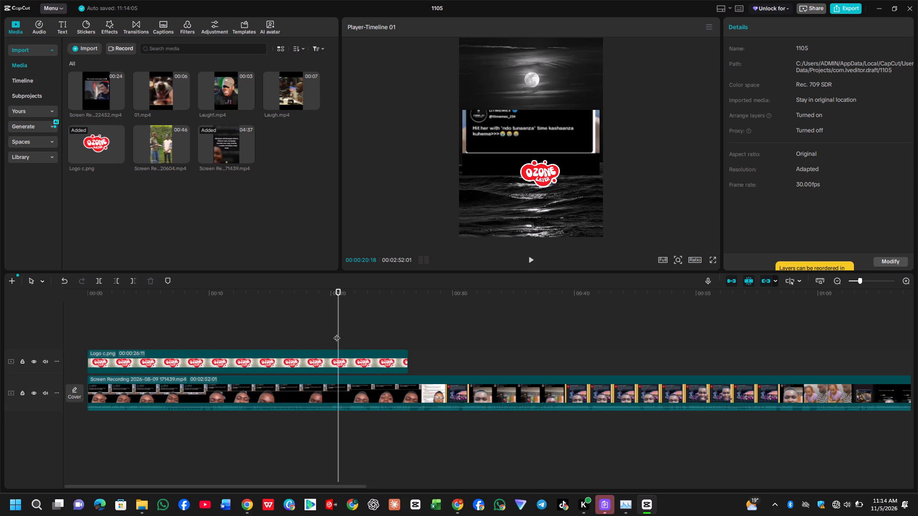
pyautogui.click(329, 323)
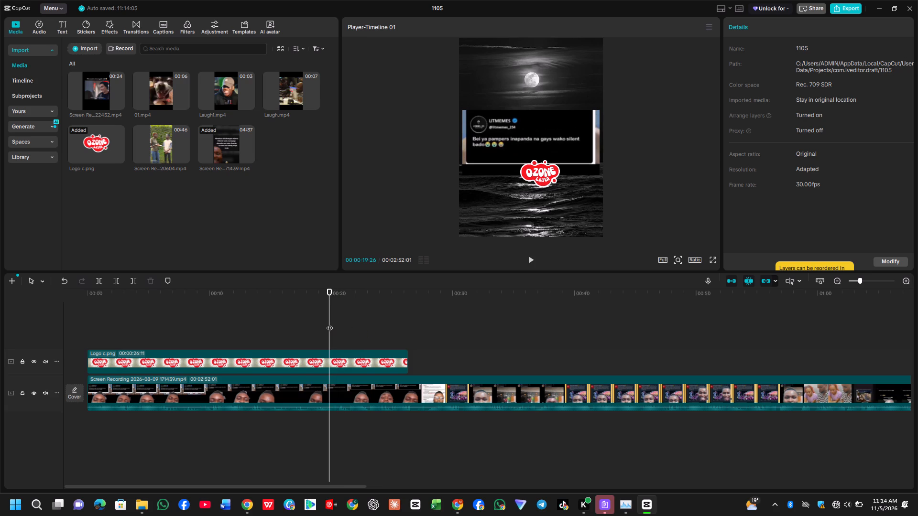
pyautogui.click(533, 261)
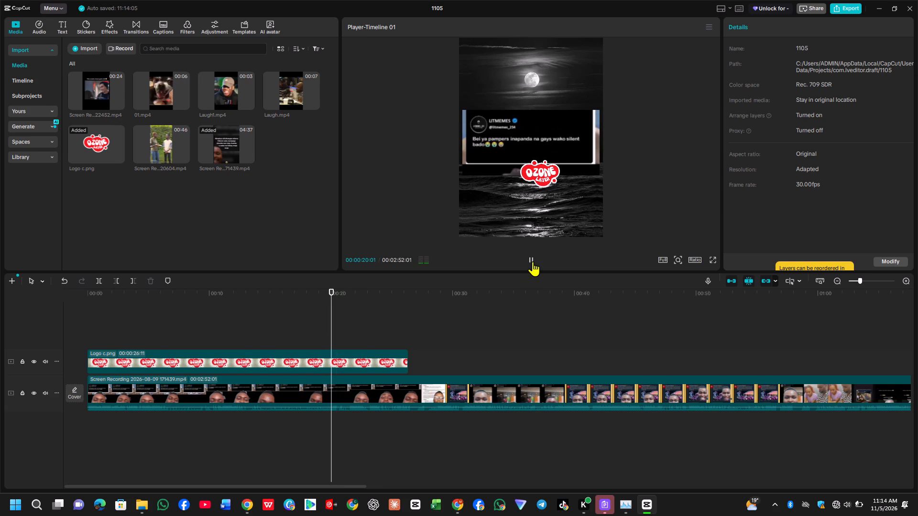
pyautogui.click(533, 261)
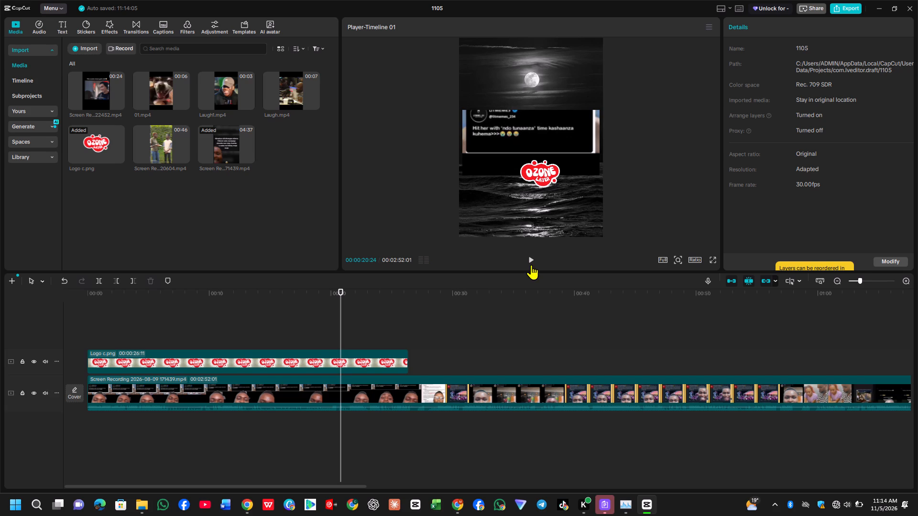
pyautogui.press('Left')
pyautogui.press('Left')
pyautogui.press('Left')
pyautogui.press('Left')
pyautogui.press('Left')
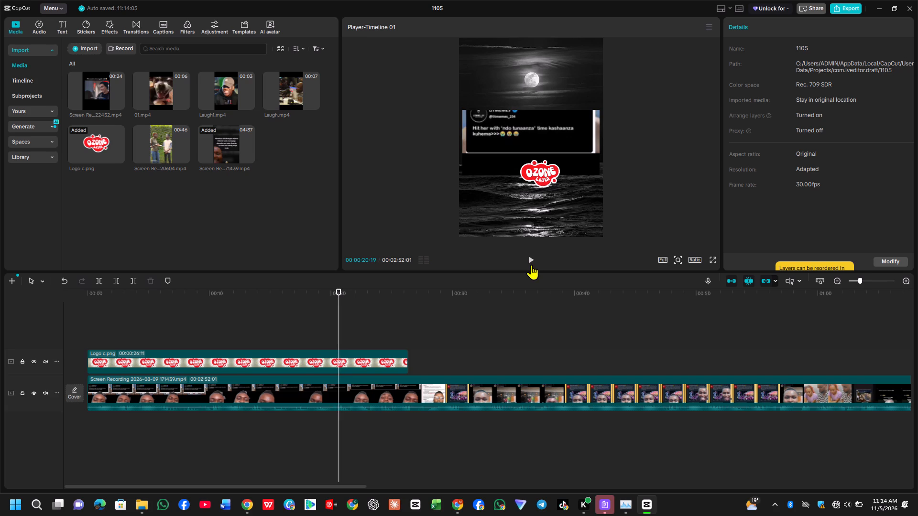
pyautogui.press('Left')
pyautogui.press('Left')
pyautogui.press('Left')
pyautogui.press('Left')
pyautogui.press('Left')
pyautogui.press('Left')
pyautogui.press('Left')
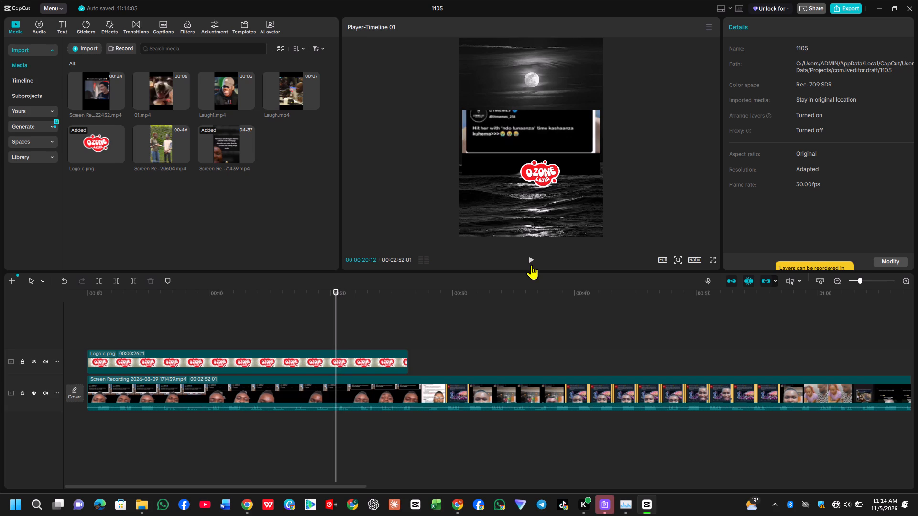
pyautogui.press('Left')
pyautogui.press('Left')
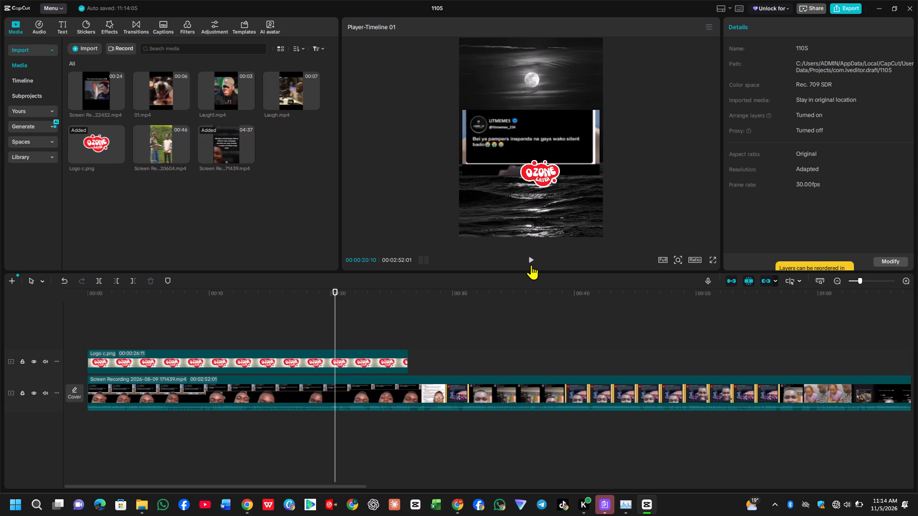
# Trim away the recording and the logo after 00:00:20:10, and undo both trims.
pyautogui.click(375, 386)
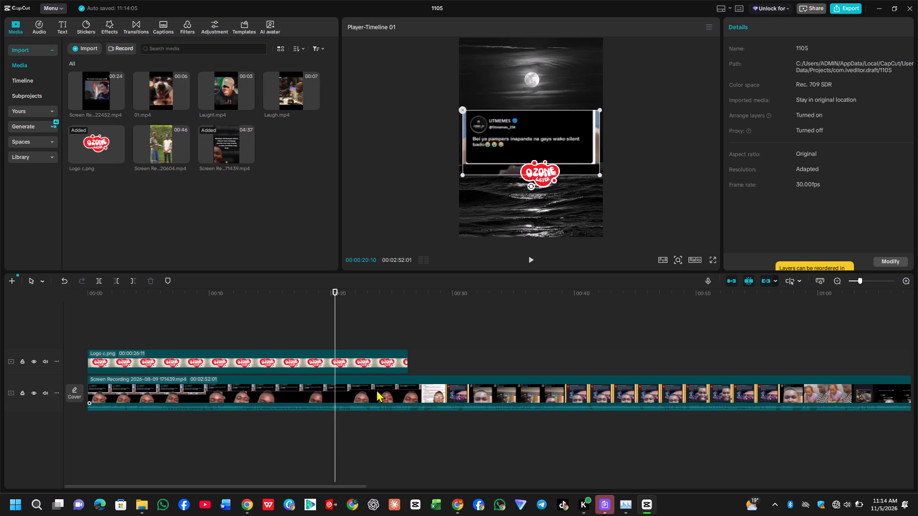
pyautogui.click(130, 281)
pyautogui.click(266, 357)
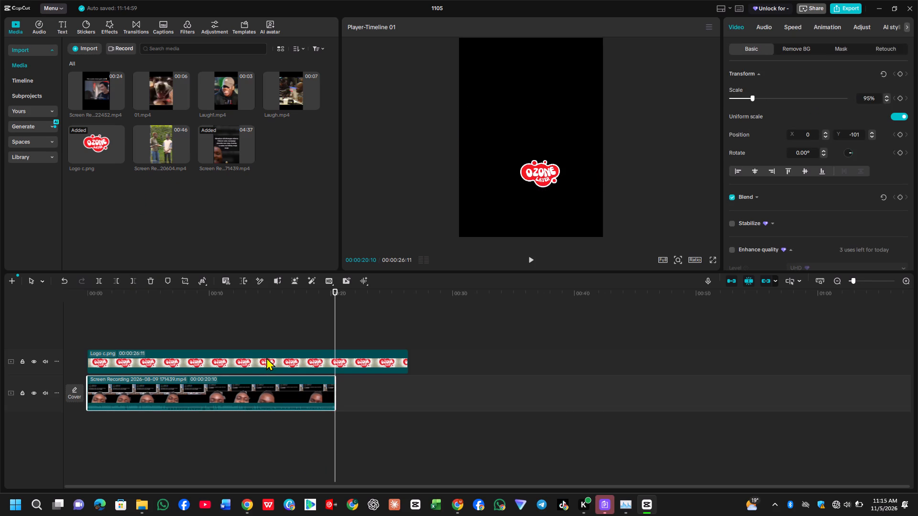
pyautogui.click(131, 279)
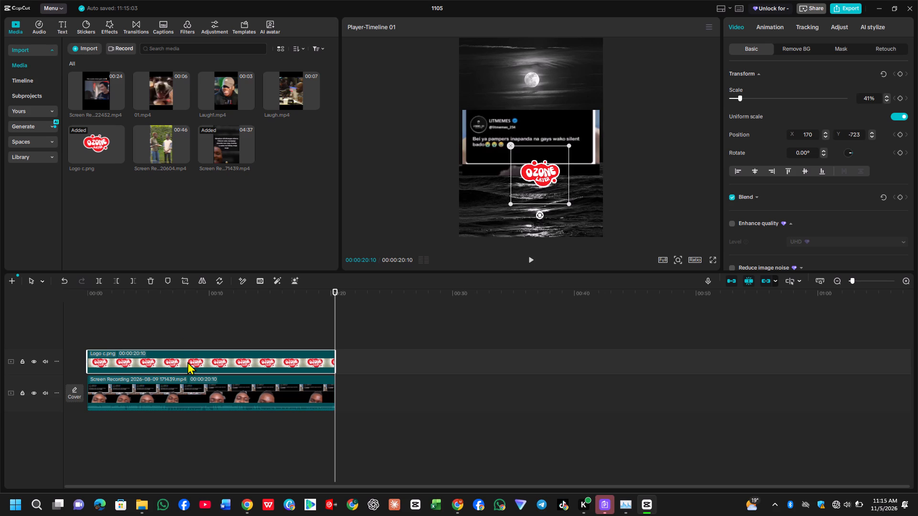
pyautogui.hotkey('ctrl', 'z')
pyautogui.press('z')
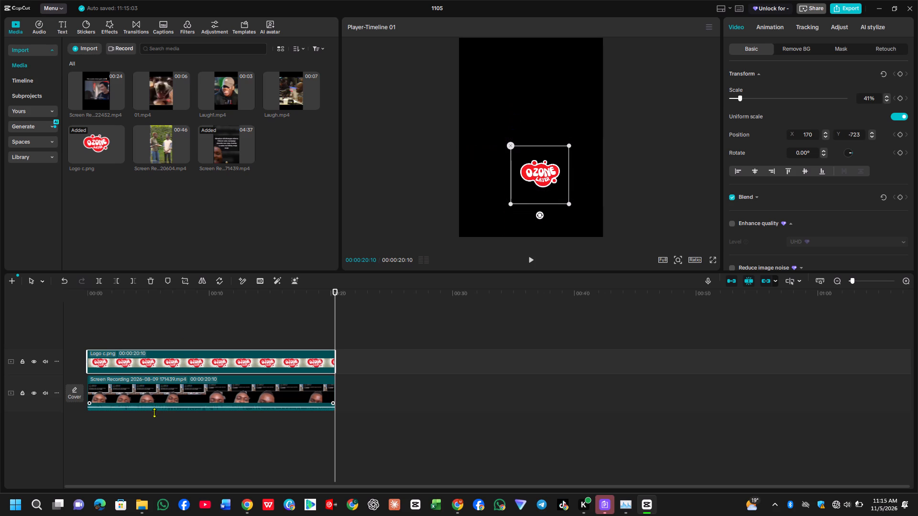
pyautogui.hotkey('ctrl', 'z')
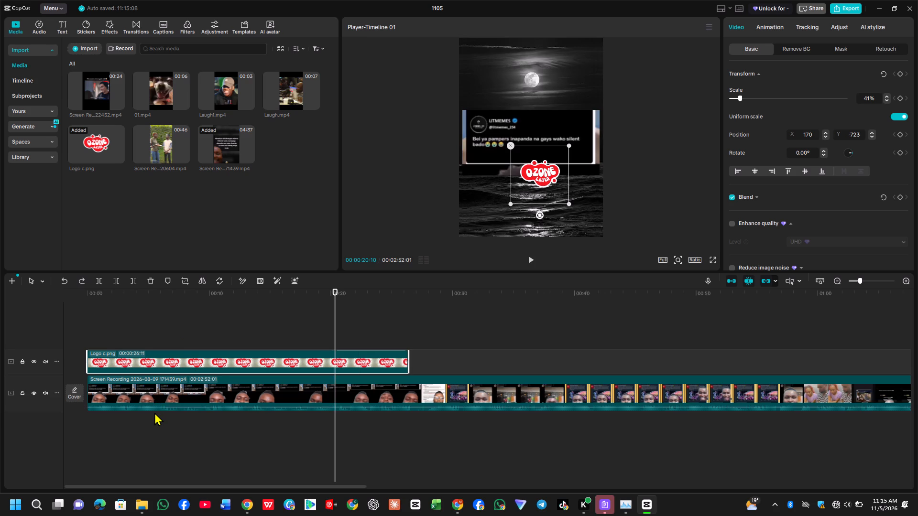
# Split both the logo and the recording at 00:00:20:10.
pyautogui.click(99, 279)
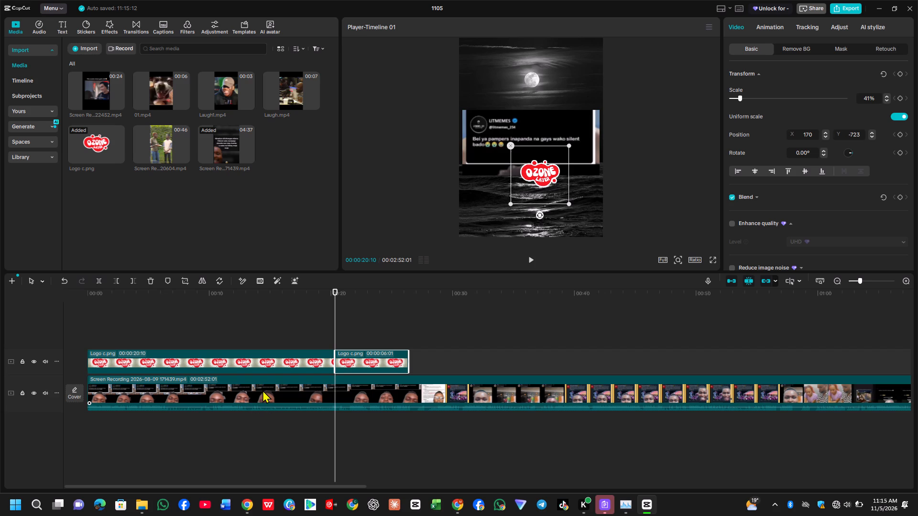
pyautogui.click(262, 389)
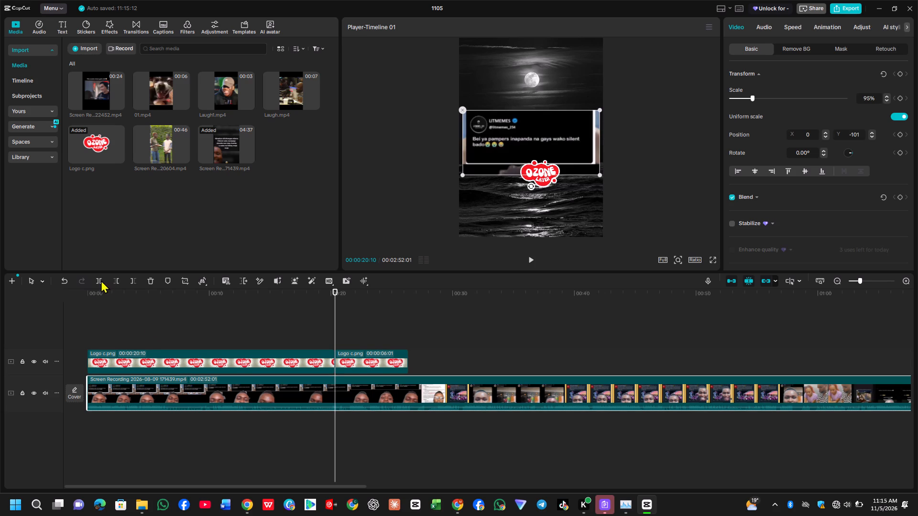
pyautogui.click(98, 280)
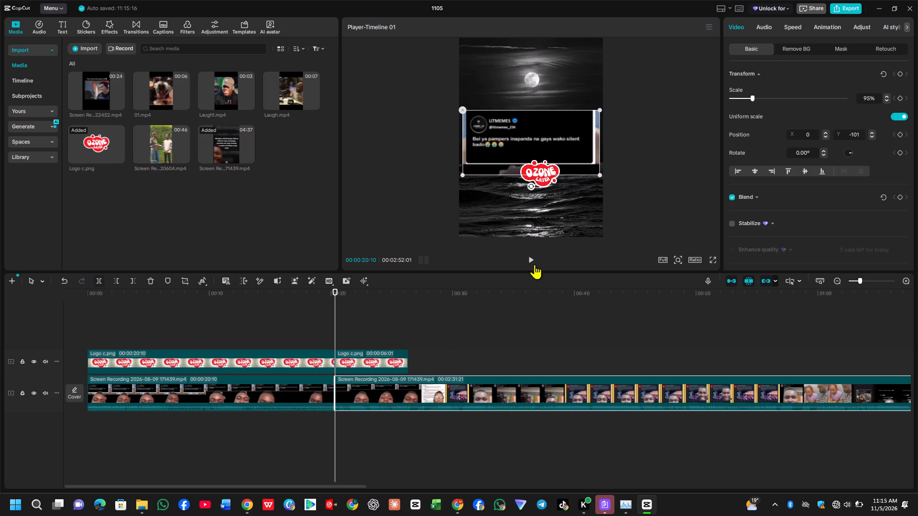
# Locate where The Standard Digital post first appears and split the recording there, at 00:00:28:18.
pyautogui.click(535, 258)
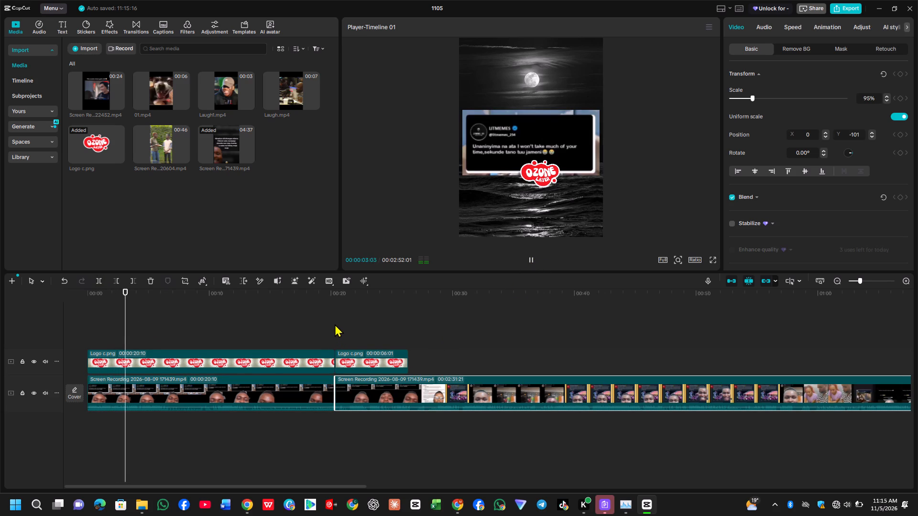
pyautogui.click(335, 324)
pyautogui.click(534, 259)
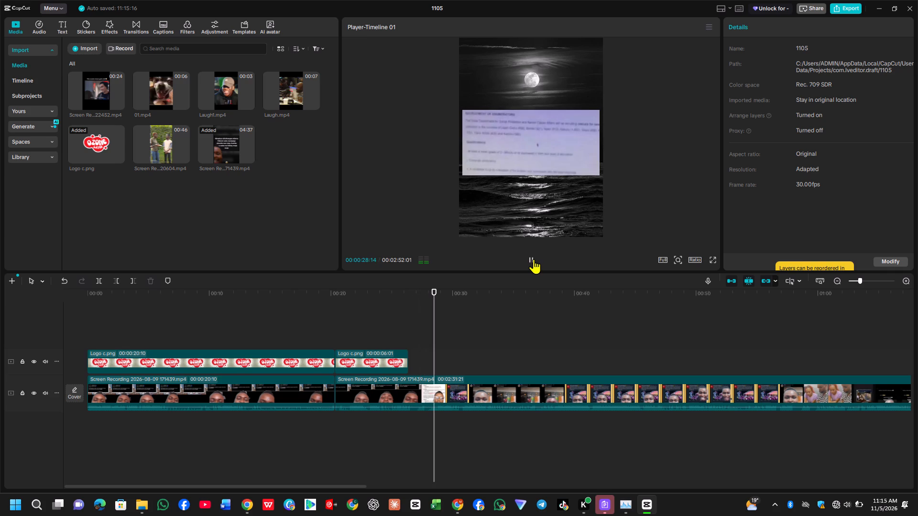
pyautogui.click(534, 259)
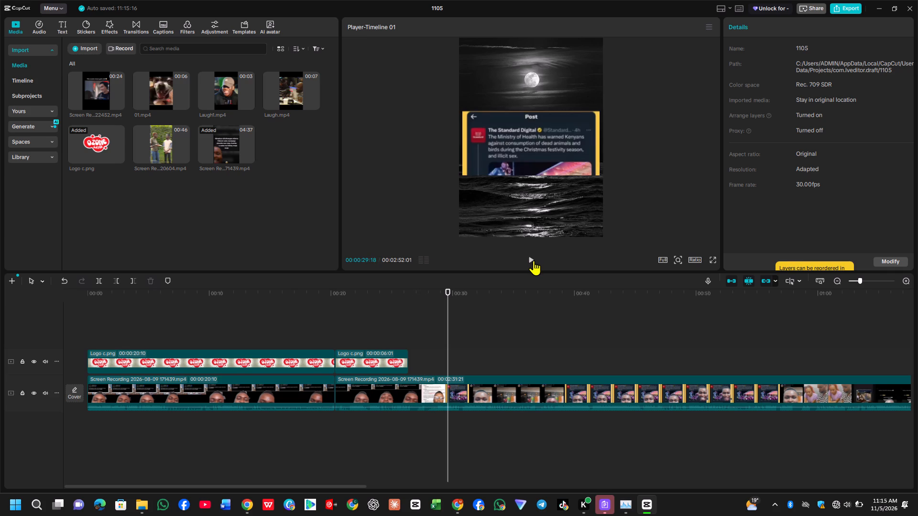
pyautogui.press('Left')
pyautogui.press('pageup')
pyautogui.press('Left')
pyautogui.press('Left')
pyautogui.press('Left')
pyautogui.press('Left')
pyautogui.press('Left')
pyautogui.press('Left')
pyautogui.press('Left')
pyautogui.press('Left')
pyautogui.press('Left')
pyautogui.press('Left')
pyautogui.press('Left')
pyautogui.press('Left')
pyautogui.press('Left')
pyautogui.press('Left')
pyautogui.press('Left')
pyautogui.press('Left')
pyautogui.press('Left')
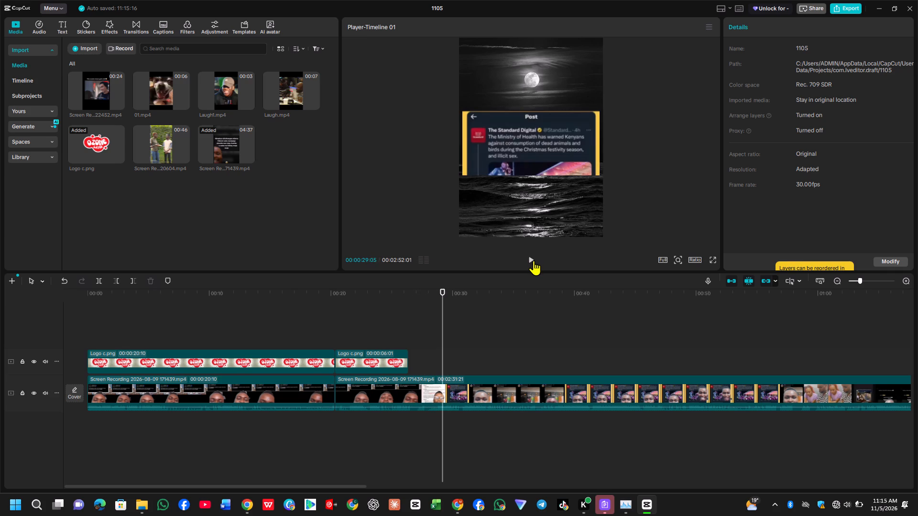
pyautogui.press('Left')
pyautogui.press('Left')
pyautogui.press('Left')
pyautogui.press('Left')
pyautogui.press('Left')
pyautogui.press('Left')
pyautogui.press('Left')
pyautogui.press('Left')
pyautogui.press('Left')
pyautogui.press('Left')
pyautogui.press('Left')
pyautogui.press('Left')
pyautogui.press('Left')
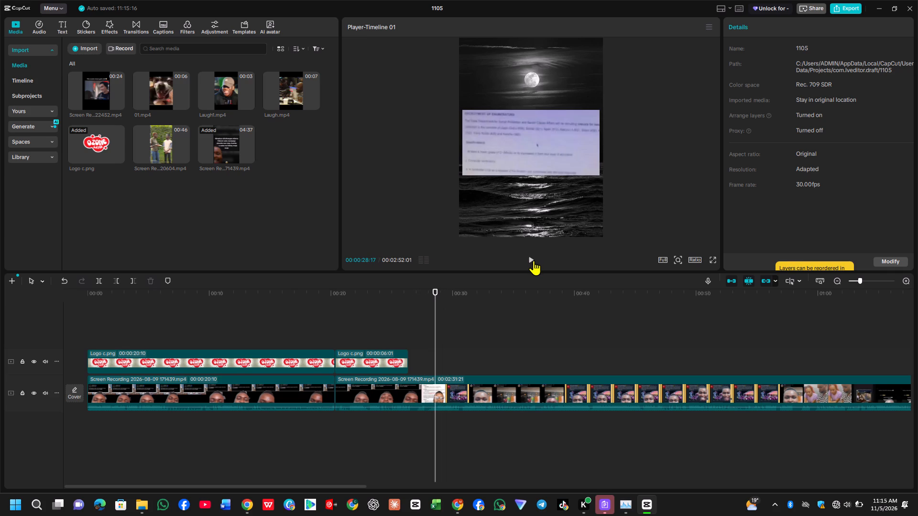
pyautogui.press('Right')
pyautogui.press('Right')
pyautogui.press('Left')
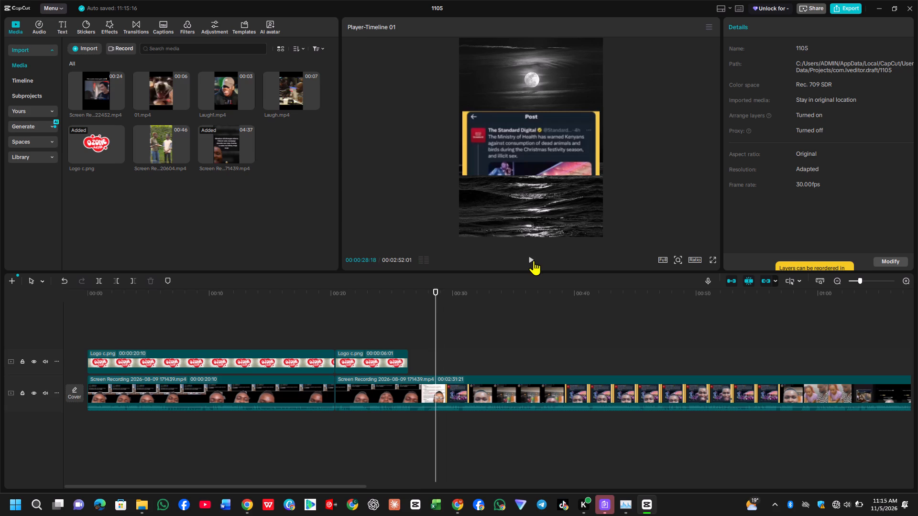
pyautogui.press('Left')
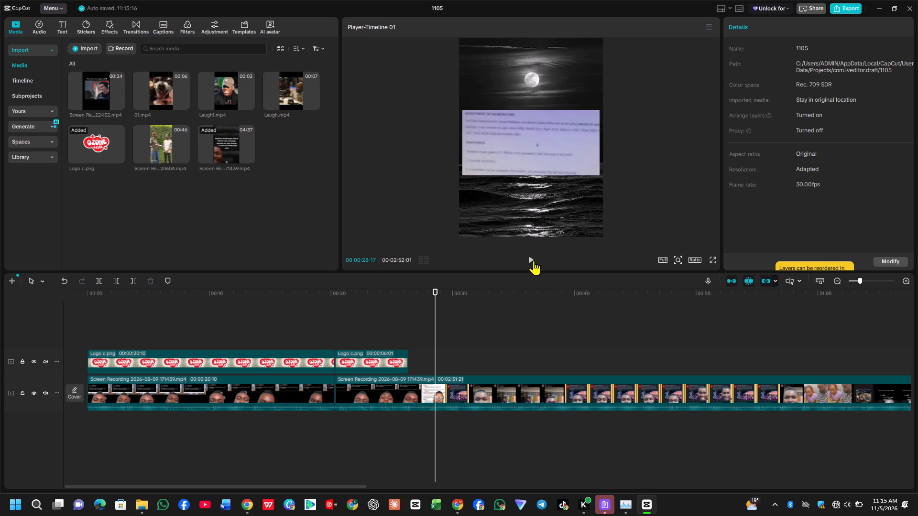
pyautogui.press('Right')
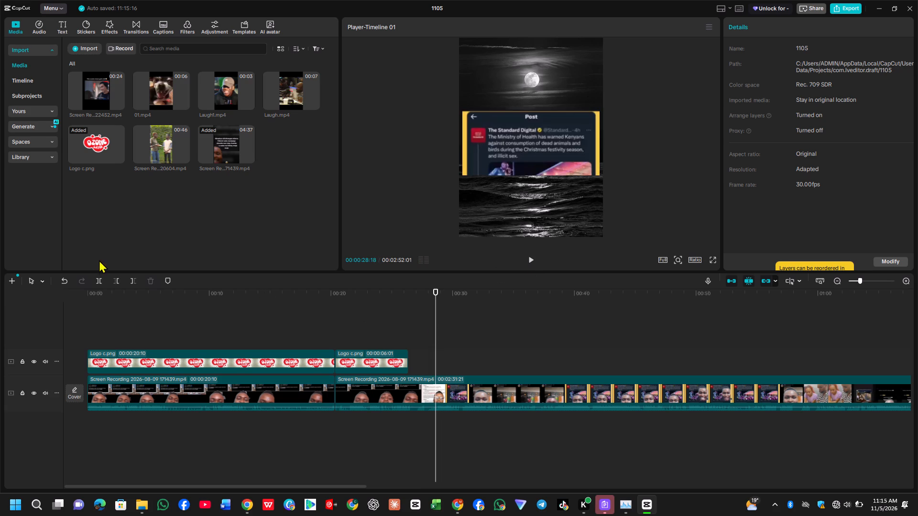
pyautogui.click(98, 281)
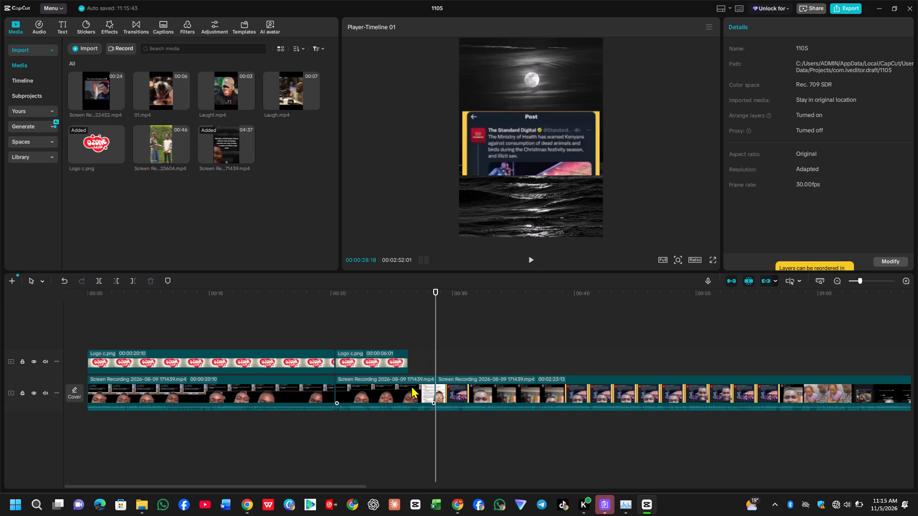
# Delete the recording segment between 00:00:20:10 and 00:00:28:18.
pyautogui.click(411, 386)
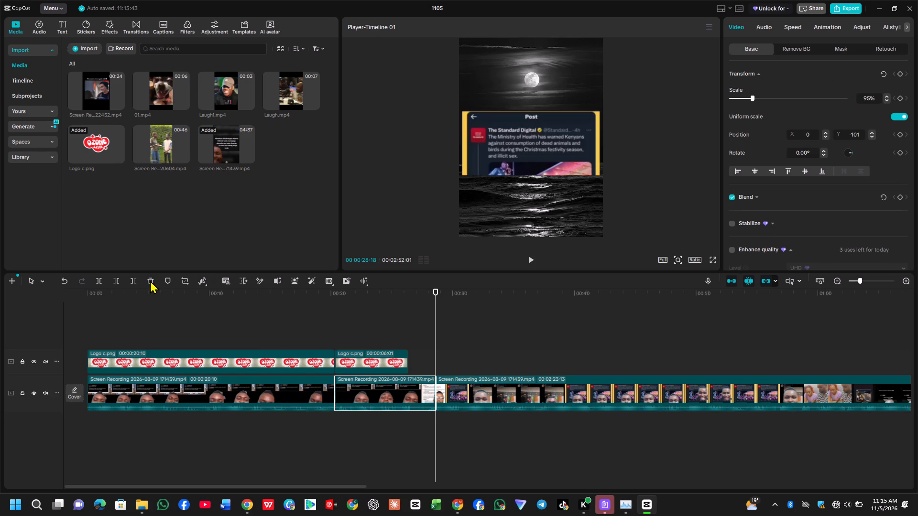
pyautogui.click(150, 280)
# Extend the crop of the recording clip after 00:00:20:10 down to the bottom of the frame, including the whole Standard Digital post and reply.
pyautogui.press('Up')
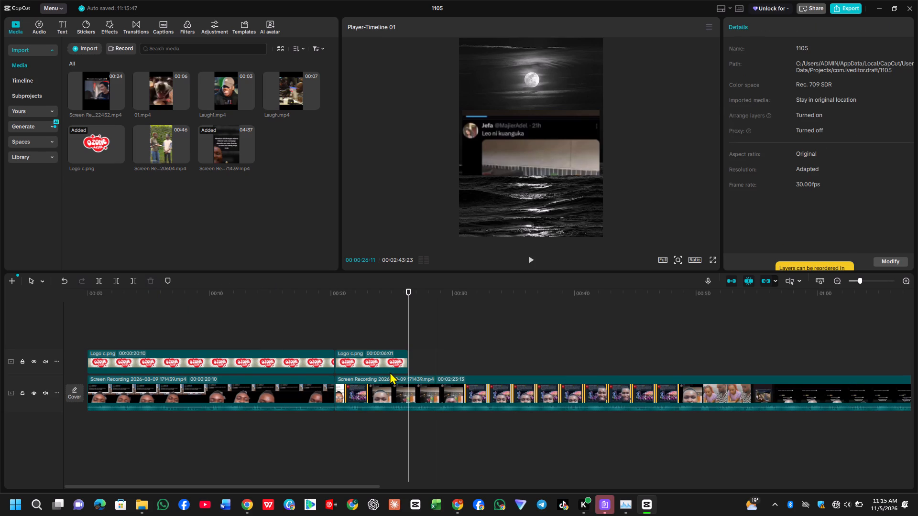
pyautogui.press('Up')
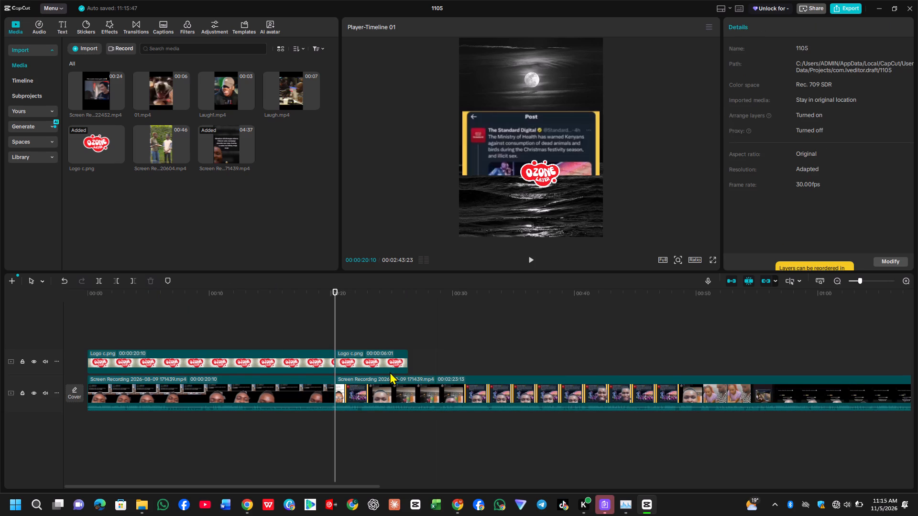
pyautogui.click(325, 314)
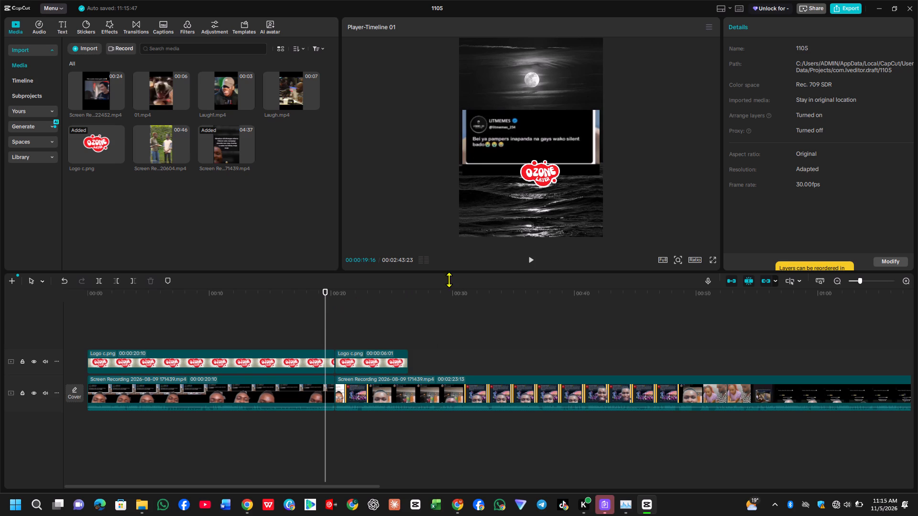
pyautogui.click(399, 398)
pyautogui.click(531, 258)
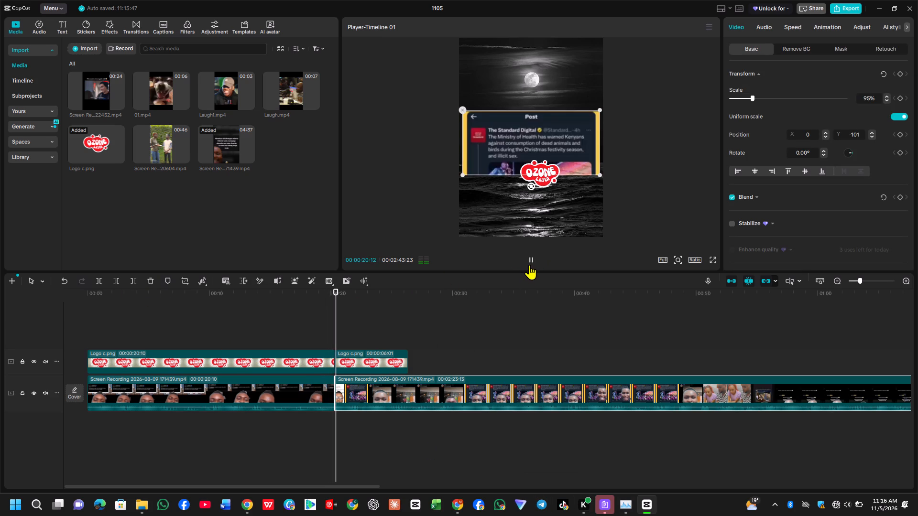
pyautogui.click(530, 261)
pyautogui.click(185, 278)
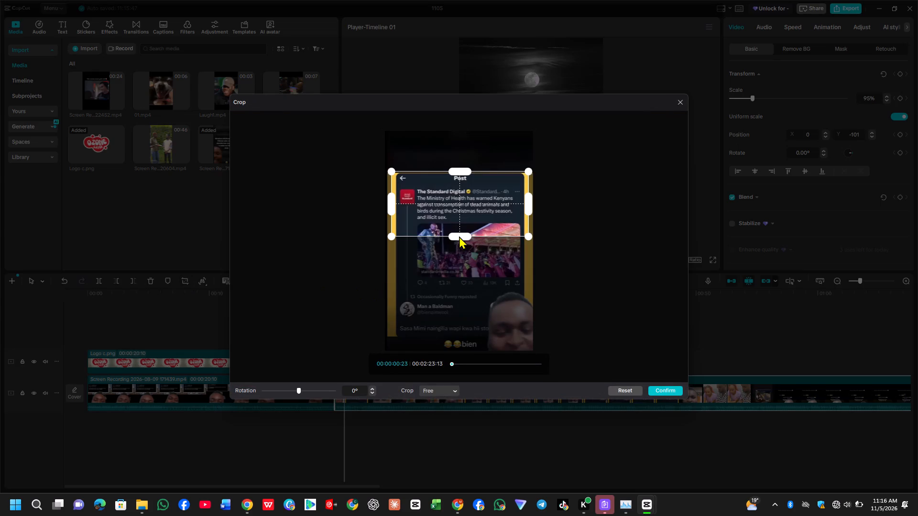
pyautogui.moveTo(456, 235); pyautogui.dragTo(460, 357)
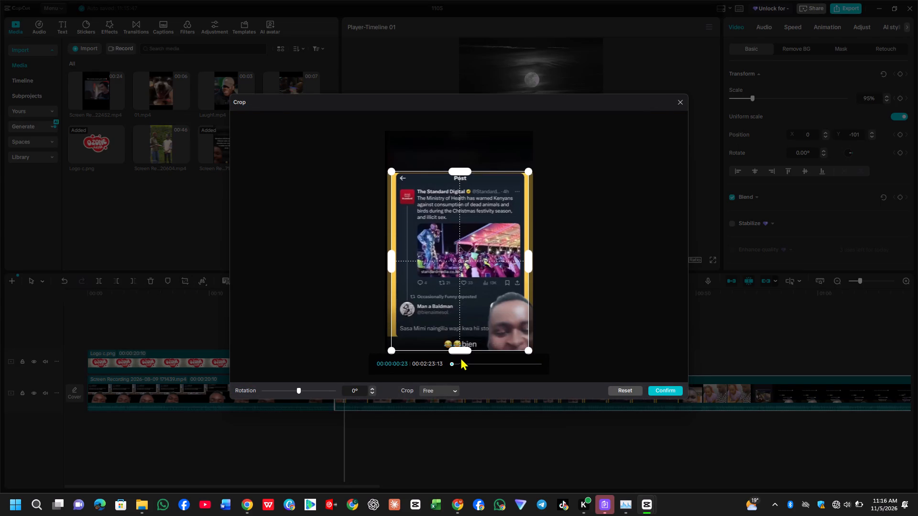
pyautogui.moveTo(460, 357); pyautogui.dragTo(460, 358)
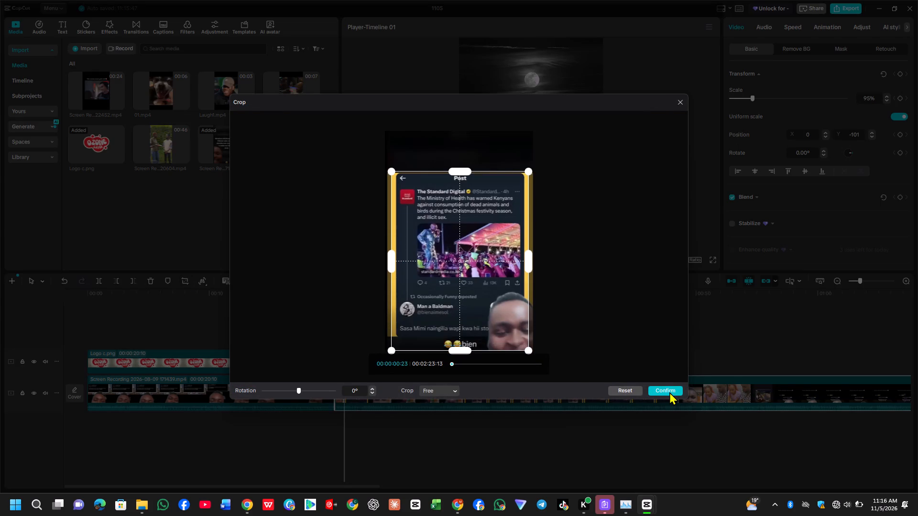
pyautogui.click(669, 390)
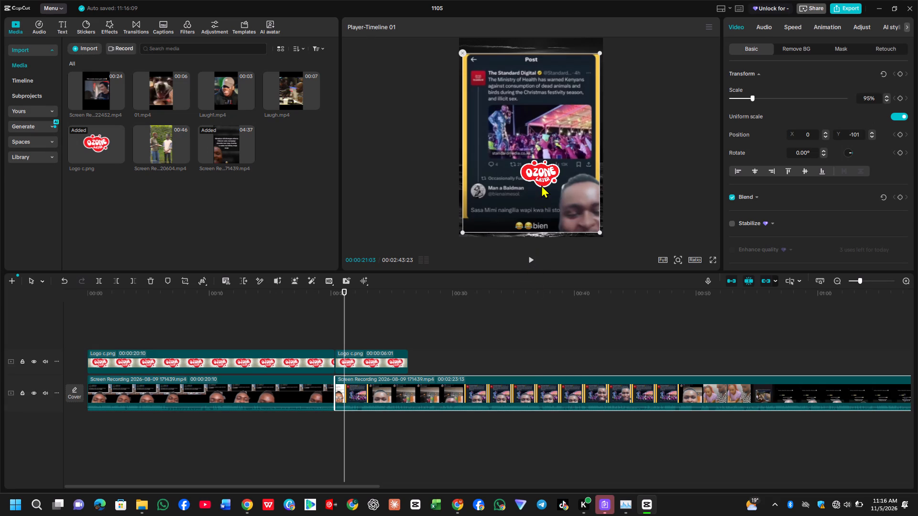
# Shrink the second logo clip to 25% and place it at about X 240, Y -1142, beside the man's face.
pyautogui.moveTo(538, 173); pyautogui.dragTo(540, 182)
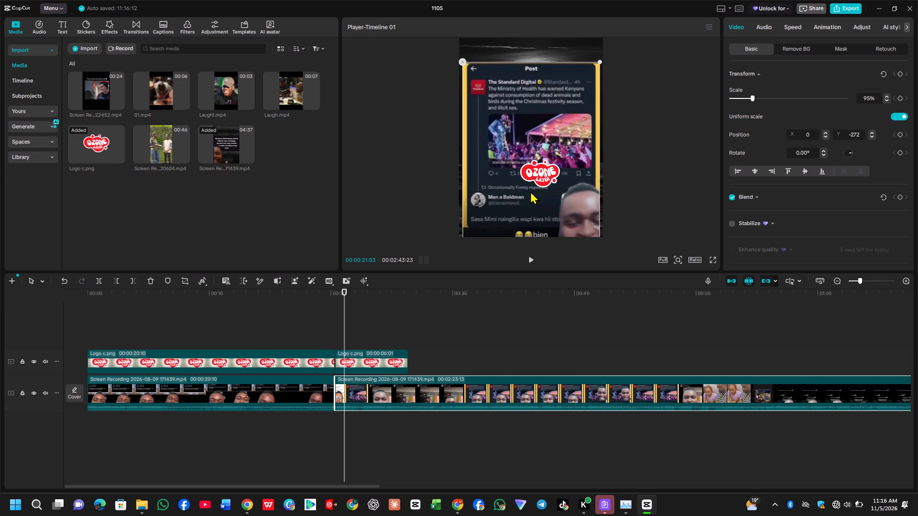
pyautogui.hotkey('ctrl', 'z')
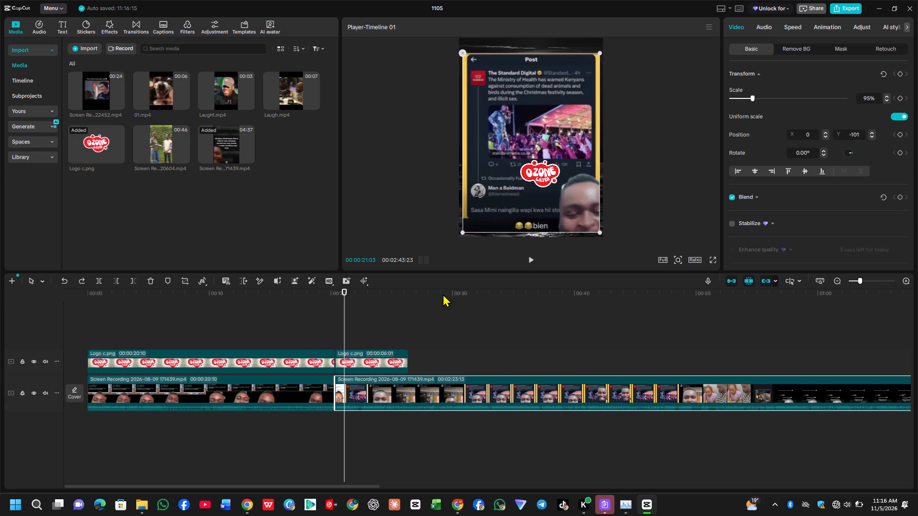
pyautogui.click(392, 355)
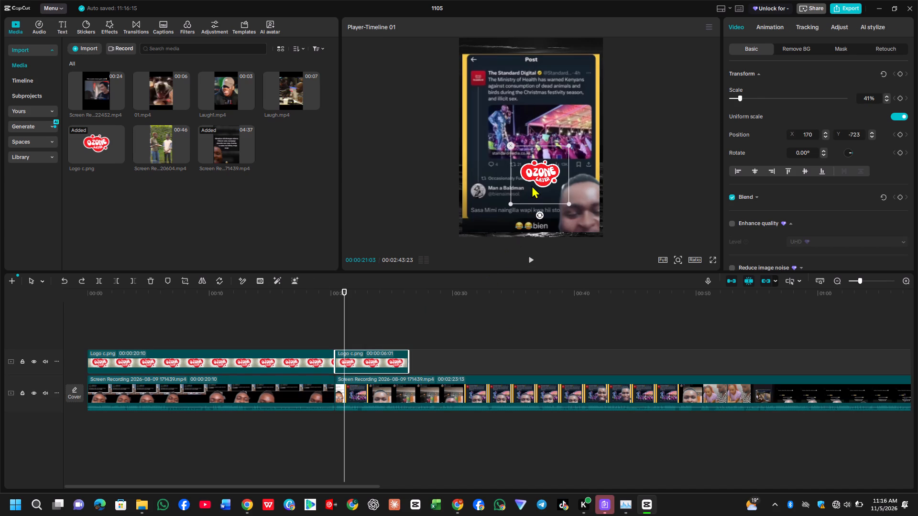
pyautogui.moveTo(533, 185); pyautogui.dragTo(535, 200)
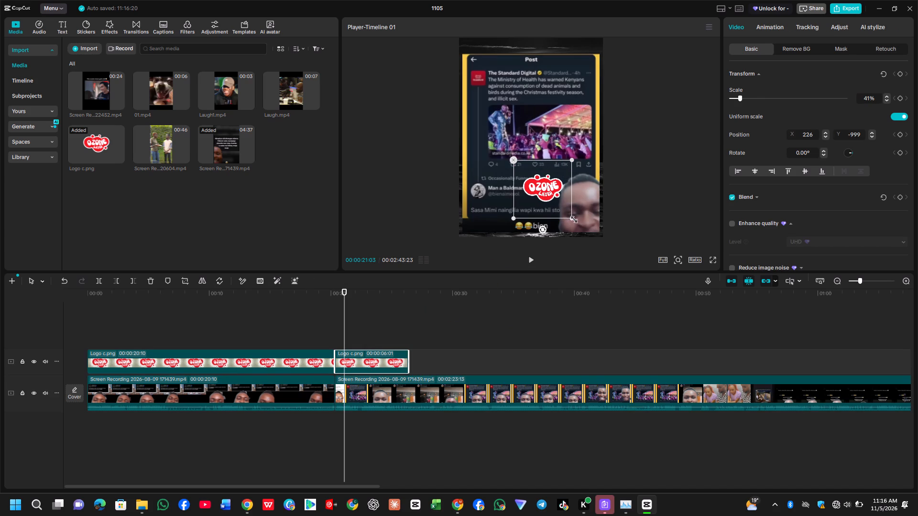
pyautogui.moveTo(571, 218); pyautogui.dragTo(555, 209)
pyautogui.moveTo(545, 191); pyautogui.dragTo(545, 202)
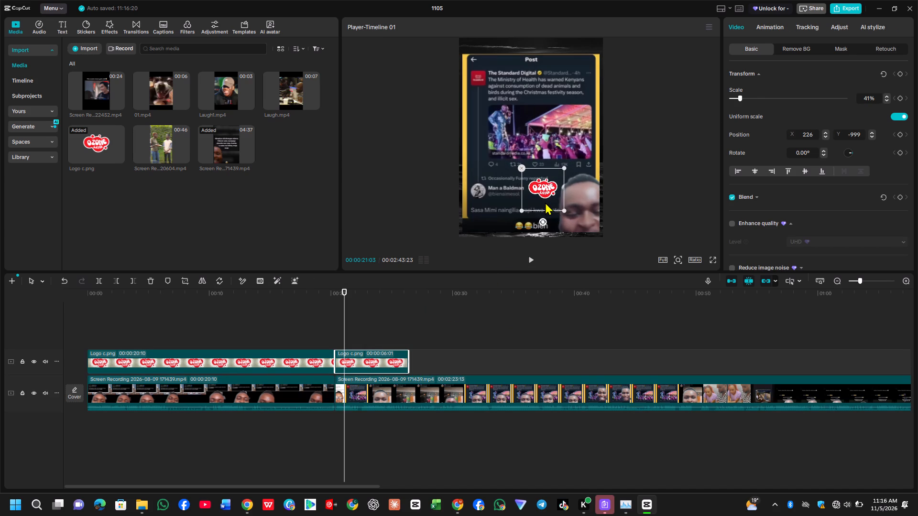
pyautogui.moveTo(545, 202); pyautogui.dragTo(545, 198)
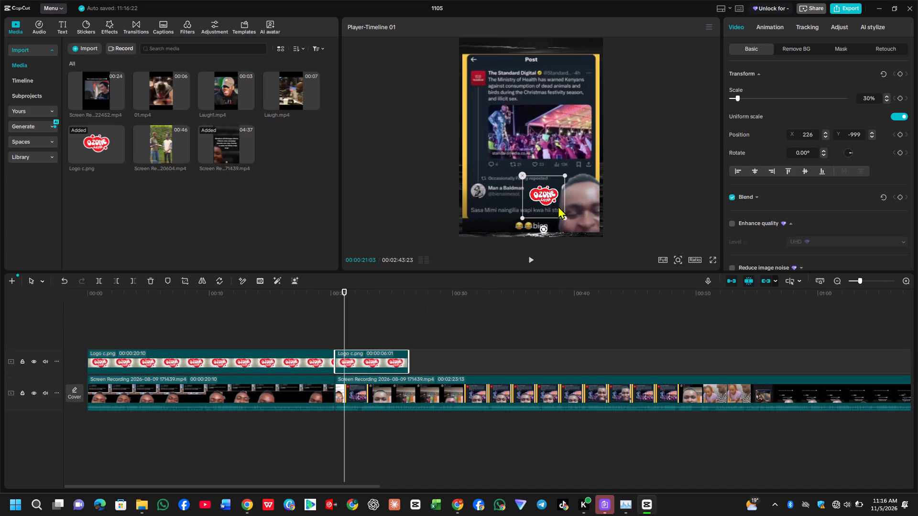
pyautogui.moveTo(563, 215); pyautogui.dragTo(559, 210)
pyautogui.moveTo(535, 192); pyautogui.dragTo(535, 188)
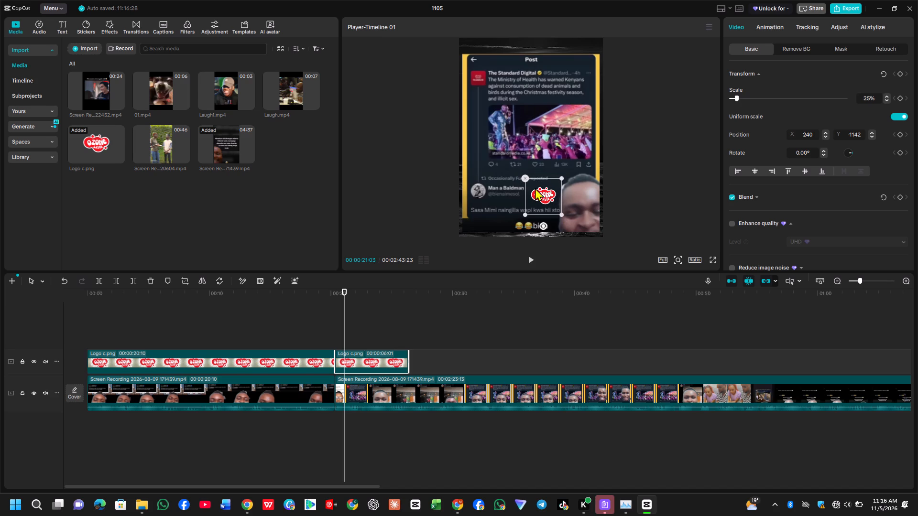
pyautogui.click(640, 193)
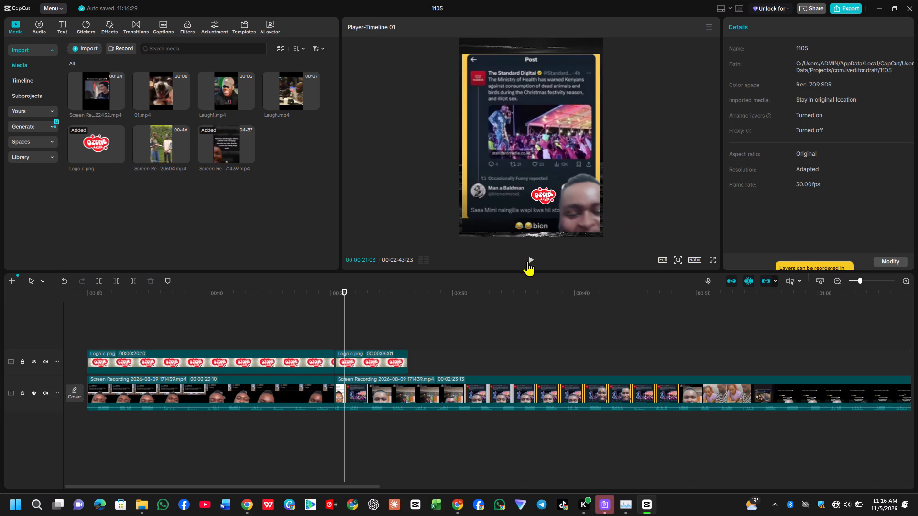
# Find the first frame where the "Leo ni kuanguka" post has settled, at 00:00:22:02, and trim away the recording clip's start before it.
pyautogui.click(528, 261)
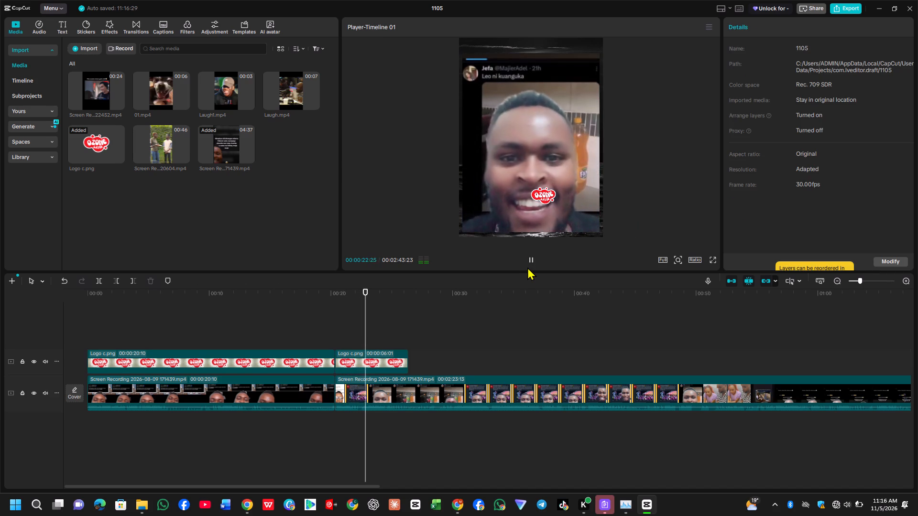
pyautogui.click(529, 258)
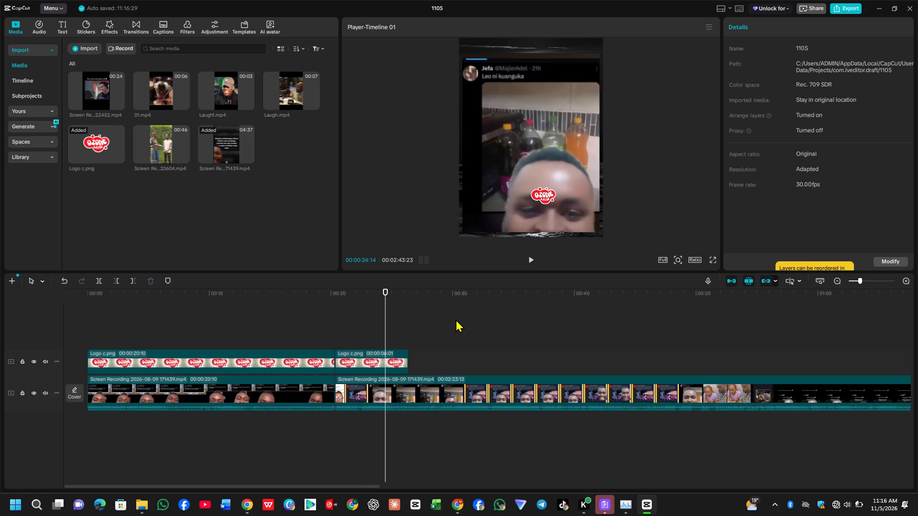
pyautogui.press('Left')
pyautogui.press('Left')
pyautogui.press('Left')
pyautogui.press('Left')
pyautogui.press('Left')
pyautogui.press('Left')
pyautogui.press('Left')
pyautogui.press('Left')
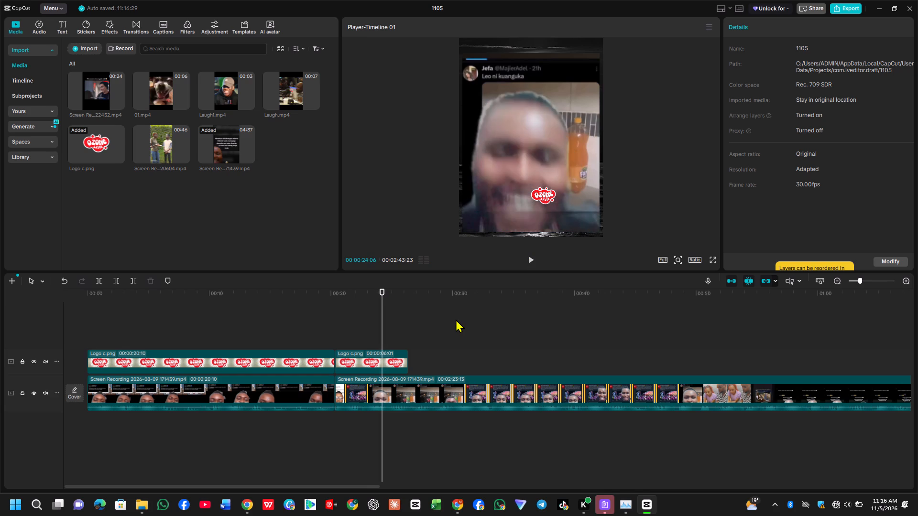
pyautogui.press('Left')
pyautogui.press('Left')
pyautogui.press('Left')
pyautogui.press('Left')
pyautogui.press('Left')
pyautogui.press('Left')
pyautogui.press('Left')
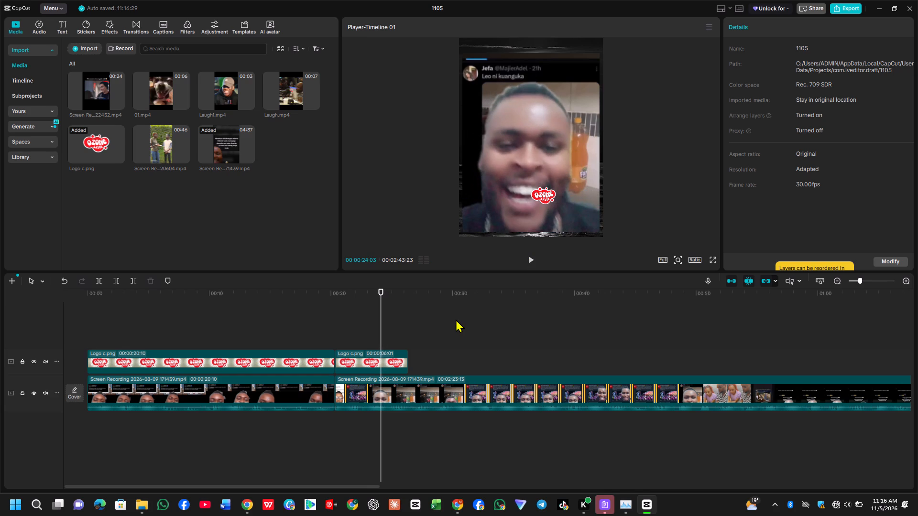
pyautogui.press('Left')
pyautogui.press('Left')
pyautogui.press('Left')
pyautogui.press('Left')
pyautogui.press('Left')
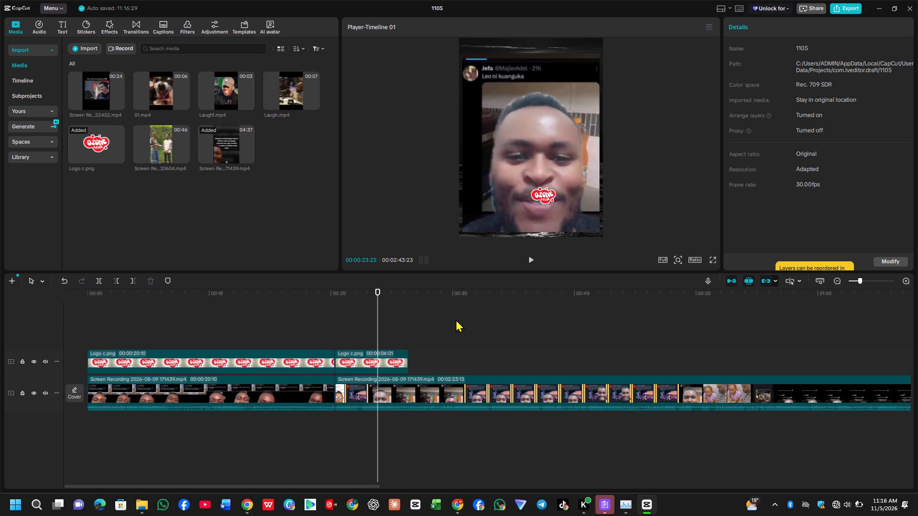
pyautogui.press('Left')
pyautogui.press('Left')
pyautogui.press('Left')
pyautogui.press('Left')
pyautogui.press('Left')
pyautogui.press('Left')
pyautogui.press('Left')
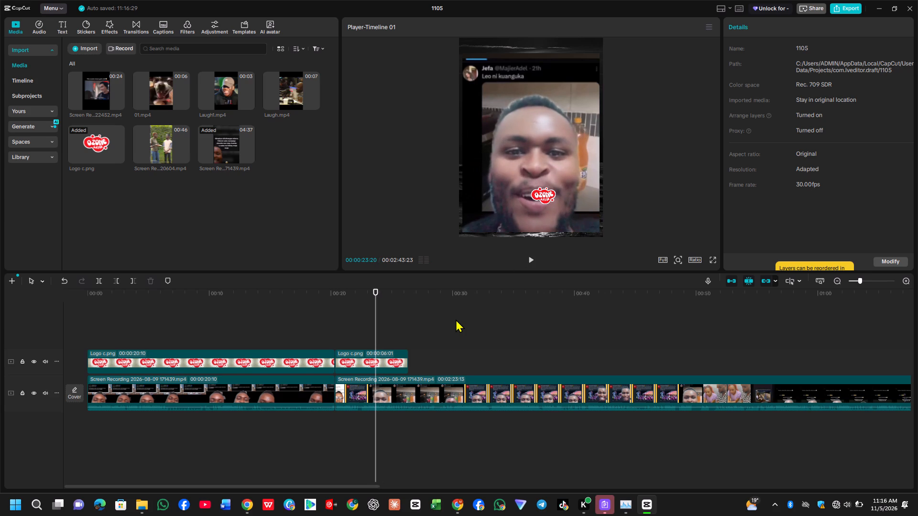
pyautogui.press('Left')
pyautogui.press('Left')
pyautogui.press('Left')
pyautogui.press('Left')
pyautogui.press('Left')
pyautogui.press('Left')
pyautogui.press('Left')
pyautogui.press('Left')
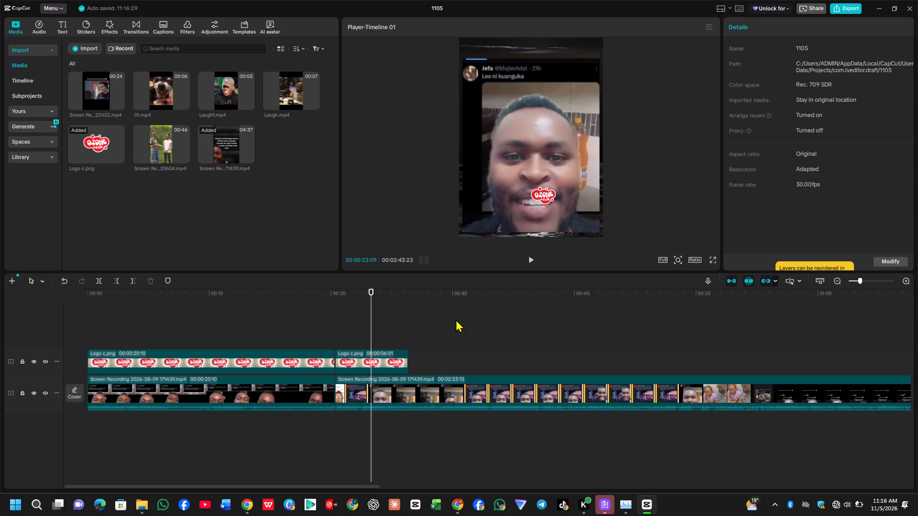
pyautogui.press('Left')
pyautogui.press('Left')
pyautogui.press('Left')
pyautogui.press('Left')
pyautogui.press('Left')
pyautogui.press('Left')
pyautogui.press('Left')
pyautogui.press('Left')
pyautogui.press('Left')
pyautogui.press('Left')
pyautogui.press('Left')
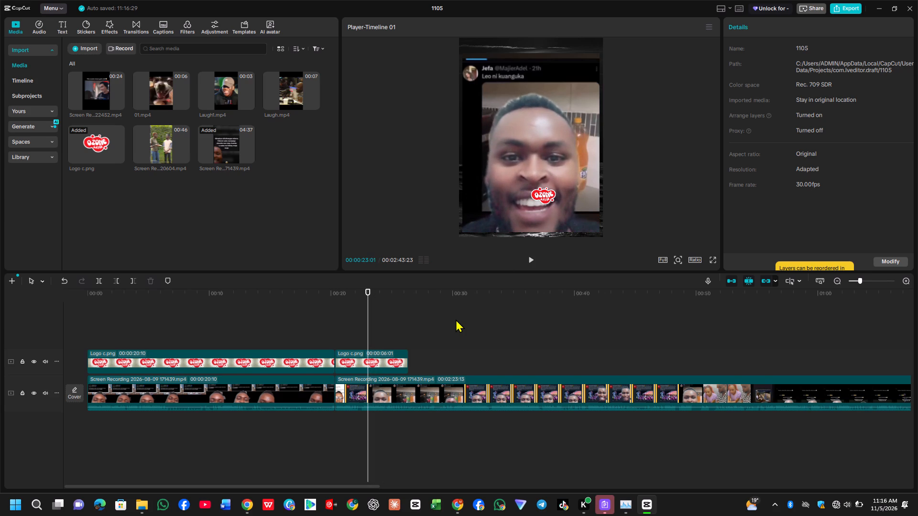
pyautogui.press('Left')
pyautogui.press('Left')
pyautogui.press('Left')
pyautogui.press('Left')
pyautogui.press('Left')
pyautogui.press('Left')
pyautogui.press('Left')
pyautogui.press('Left')
pyautogui.press('Left')
pyautogui.press('Left')
pyautogui.press('Left')
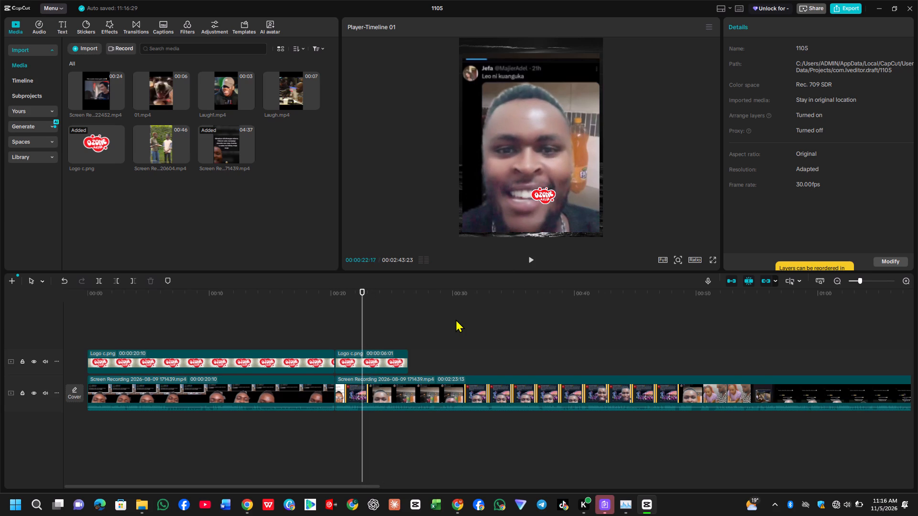
pyautogui.press('Left')
pyautogui.press('Left')
pyautogui.press('Left')
pyautogui.press('Left')
pyautogui.press('Left')
pyautogui.press('Left')
pyautogui.press('Left')
pyautogui.press('Left')
pyautogui.press('Left')
pyautogui.press('Left')
pyautogui.press('Left')
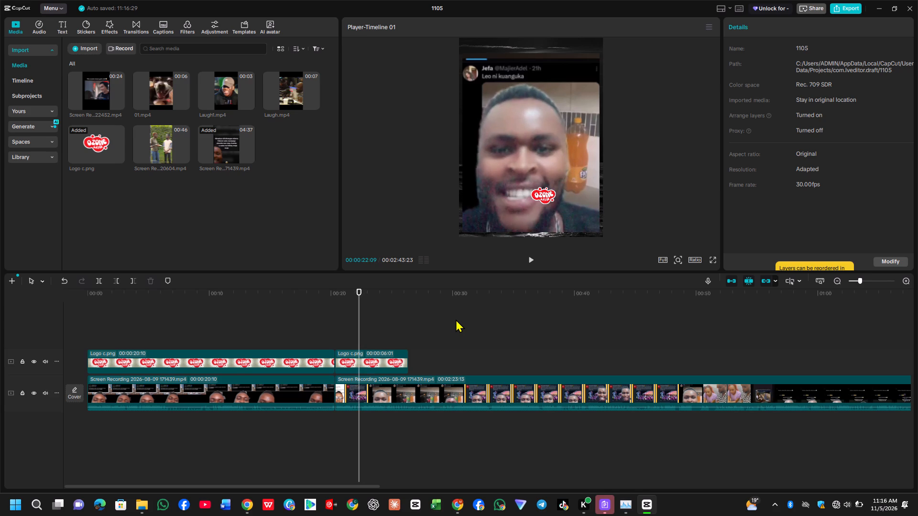
pyautogui.press('Left')
pyautogui.press('Left')
pyautogui.press('Left')
pyautogui.press('Left')
pyautogui.press('Left')
pyautogui.press('Left')
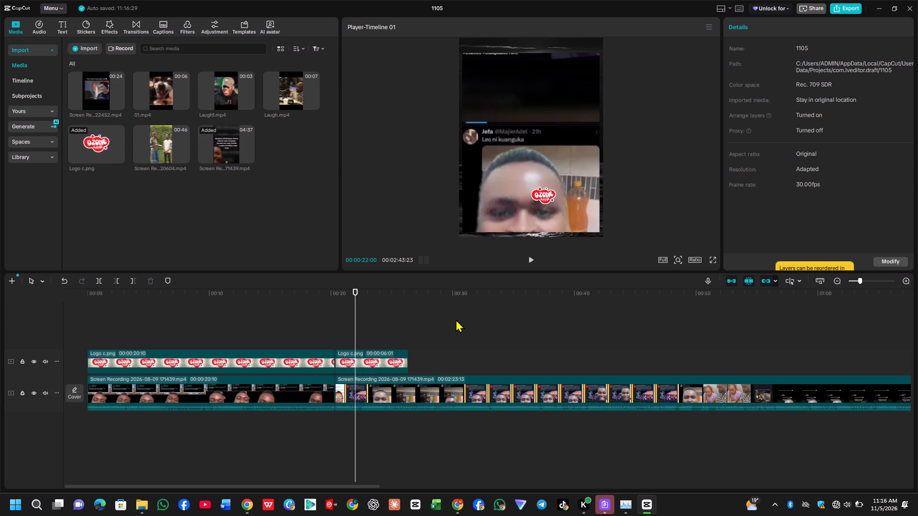
pyautogui.press('Right')
pyautogui.press('Right')
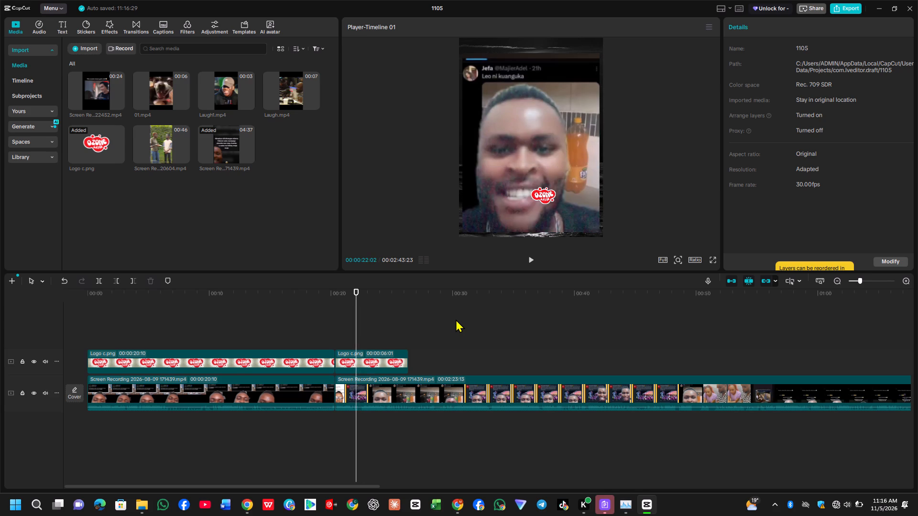
pyautogui.click(409, 383)
pyautogui.click(119, 282)
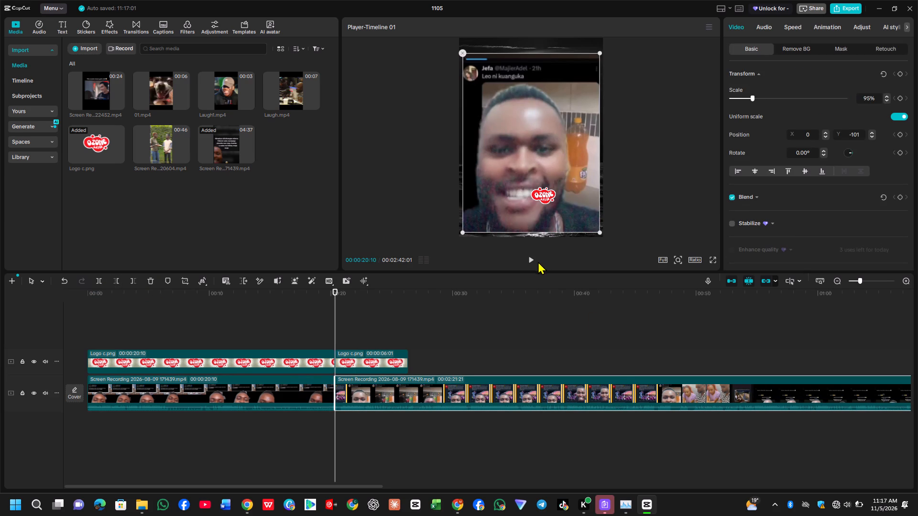
# Move the second logo clip to about X -682, Y -1234, over the lower-left corner of the soda bottles picture.
pyautogui.click(531, 261)
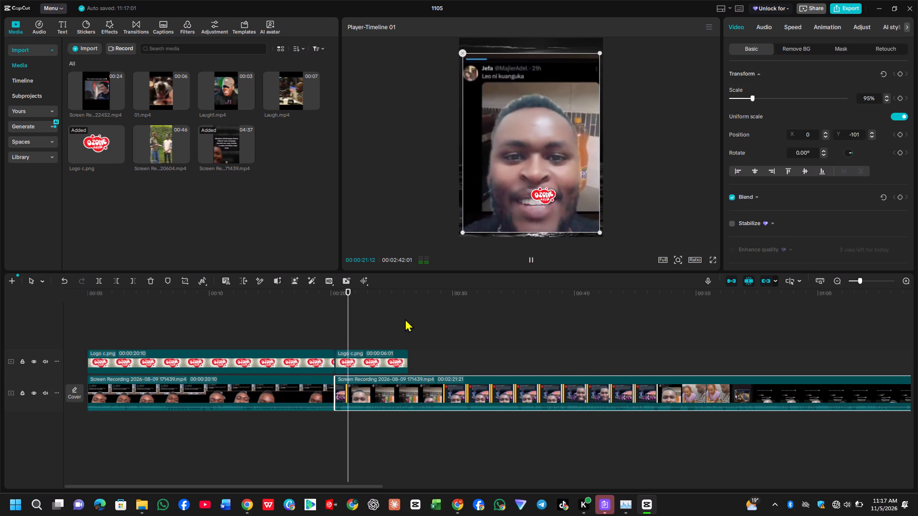
pyautogui.click(376, 358)
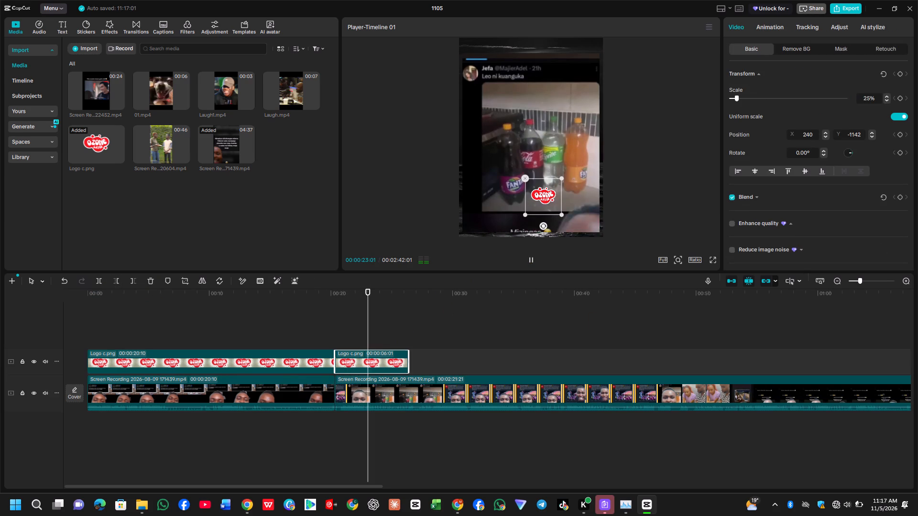
pyautogui.moveTo(544, 205); pyautogui.dragTo(496, 210)
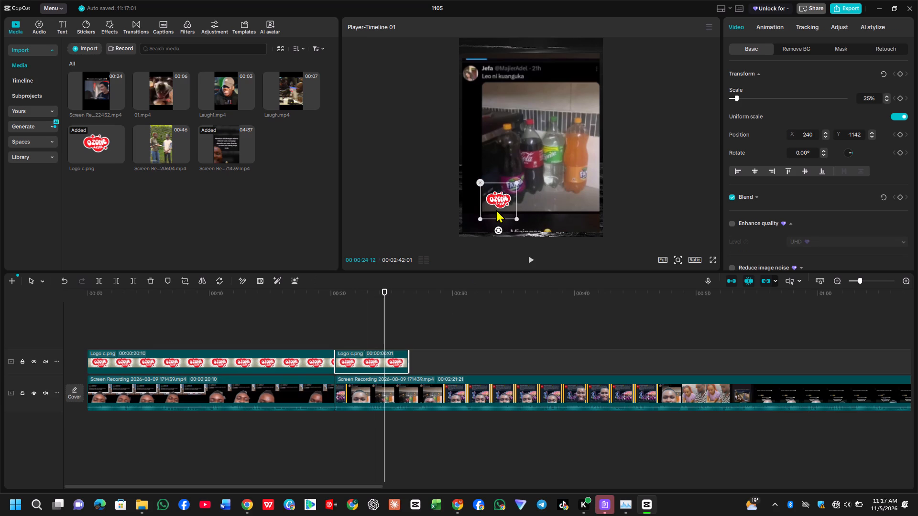
pyautogui.moveTo(496, 210); pyautogui.dragTo(496, 210)
# Extend the end of the second logo clip to a duration of about 00:00:10:09.
pyautogui.click(530, 258)
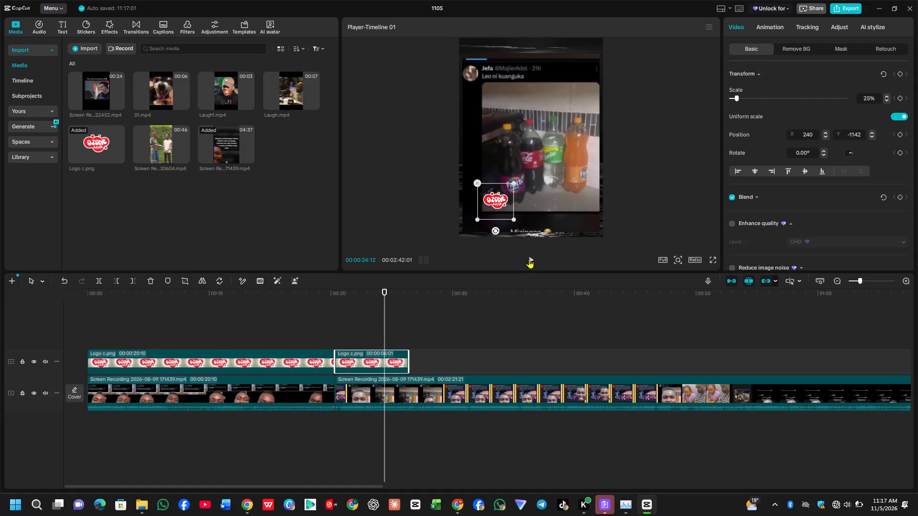
pyautogui.moveTo(409, 359); pyautogui.dragTo(459, 360)
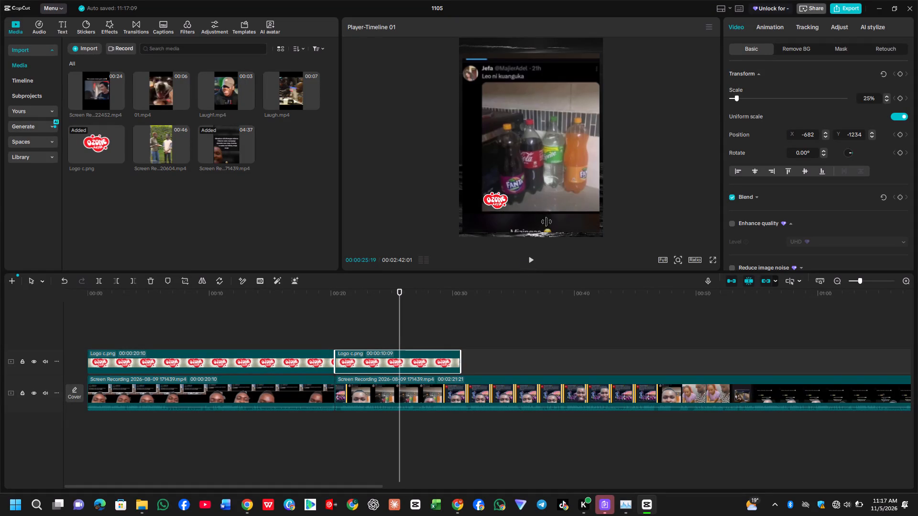
# Find the last frame of the "Leo ni kuanguka" post before the Standard Digital post, at 00:00:27:29, and split the logo clip there.
pyautogui.click(530, 257)
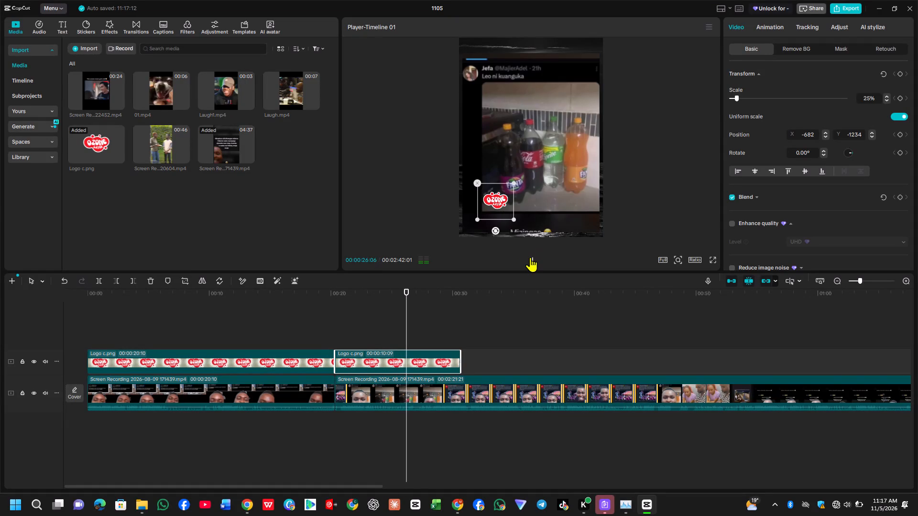
pyautogui.doubleClick(530, 257)
pyautogui.click(530, 257)
pyautogui.click(530, 258)
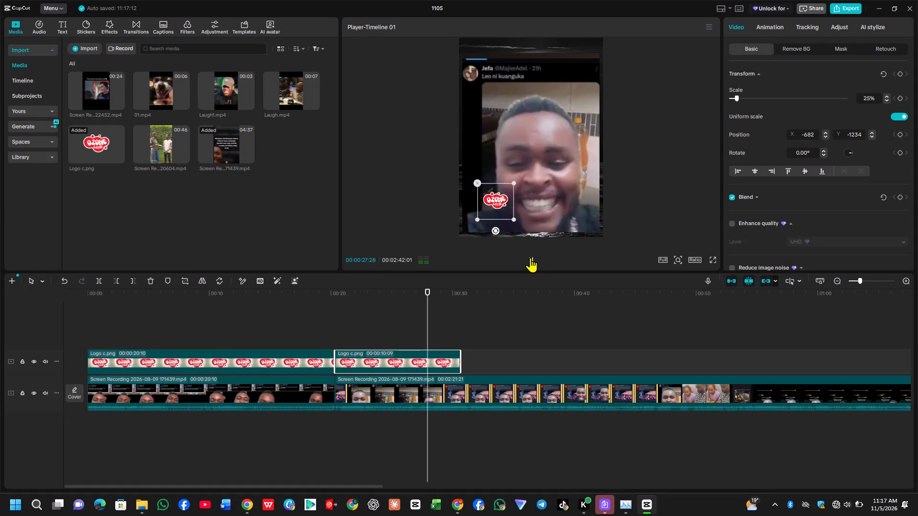
pyautogui.click(530, 258)
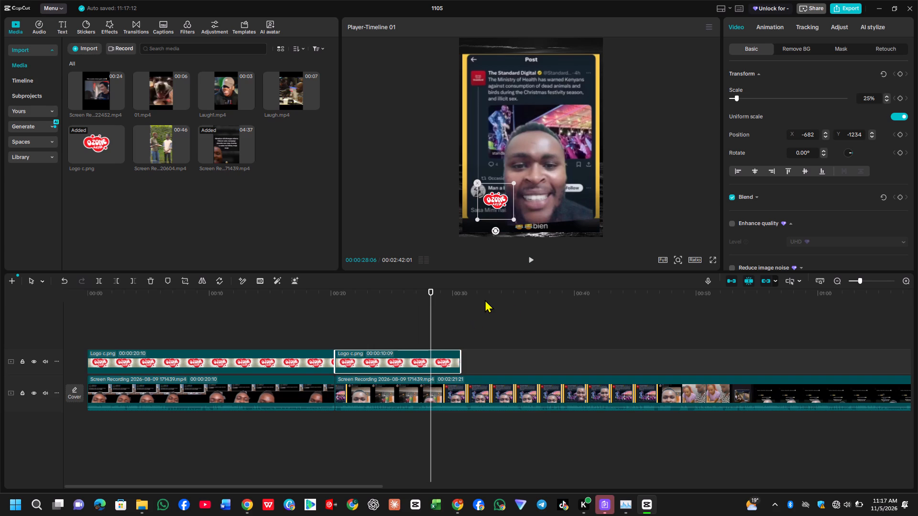
pyautogui.press('Left')
pyautogui.press('pageup')
pyautogui.press('Left')
pyautogui.press('Left')
pyautogui.press('Left')
pyautogui.press('Left')
pyautogui.press('Left')
pyautogui.press('Left')
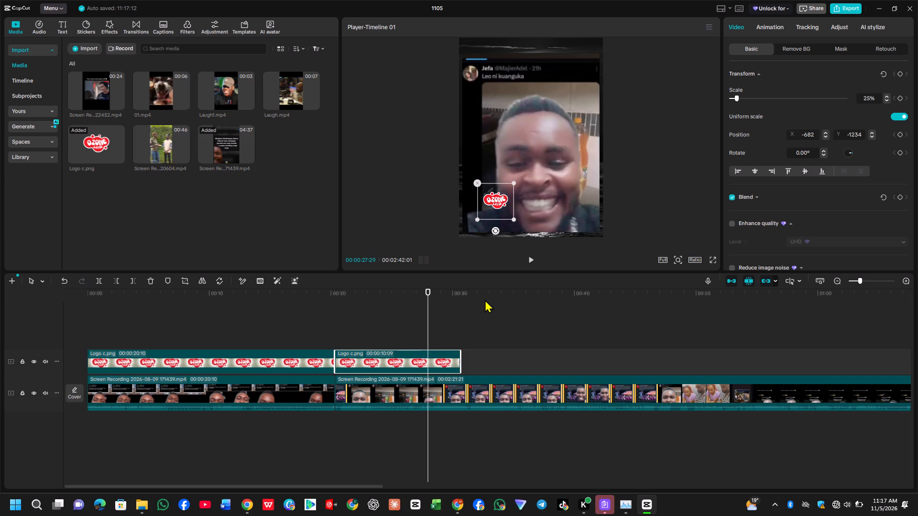
pyautogui.press('Right')
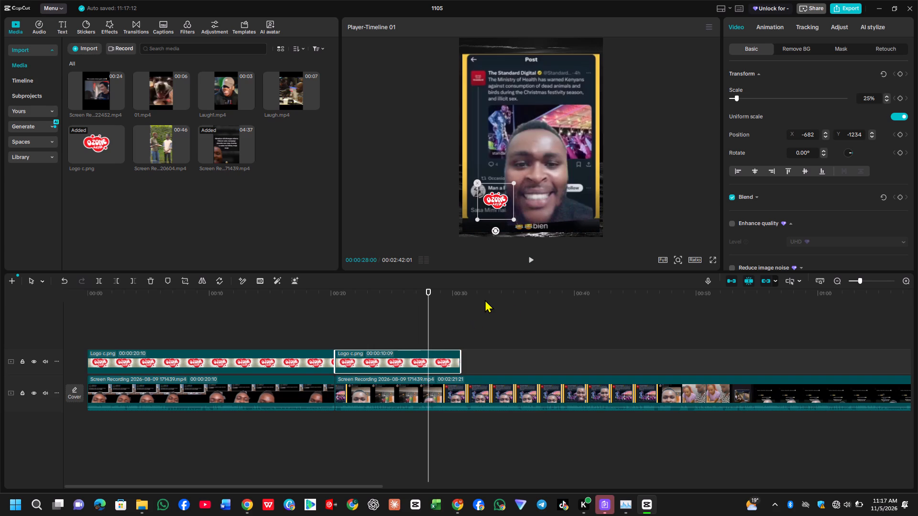
pyautogui.press('Left')
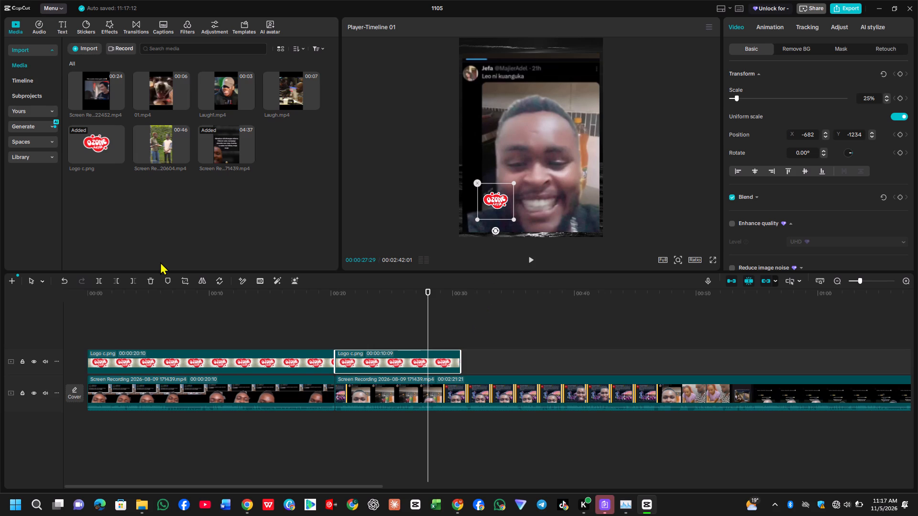
pyautogui.click(99, 280)
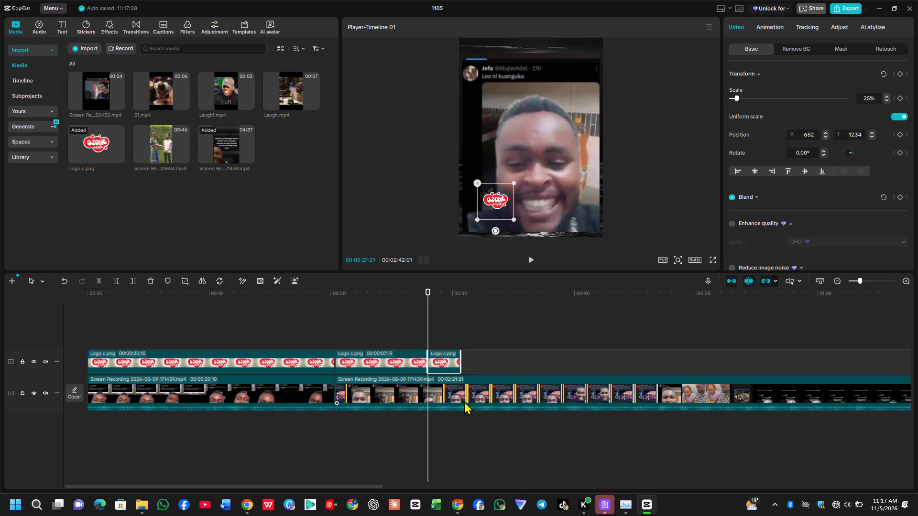
# Split the recording clip at 00:00:27:29, in line with the logo split.
pyautogui.click(463, 400)
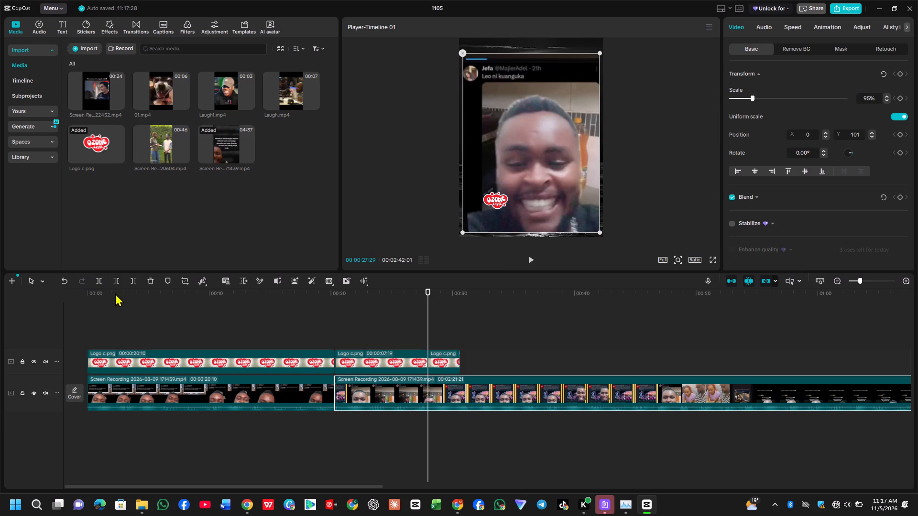
pyautogui.click(100, 282)
# Play through the Standard Digital joke and extend the third logo clip over it to a duration of about 00:00:18:03.
pyautogui.click(531, 258)
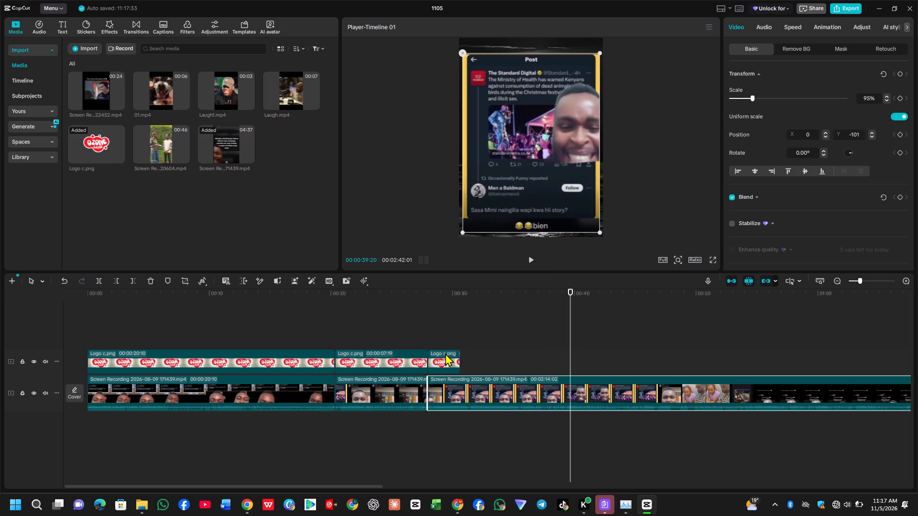
pyautogui.click(533, 258)
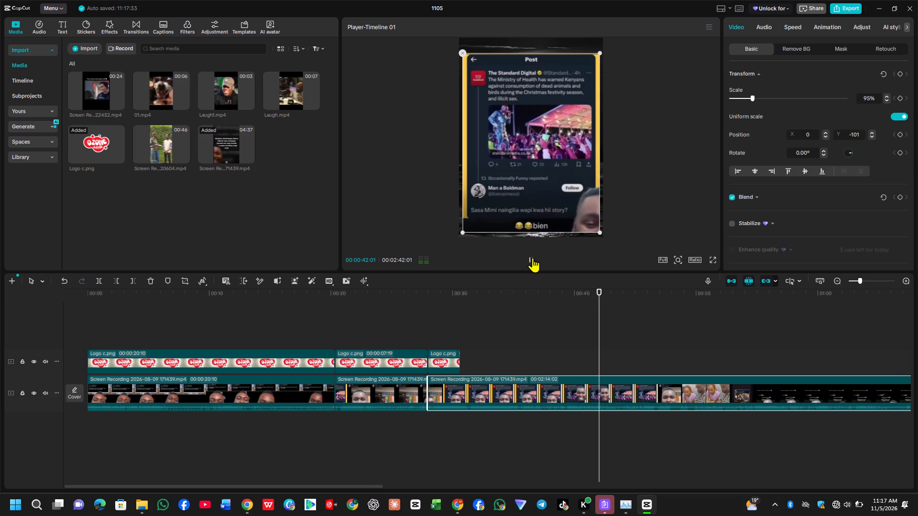
pyautogui.click(439, 352)
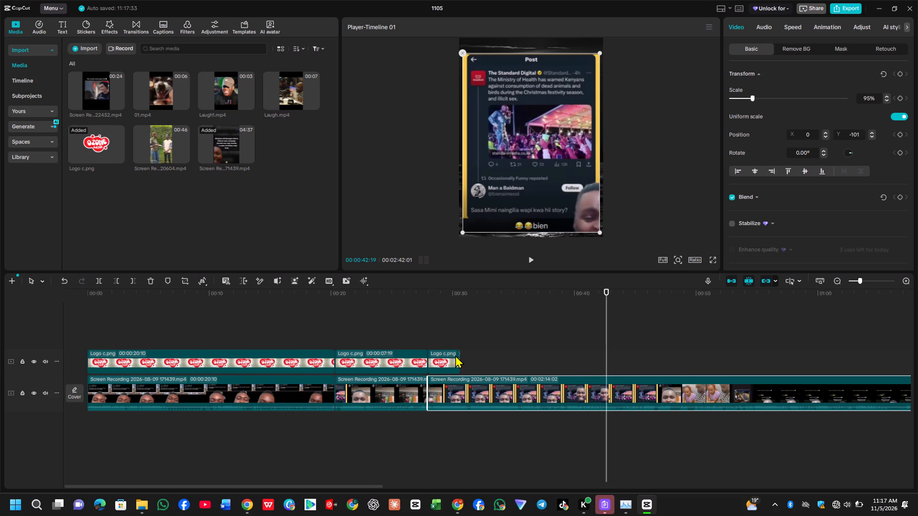
pyautogui.moveTo(463, 356); pyautogui.dragTo(533, 359)
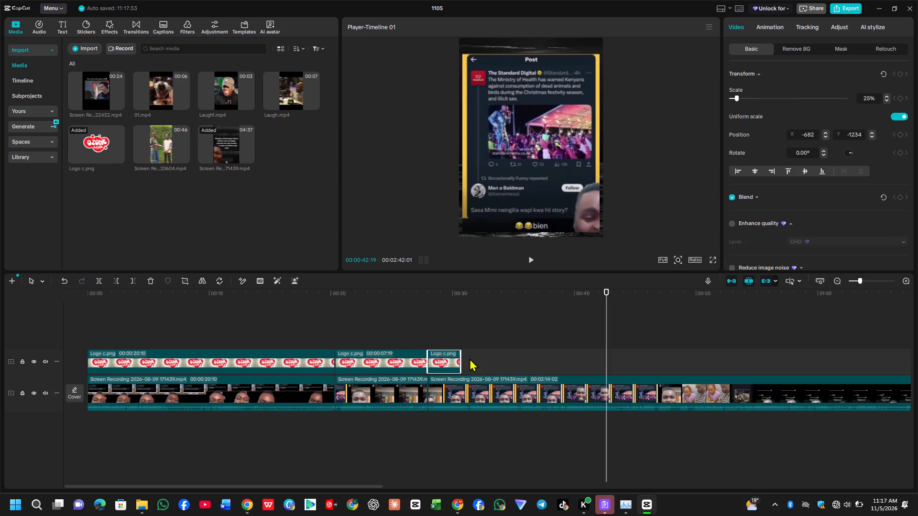
pyautogui.click(456, 358)
pyautogui.moveTo(461, 358); pyautogui.dragTo(646, 352)
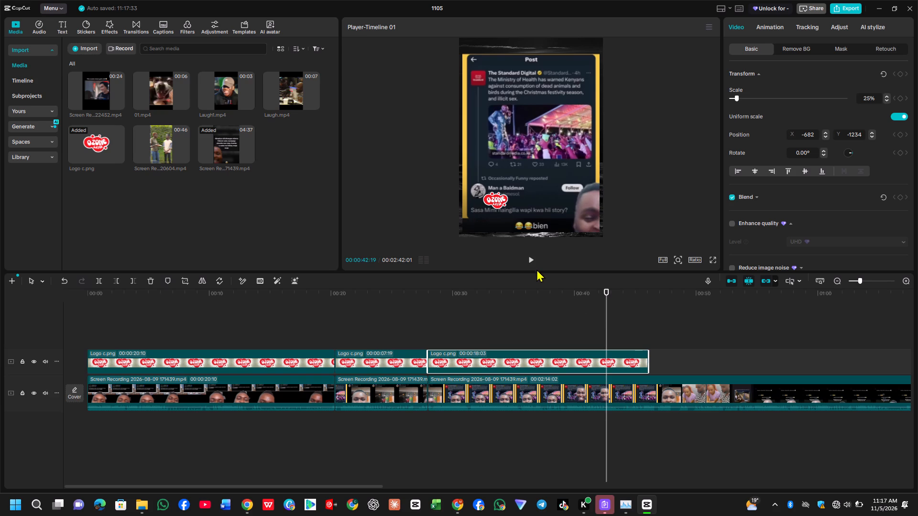
# Move the third logo clip to about X 129, Y -1142, between the reply's account name and the Follow label.
pyautogui.click(532, 261)
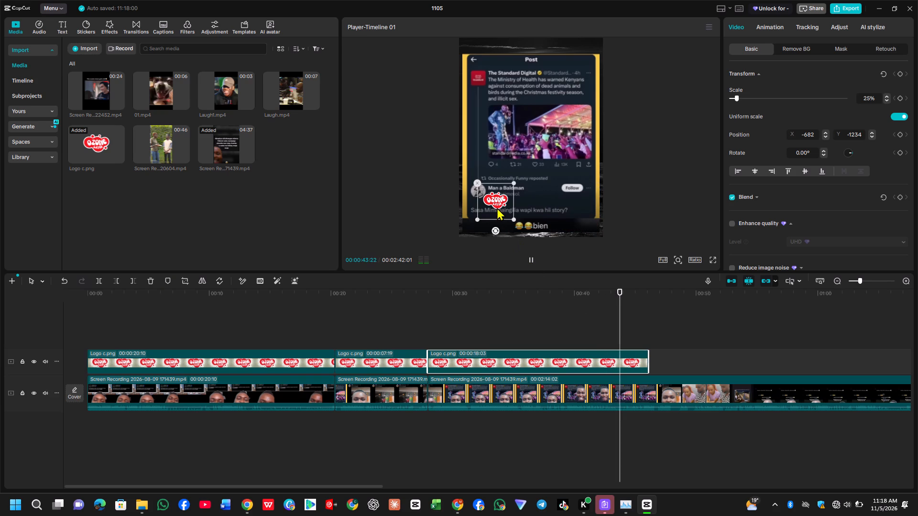
pyautogui.moveTo(498, 207); pyautogui.dragTo(540, 203)
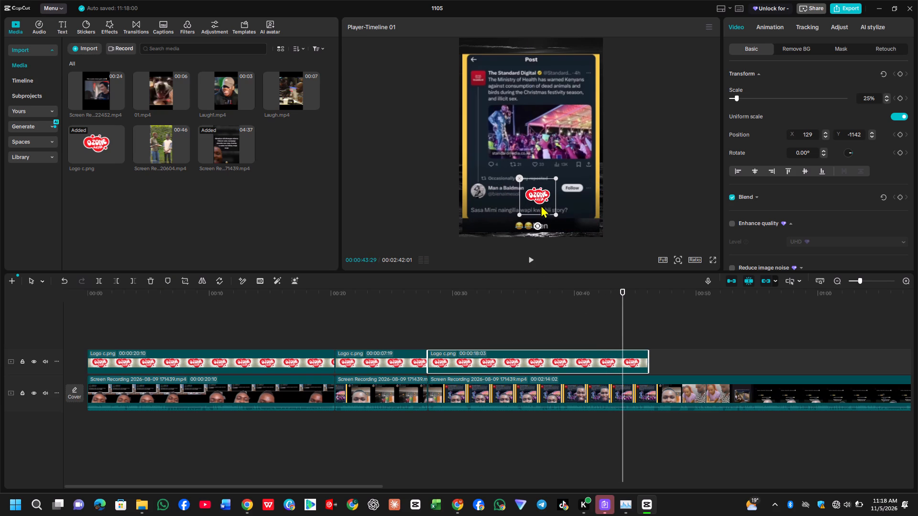
# Find where the Standard Digital joke ends, just before the "Leo ni kuanguka" post reappears, and split the recording at 00:00:46:15.
pyautogui.click(528, 255)
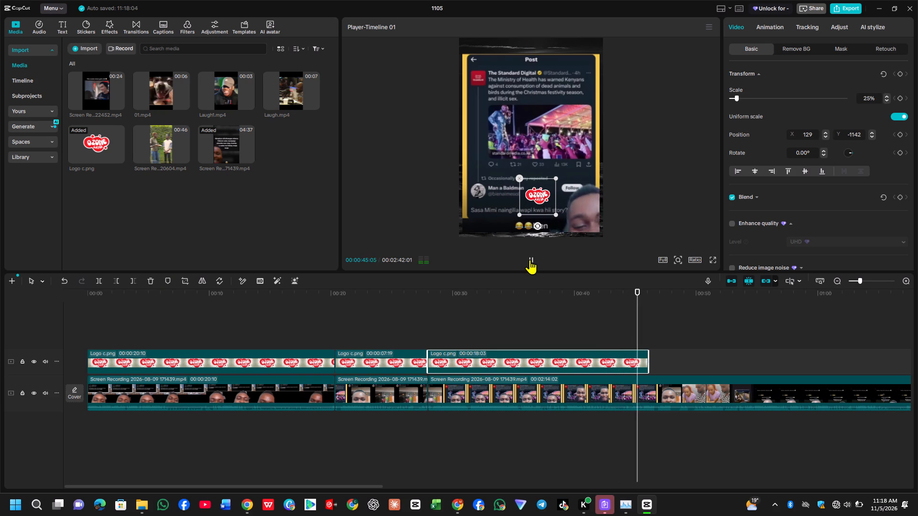
pyautogui.click(530, 259)
pyautogui.click(530, 259)
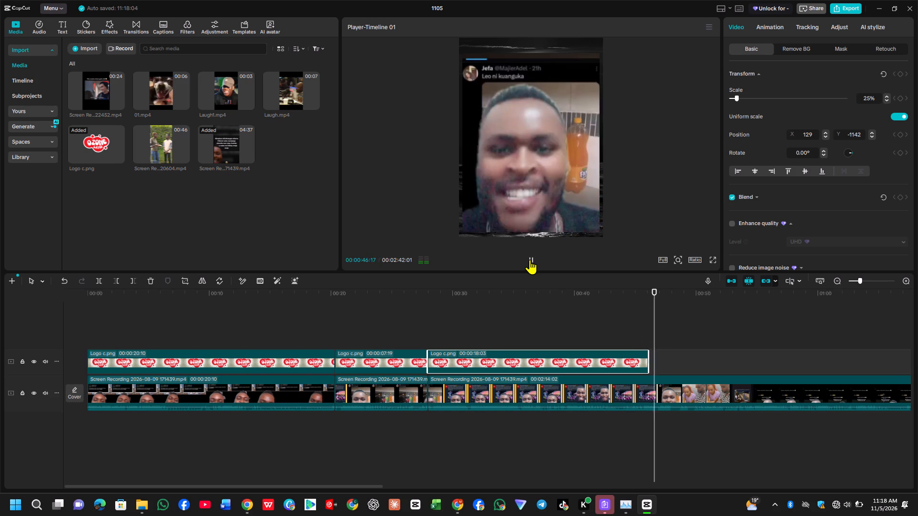
pyautogui.click(530, 259)
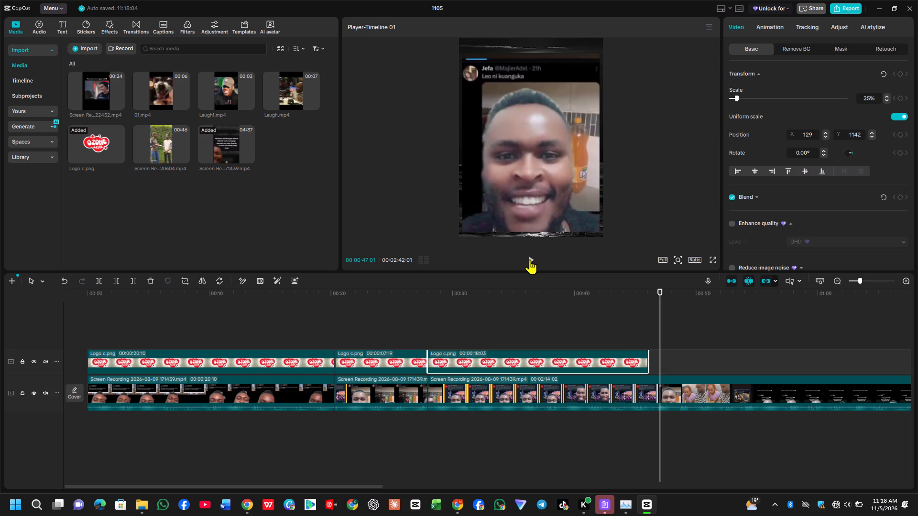
pyautogui.press('Left')
pyautogui.press('Left')
pyautogui.press('Left')
pyautogui.press('Left')
pyautogui.press('Left')
pyautogui.press('Left')
pyautogui.press('Left')
pyautogui.press('Left')
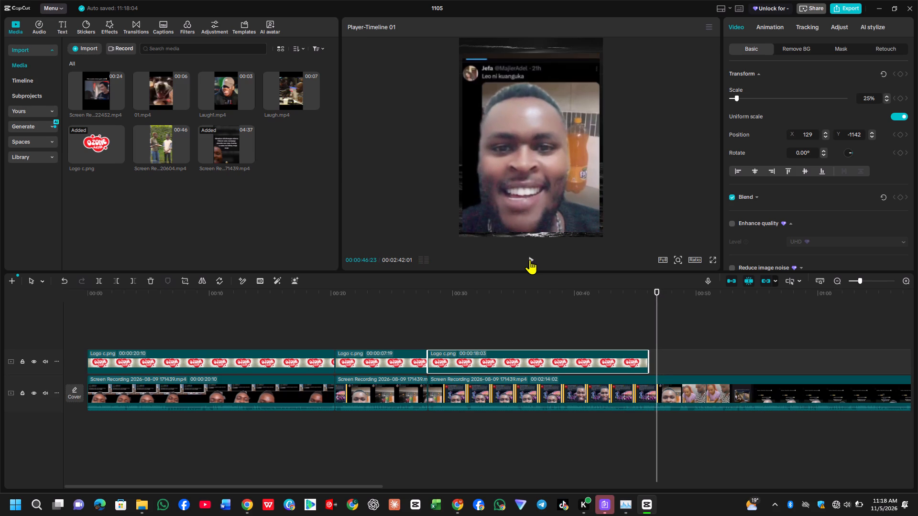
pyautogui.press('Left')
pyautogui.press('Left')
pyautogui.press('Left')
pyautogui.press('Left')
pyautogui.press('Left')
pyautogui.press('Left')
pyautogui.press('Left')
pyautogui.press('Left')
pyautogui.press('Left')
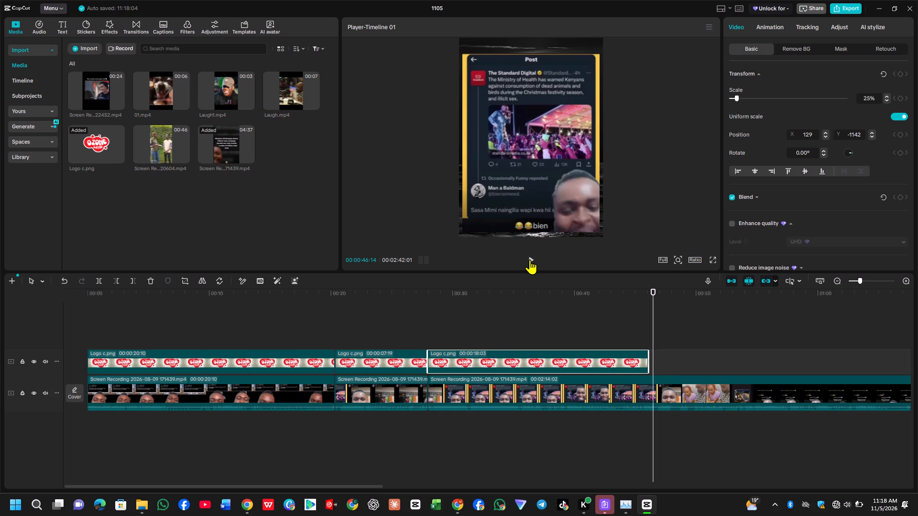
pyautogui.press('Right')
pyautogui.press('Right')
pyautogui.press('Left')
pyautogui.click(101, 280)
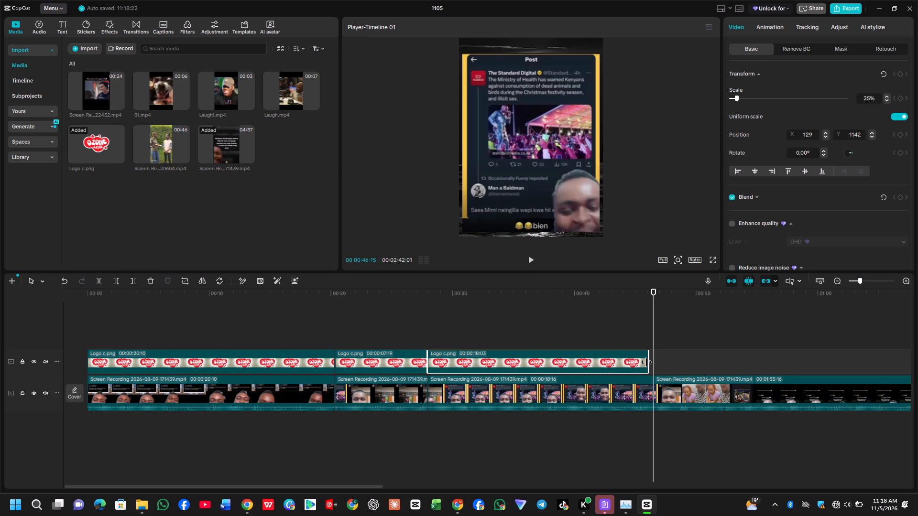
# Extend the end of the third logo clip to the recording split at 00:00:46:15.
pyautogui.click(650, 364)
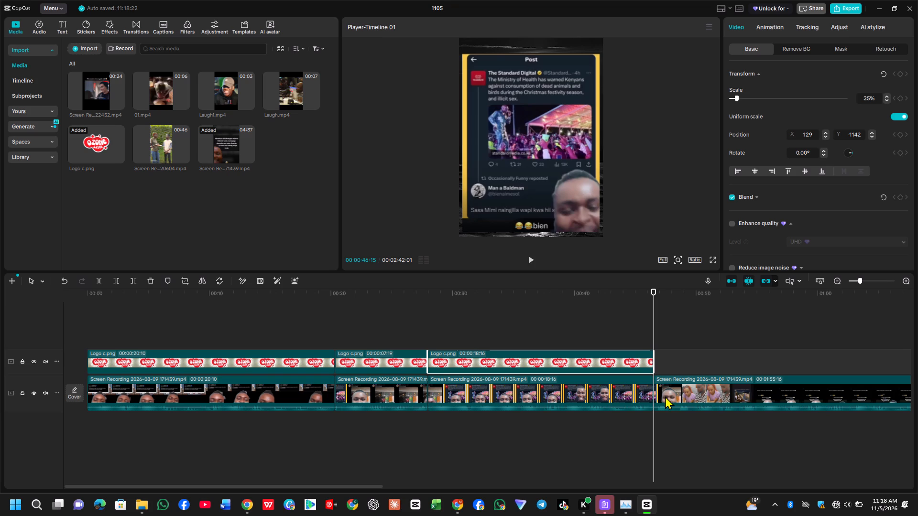
# Delete the remaining recording clip after 00:00:46:15.
pyautogui.click(675, 390)
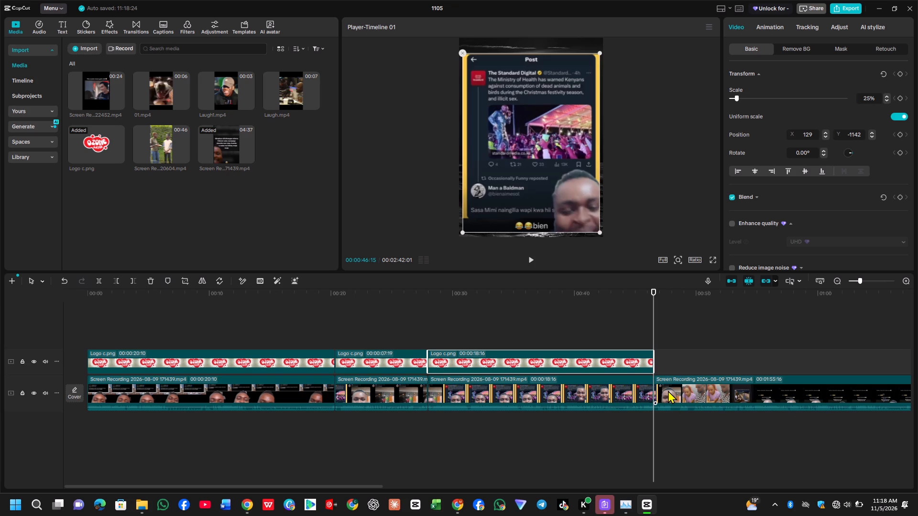
pyautogui.click(152, 282)
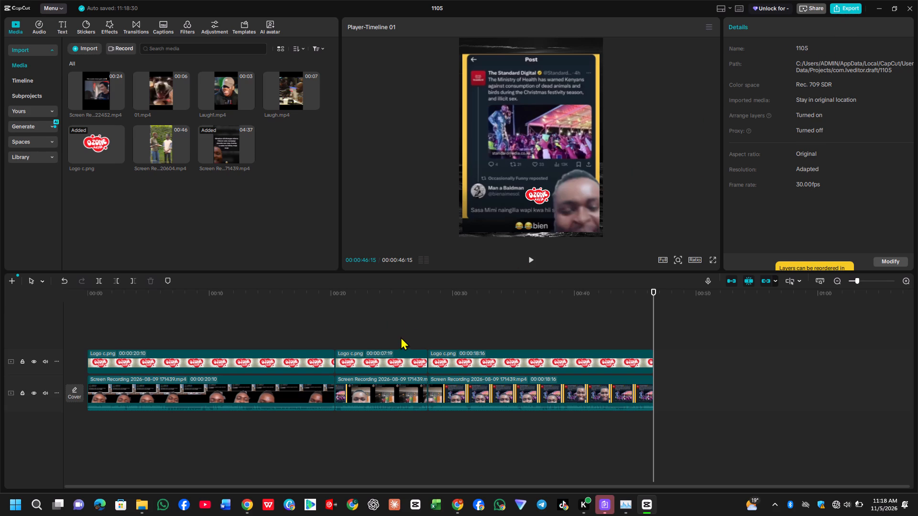
# Export the timeline as umeninyima at 2K resolution and close the export window once the video is saved.
pyautogui.click(98, 341)
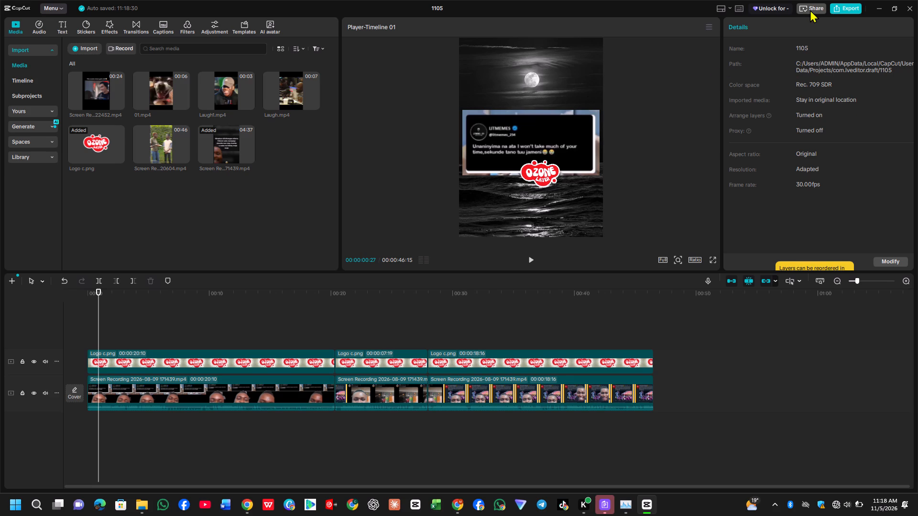
pyautogui.click(833, 3)
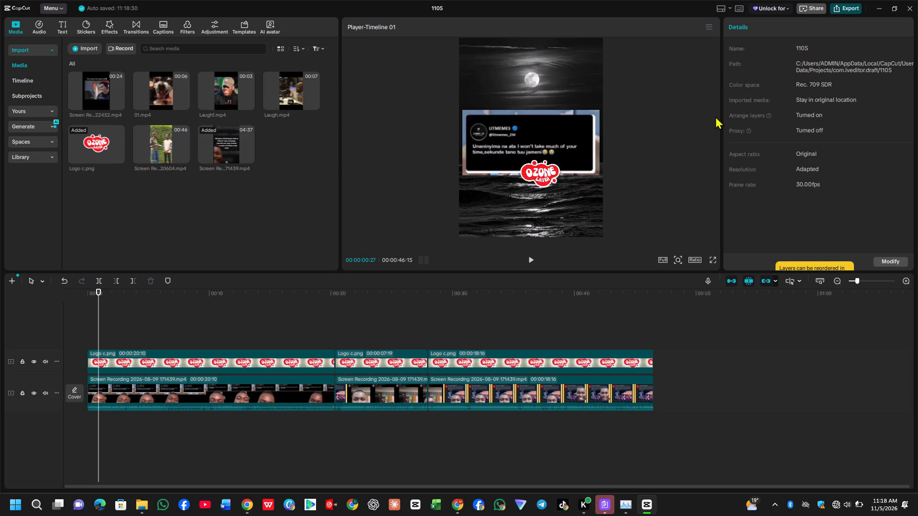
pyautogui.doubleClick(575, 136)
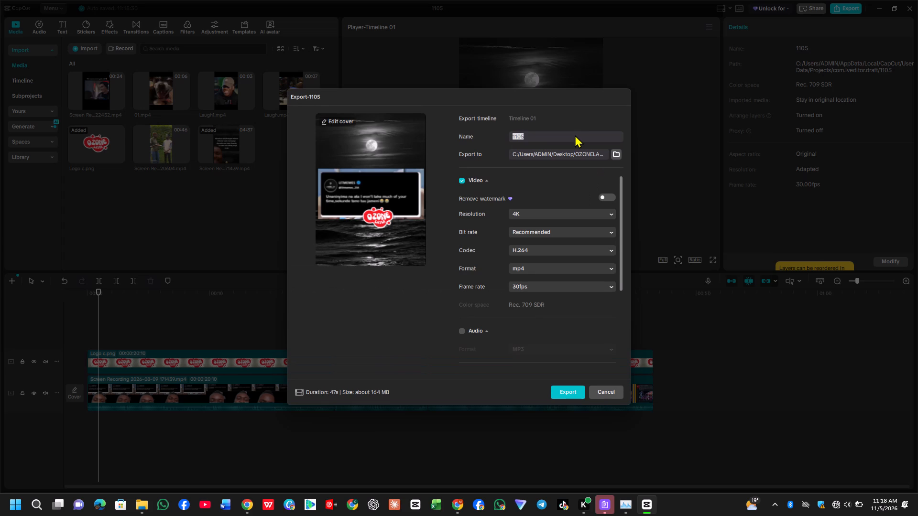
pyautogui.write('umeninyima')
pyautogui.click(526, 216)
pyautogui.click(532, 273)
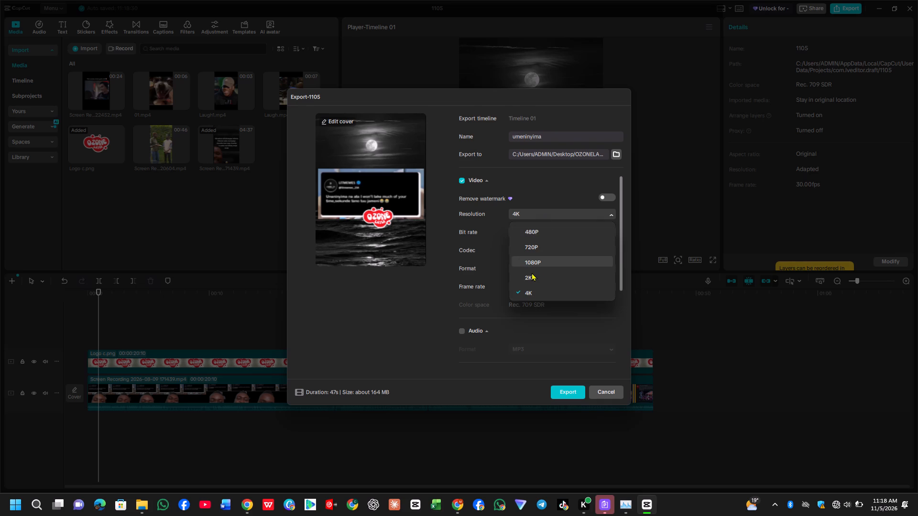
pyautogui.click(568, 389)
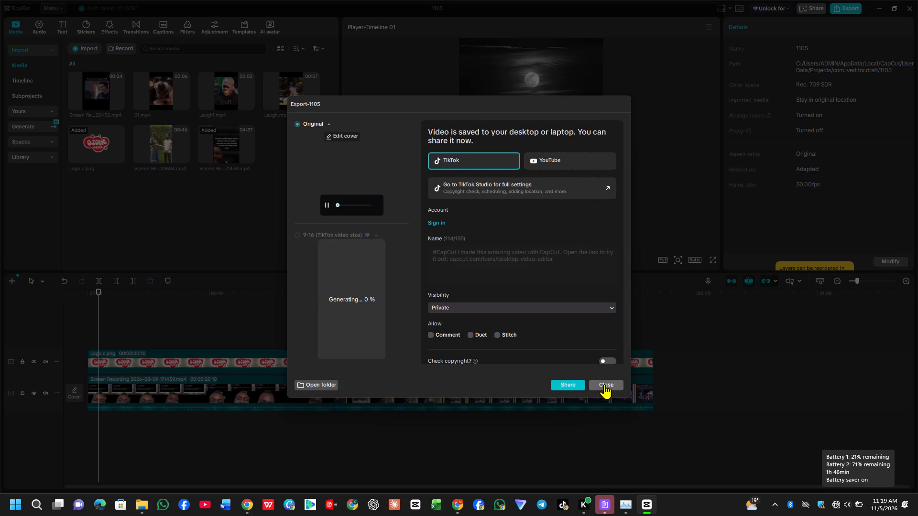
pyautogui.click(604, 382)
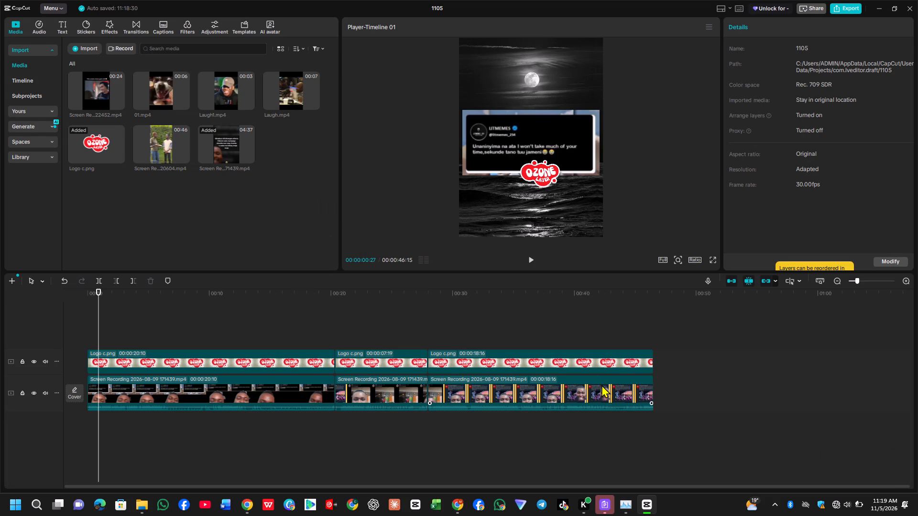
# Undo the deletion of the remaining recording clip after 00:00:46:15.
pyautogui.hotkey('ctrl', 'z')
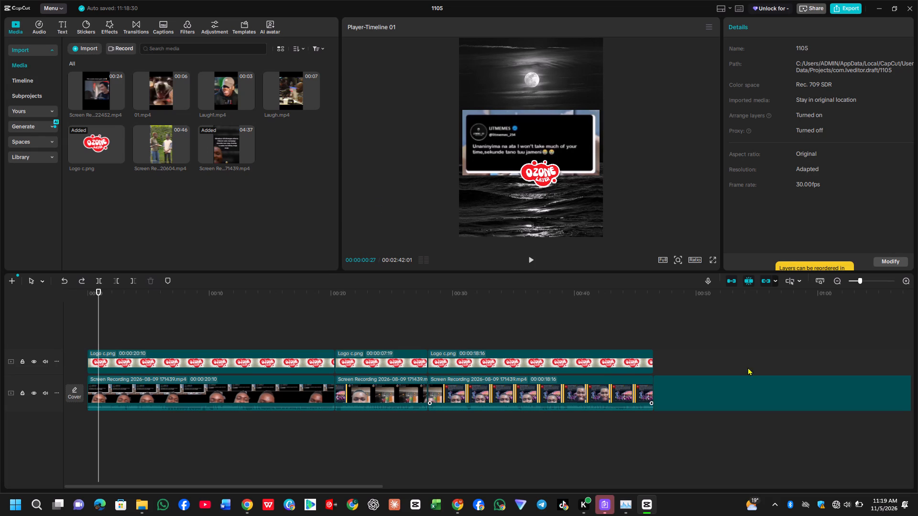
# Delete the three exported joke clips from the recording track, keeping the restored remainder and the logo clips.
pyautogui.click(555, 395)
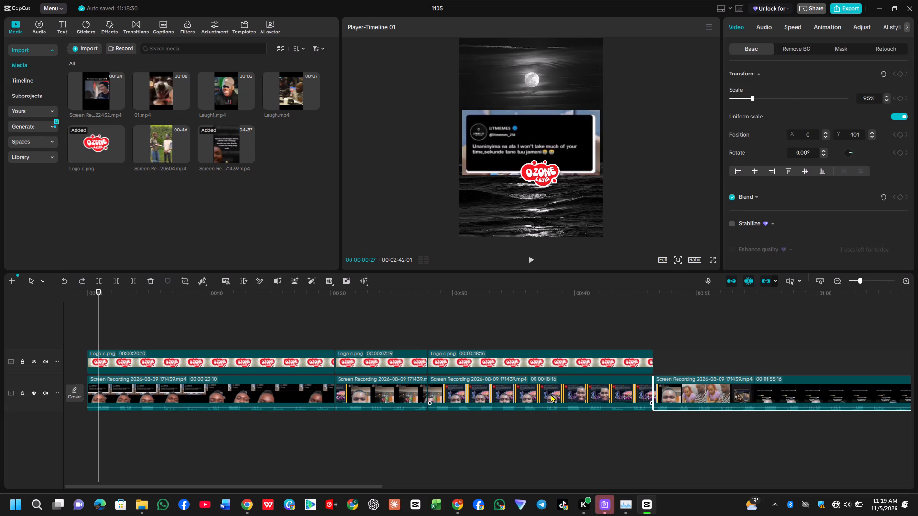
pyautogui.click(150, 281)
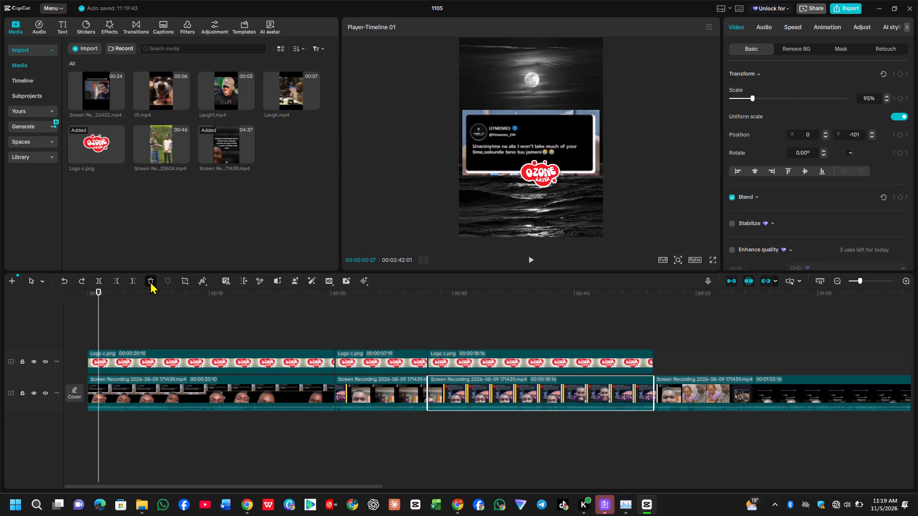
pyautogui.click(204, 391)
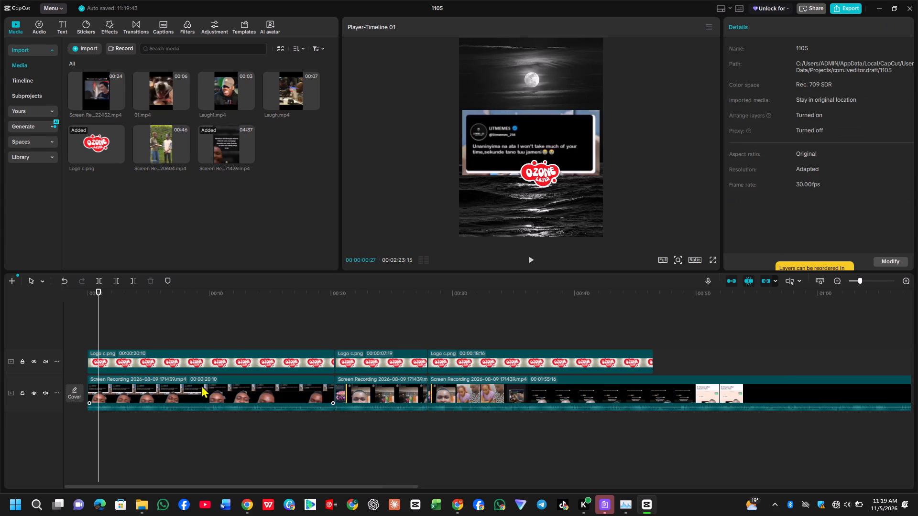
pyautogui.click(177, 396)
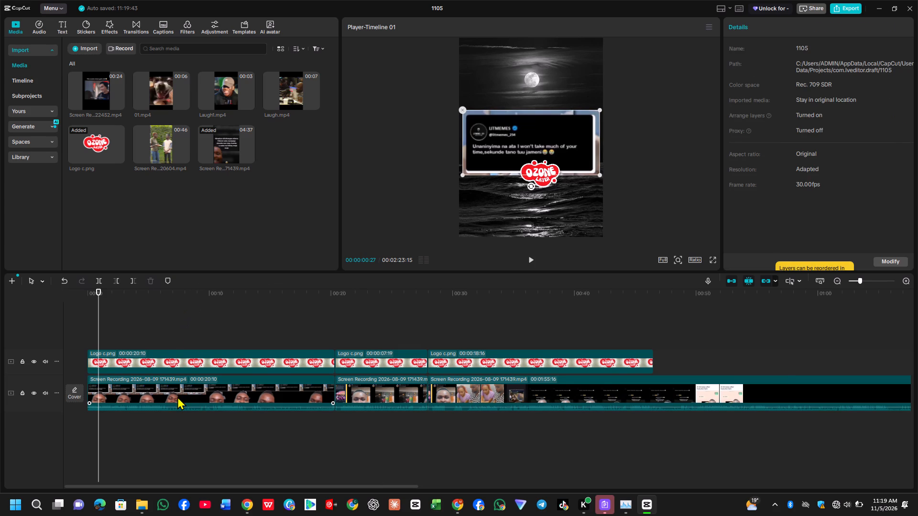
pyautogui.click(151, 283)
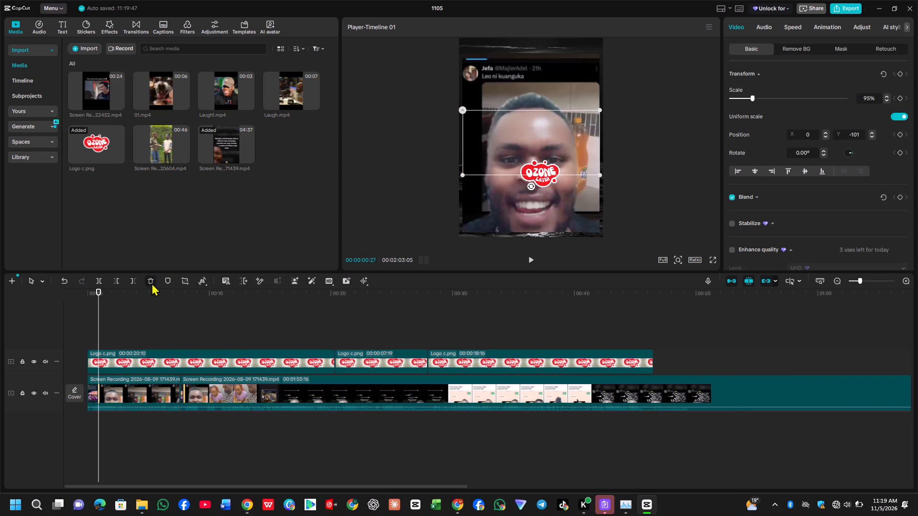
pyautogui.click(144, 387)
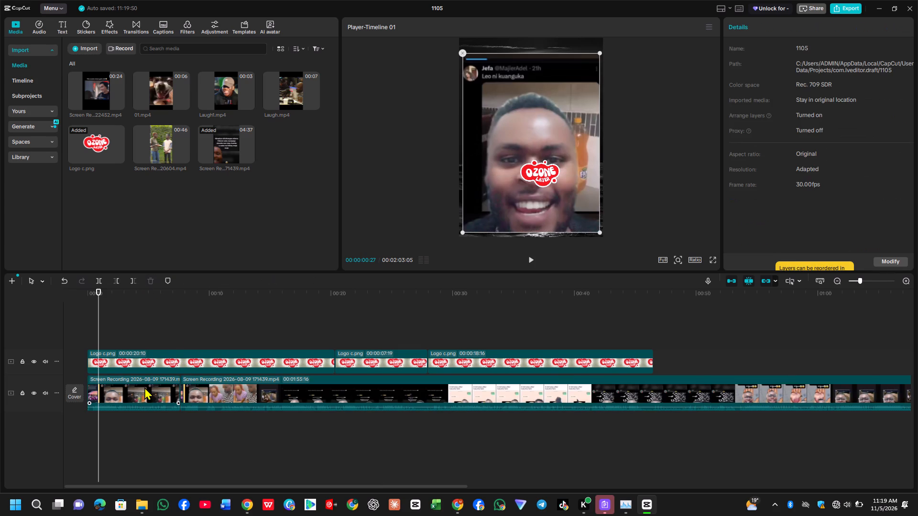
pyautogui.click(151, 279)
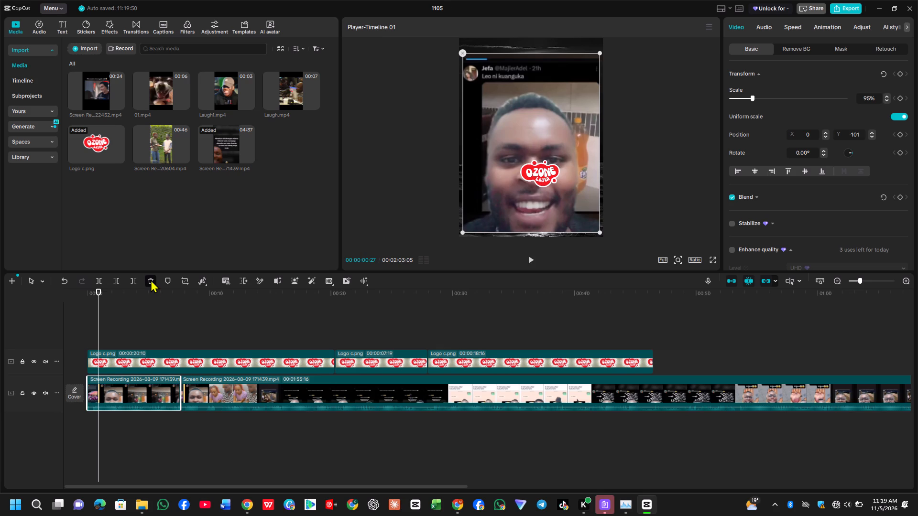
# Find where the "Leo ni kuanguka" joke ends and trim off the recording's beginning up to 00:00:06:08.
pyautogui.press('Up')
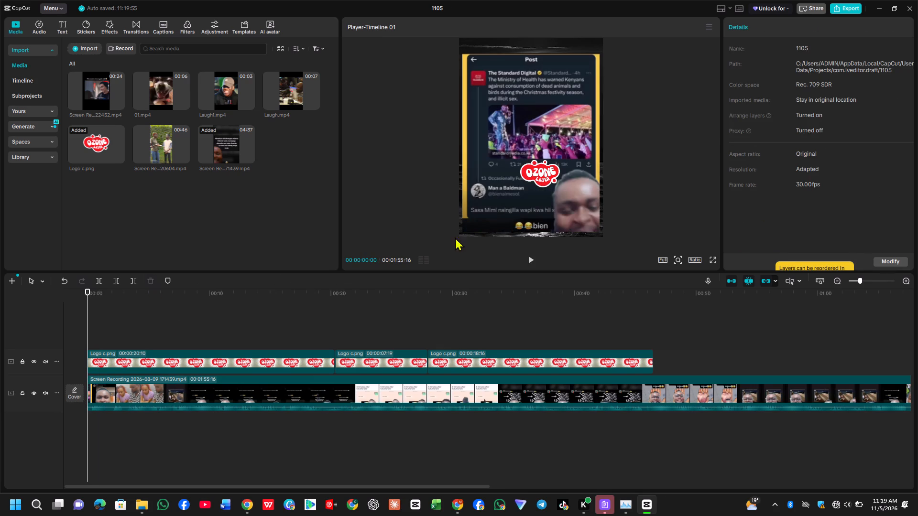
pyautogui.click(534, 261)
pyautogui.click(534, 261)
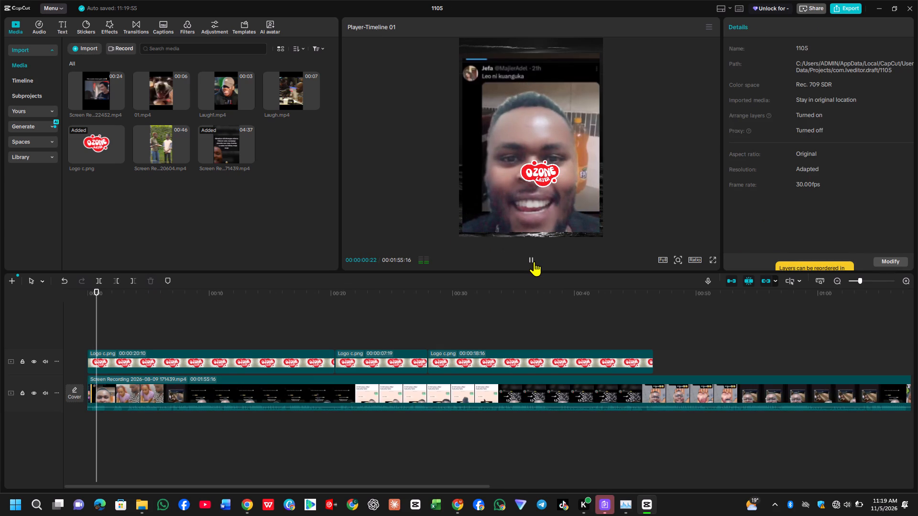
pyautogui.click(534, 261)
pyautogui.click(534, 261)
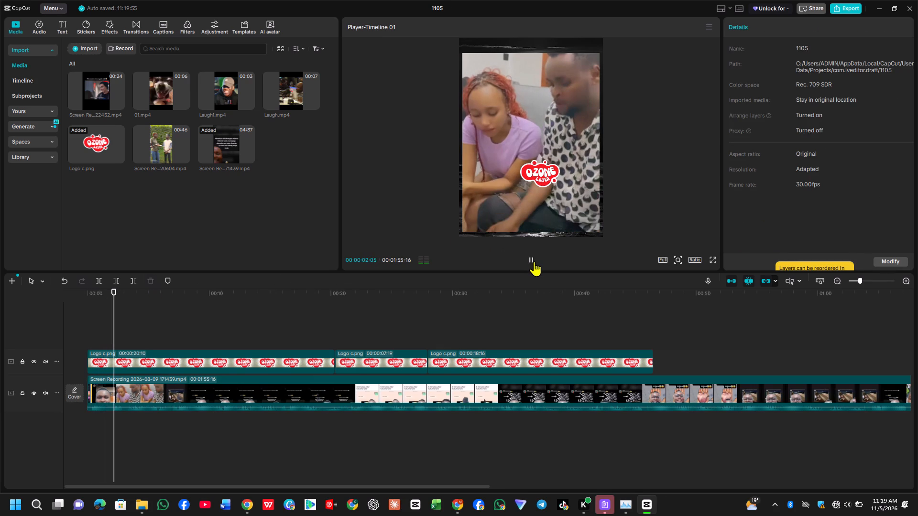
pyautogui.click(534, 261)
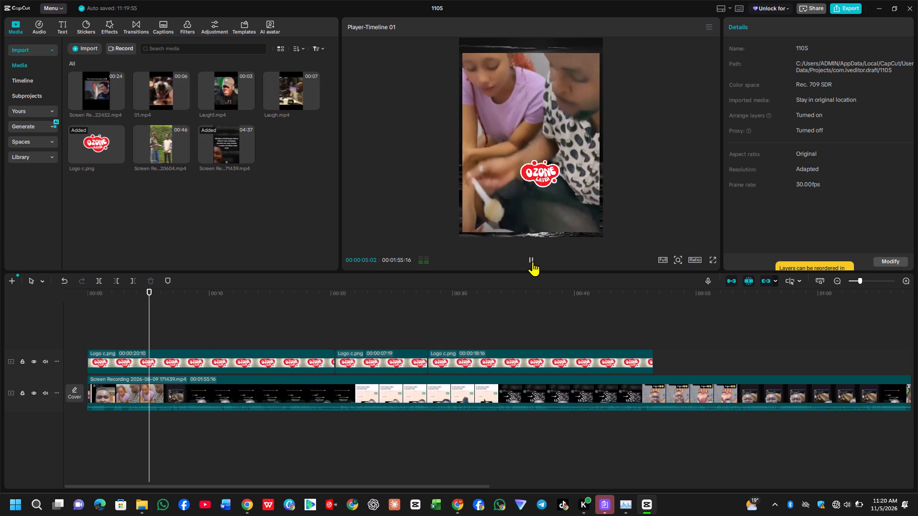
pyautogui.click(533, 261)
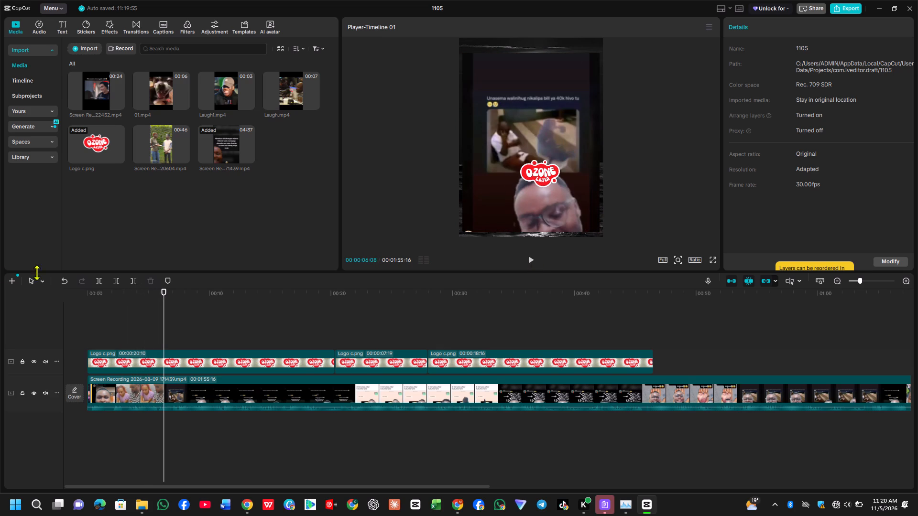
pyautogui.click(128, 392)
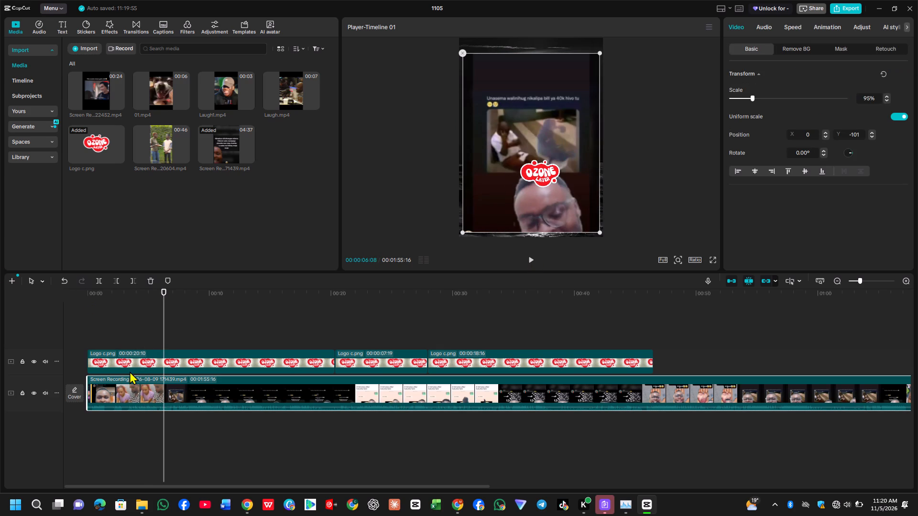
pyautogui.click(116, 283)
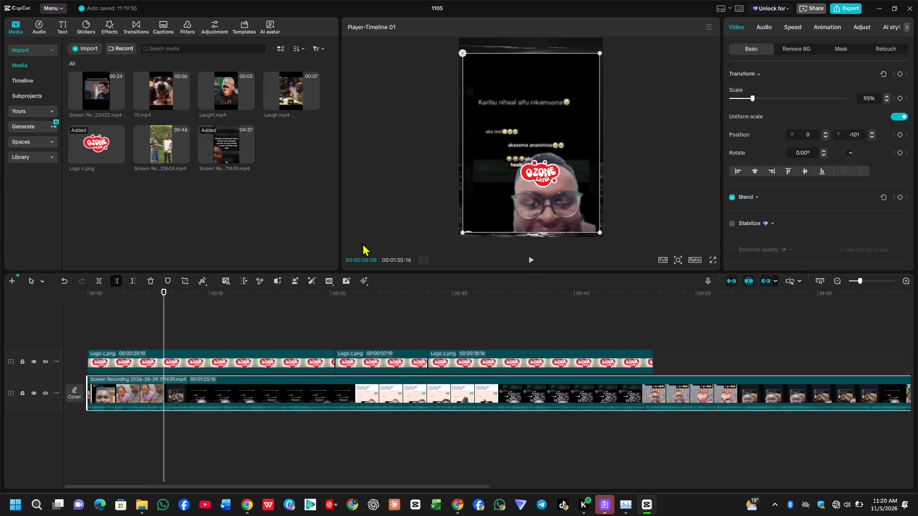
# Play the recording from its start and trim off its opening up to 00:00:01:14, within the "Karibu niheal" joke.
pyautogui.press('Up')
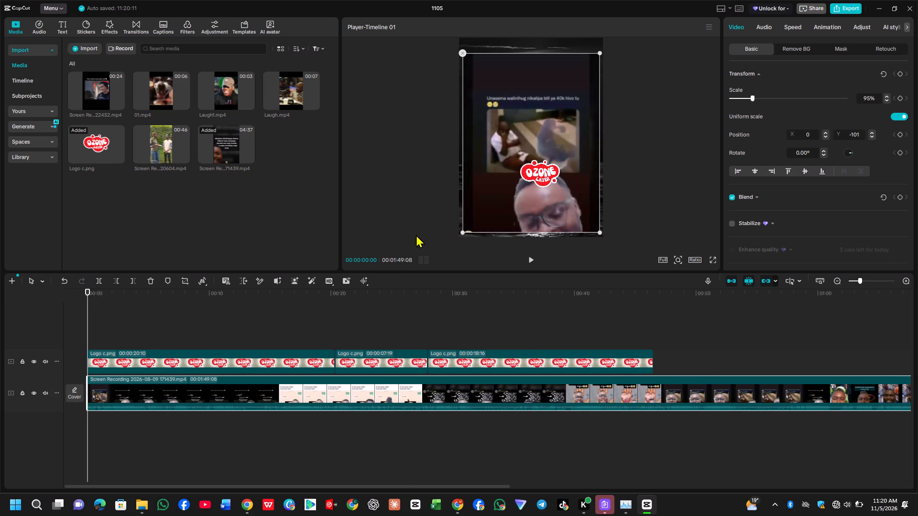
pyautogui.click(535, 259)
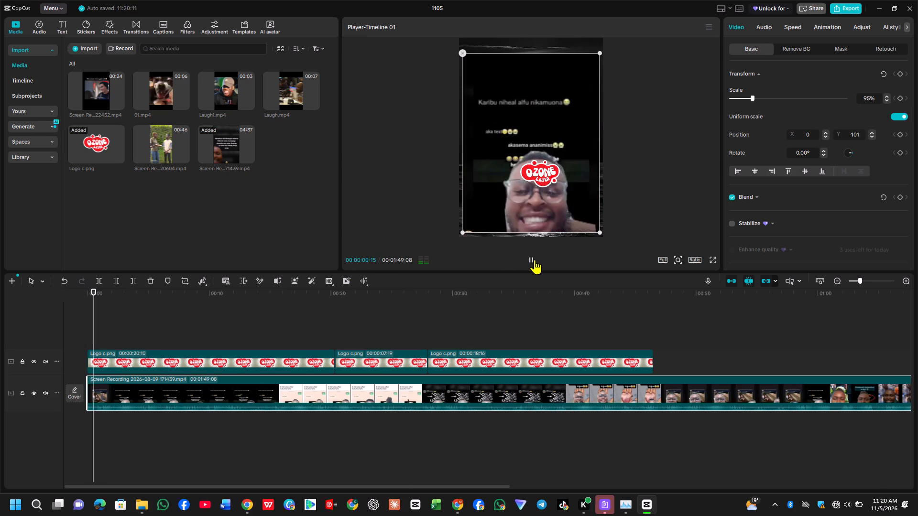
pyautogui.click(534, 260)
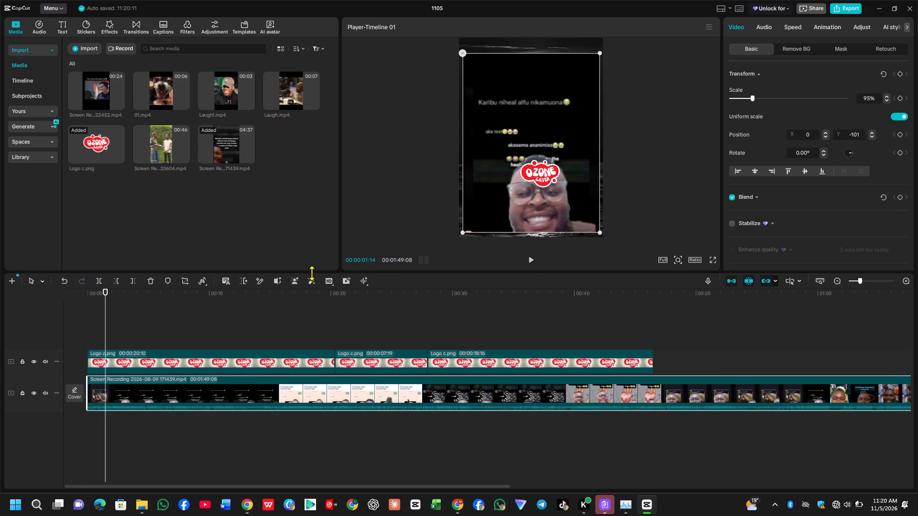
pyautogui.click(111, 280)
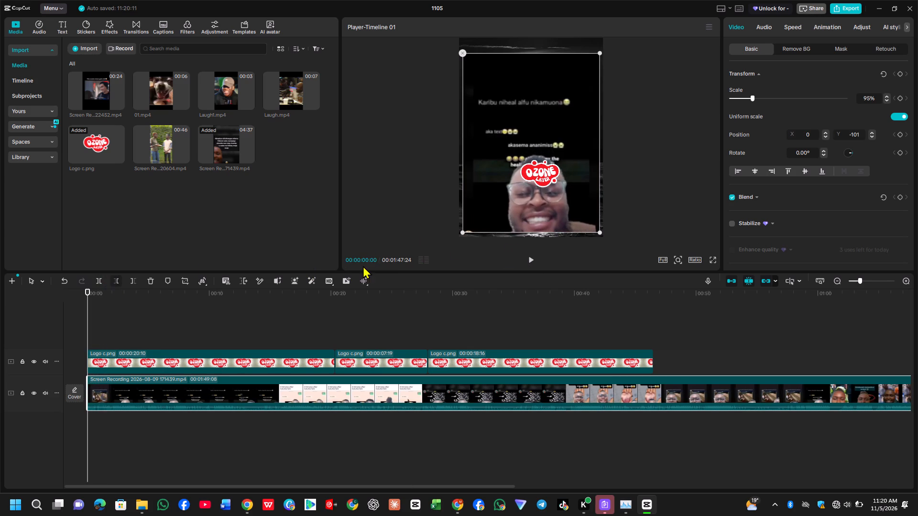
# Move the first logo clip above the presenter's head to about X 484, Y 216, and shrink it to about 31%.
pyautogui.click(531, 259)
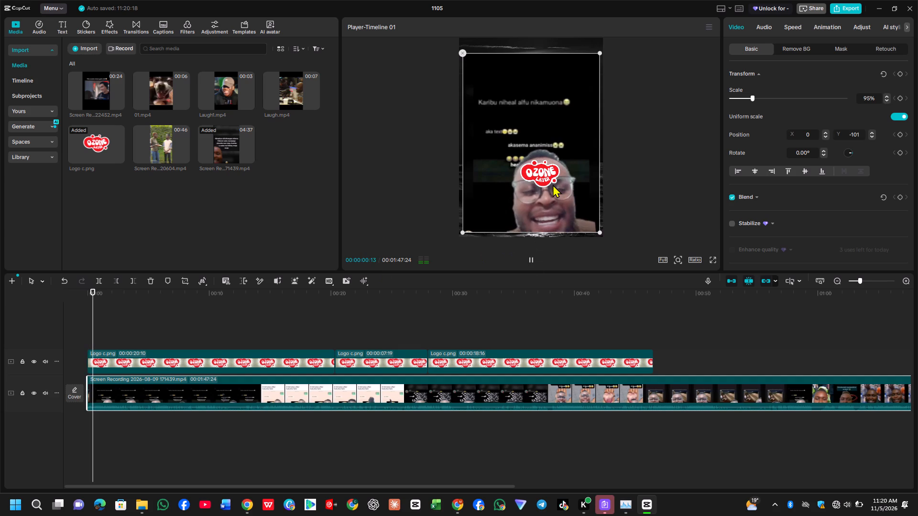
pyautogui.click(544, 173)
pyautogui.moveTo(544, 173); pyautogui.dragTo(549, 174)
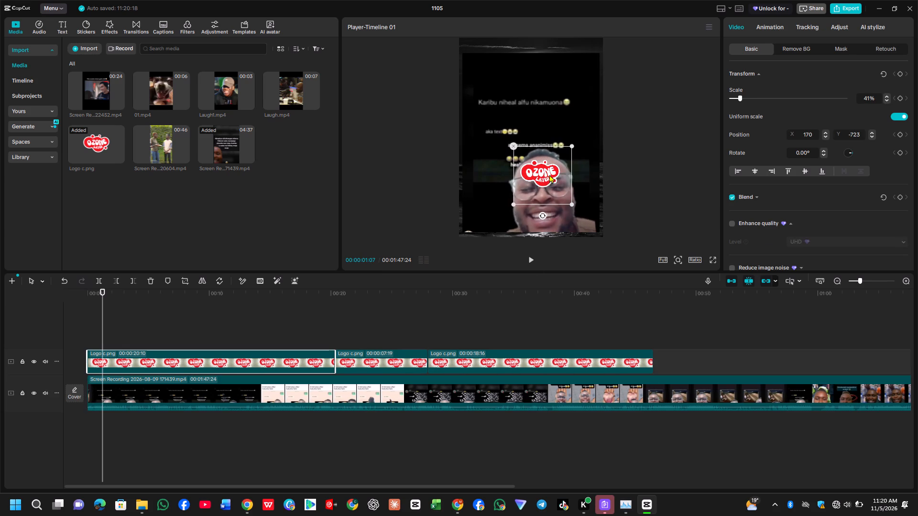
pyautogui.moveTo(549, 174); pyautogui.dragTo(560, 124)
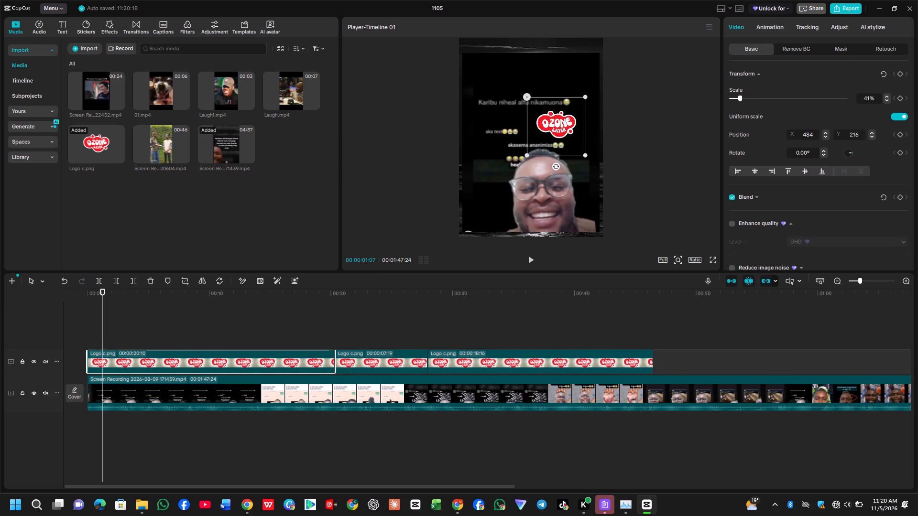
pyautogui.moveTo(584, 152); pyautogui.dragTo(576, 141)
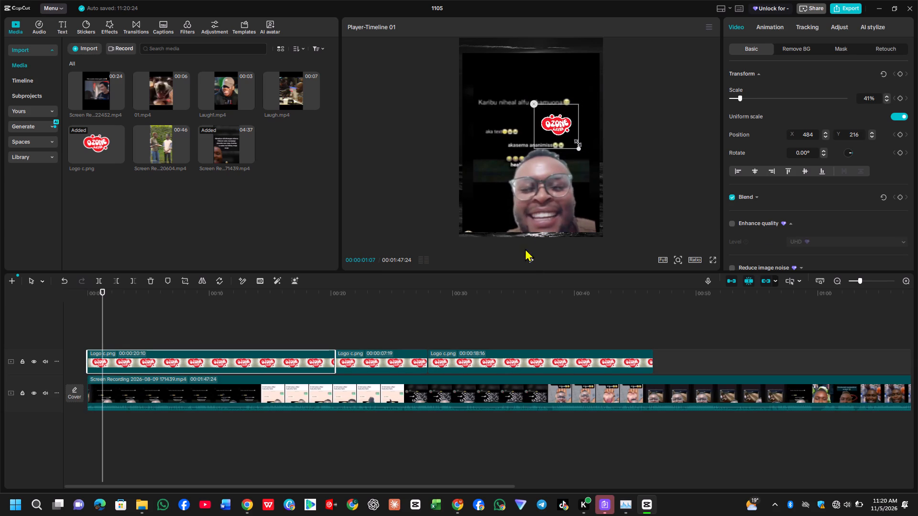
# Play the first jokes to check the logo's placement, and delete the second and third logo clips.
pyautogui.click(530, 258)
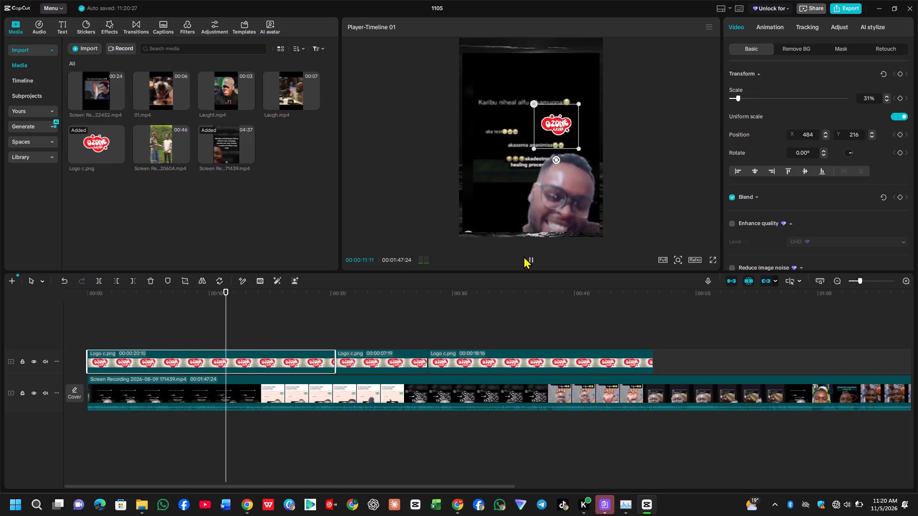
pyautogui.click(529, 258)
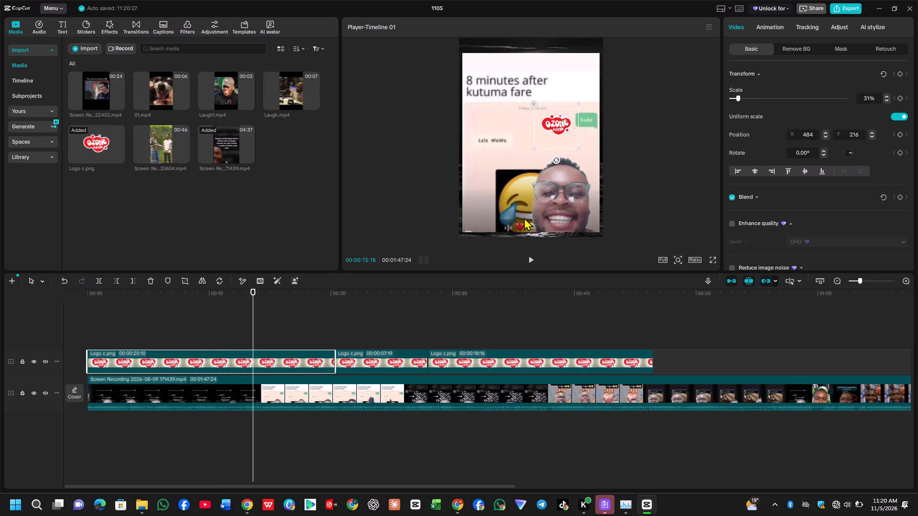
pyautogui.click(527, 259)
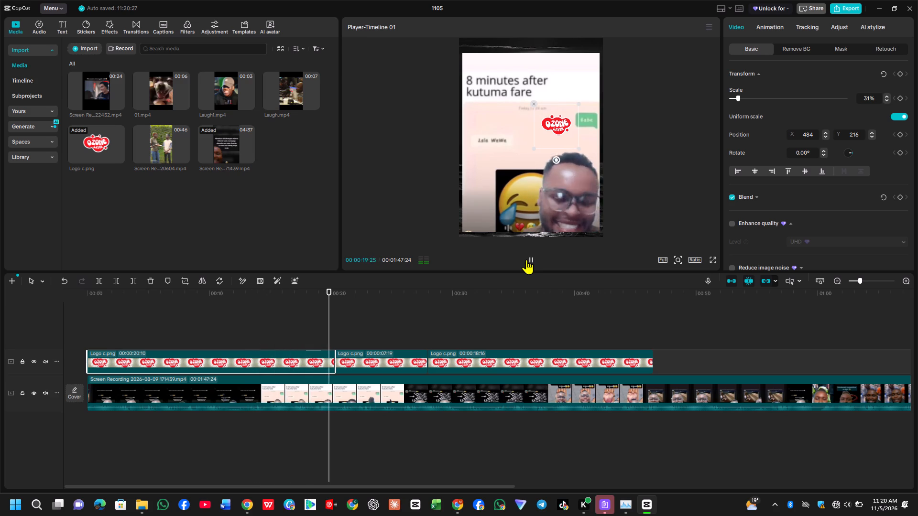
pyautogui.click(526, 259)
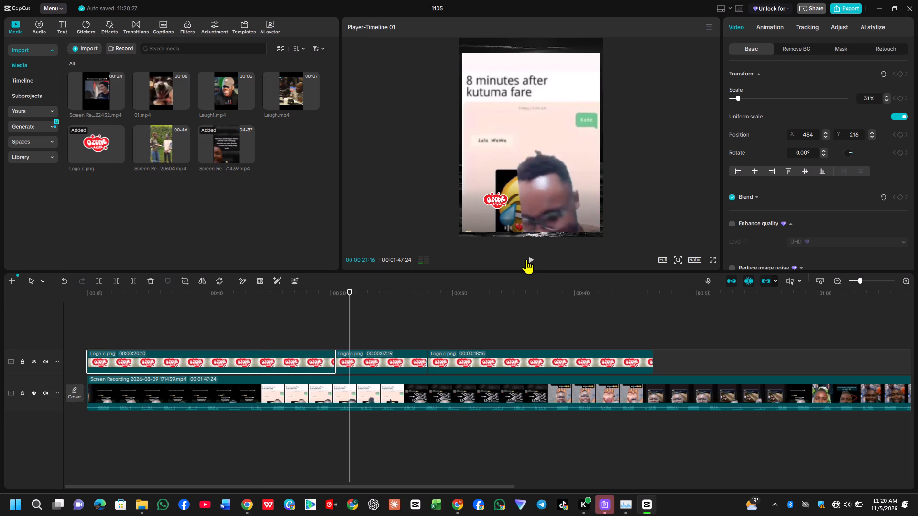
pyautogui.click(393, 362)
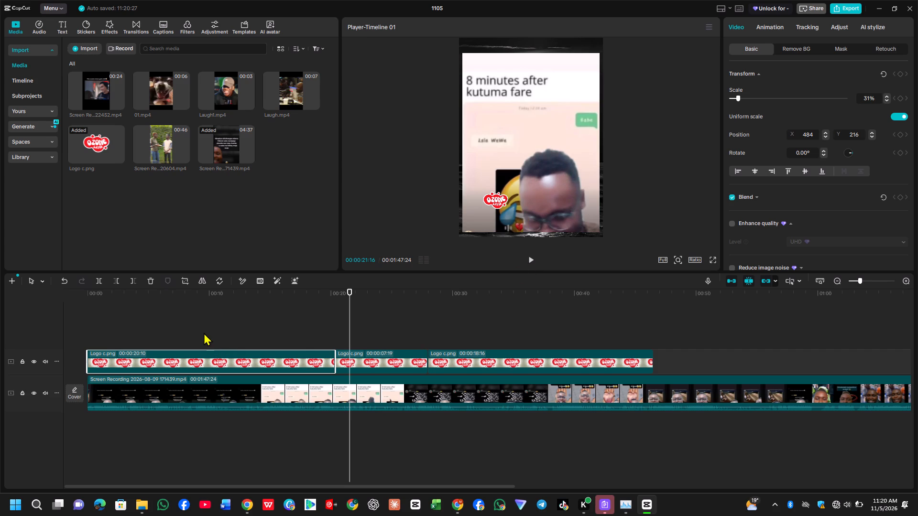
pyautogui.click(151, 278)
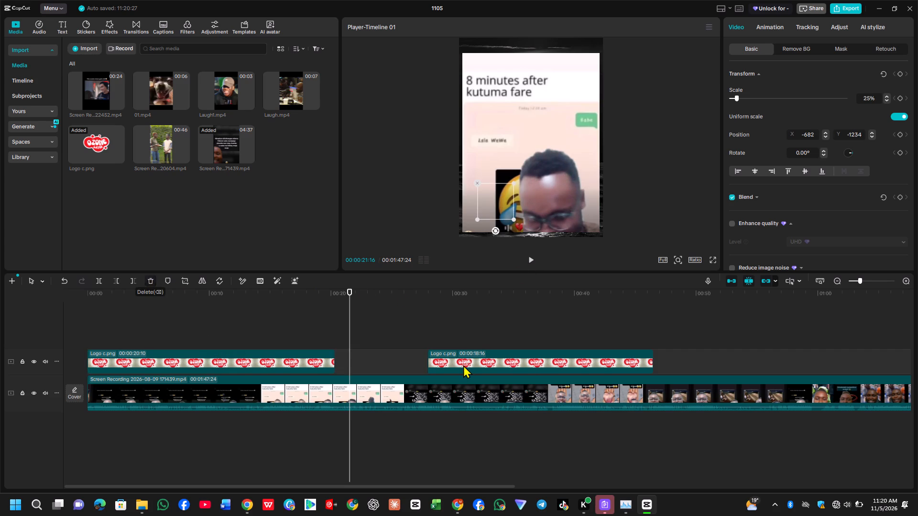
pyautogui.click(463, 365)
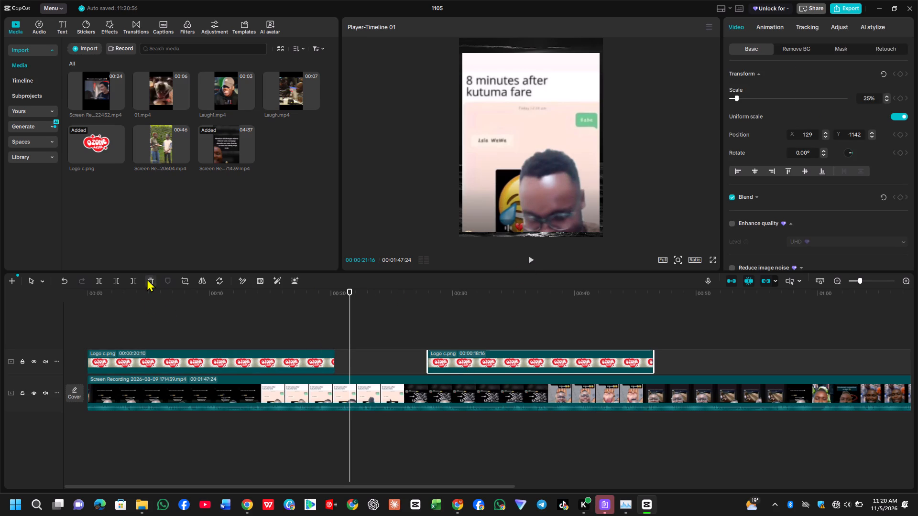
pyautogui.click(147, 279)
# Extend the remaining logo clip over the recording to a duration of about 00:00:28:22.
pyautogui.click(301, 370)
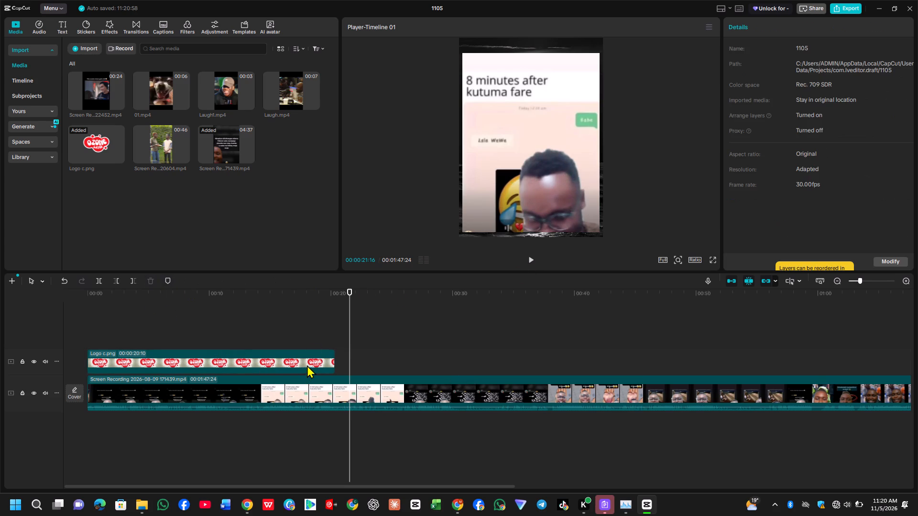
pyautogui.moveTo(336, 360); pyautogui.dragTo(393, 360)
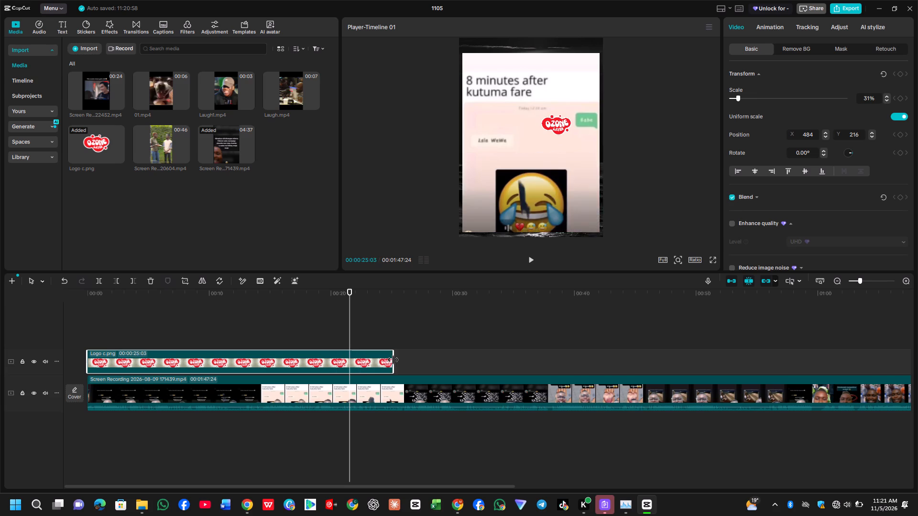
pyautogui.moveTo(393, 360); pyautogui.dragTo(436, 363)
# Find the exact frame where the "8 minutes after kutuma fare" joke changes to the "Rudini amenyimwa" joke.
pyautogui.click(532, 263)
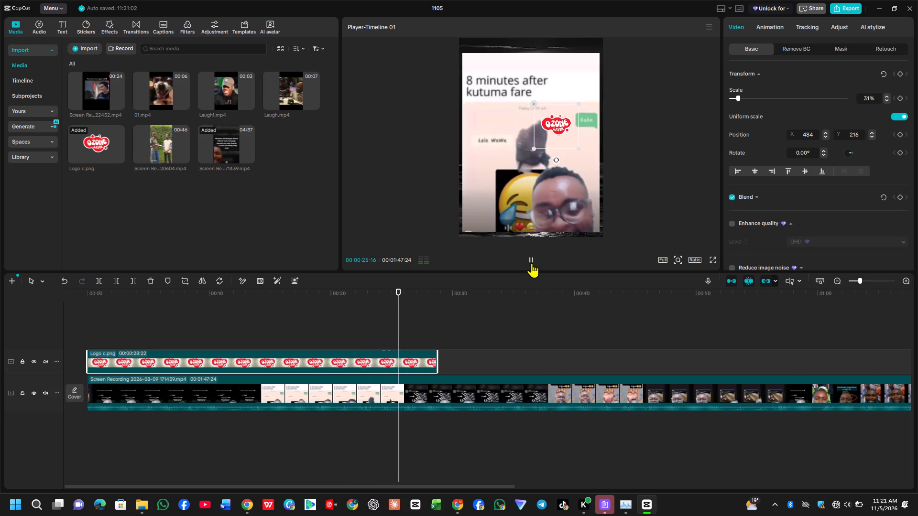
pyautogui.click(532, 263)
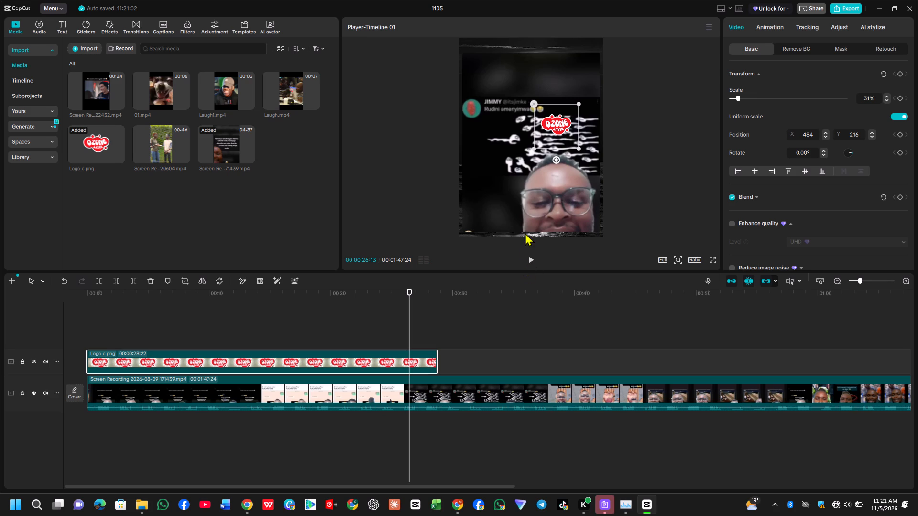
pyautogui.press('Left')
pyautogui.press('Left')
pyautogui.press('Left')
pyautogui.press('Left')
pyautogui.press('Left')
pyautogui.press('Left')
pyautogui.press('Left')
pyautogui.press('Left')
pyautogui.press('Left')
pyautogui.press('Left')
pyautogui.press('Left')
pyautogui.press('Left')
pyautogui.press('Left')
pyautogui.press('Left')
pyautogui.press('Left')
pyautogui.press('Left')
pyautogui.press('Left')
pyautogui.press('Left')
pyautogui.press('Left')
pyautogui.press('Left')
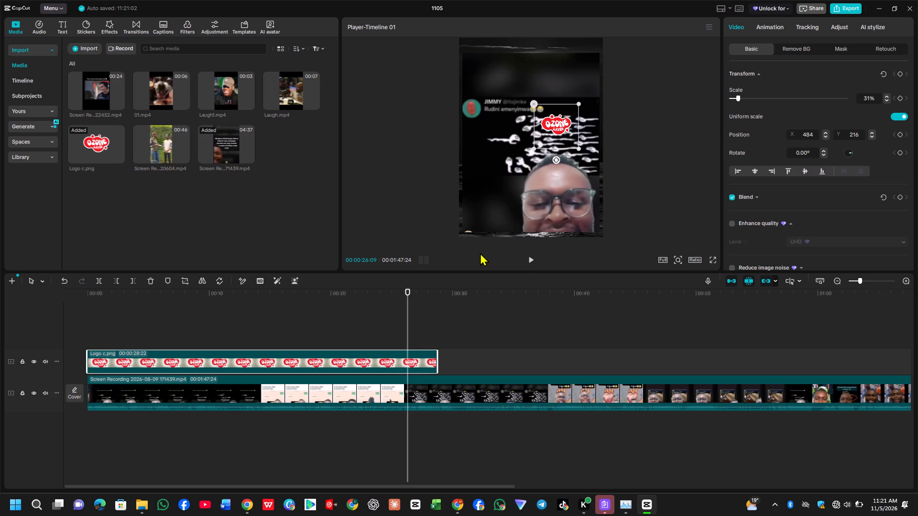
pyautogui.press('Right')
pyautogui.press('Right')
pyautogui.press('Right')
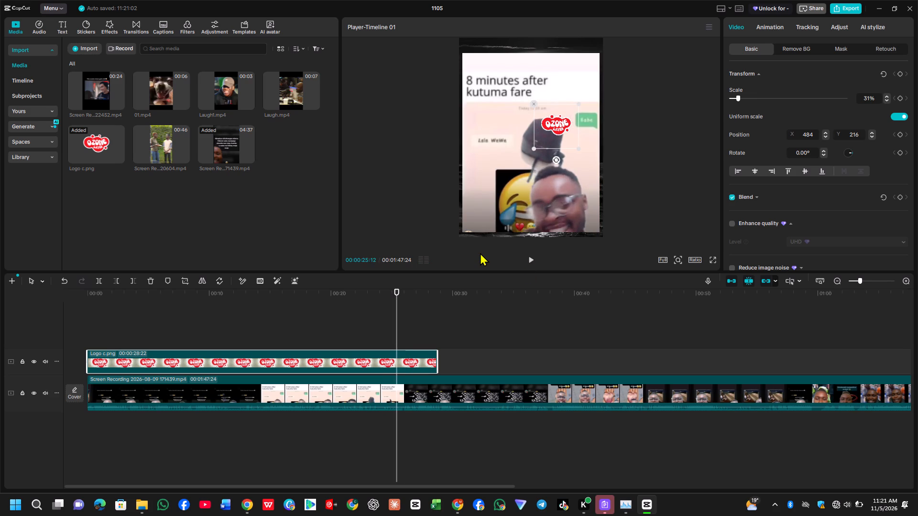
pyautogui.press('Right')
pyautogui.press('Right')
pyautogui.press('Right')
pyautogui.press('Right')
pyautogui.press('Right')
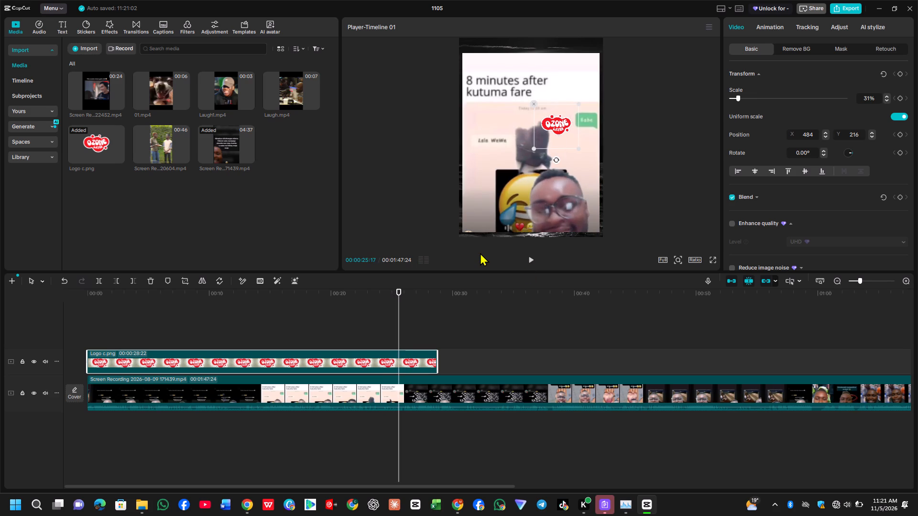
pyautogui.press('Right')
pyautogui.press('Right')
pyautogui.press('Right')
pyautogui.press('Right')
pyautogui.press('Right')
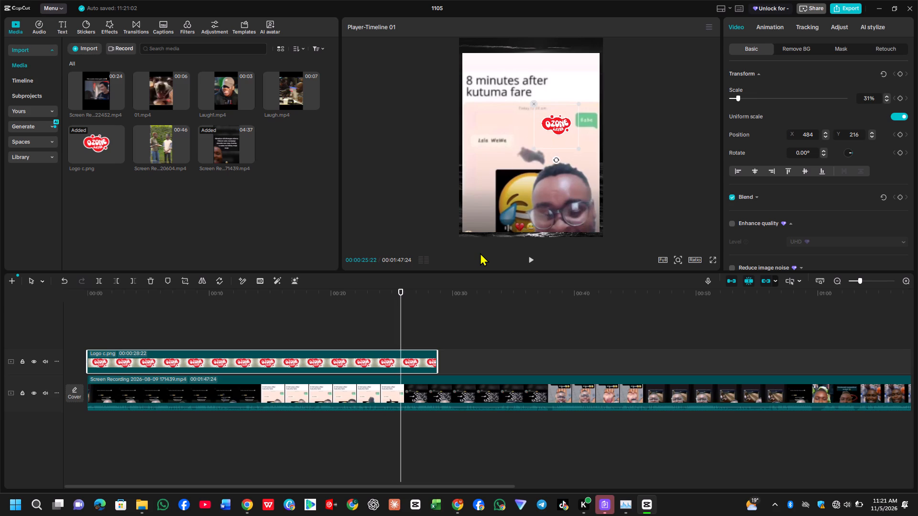
pyautogui.press('Right')
pyautogui.press('Left')
pyautogui.press('Right')
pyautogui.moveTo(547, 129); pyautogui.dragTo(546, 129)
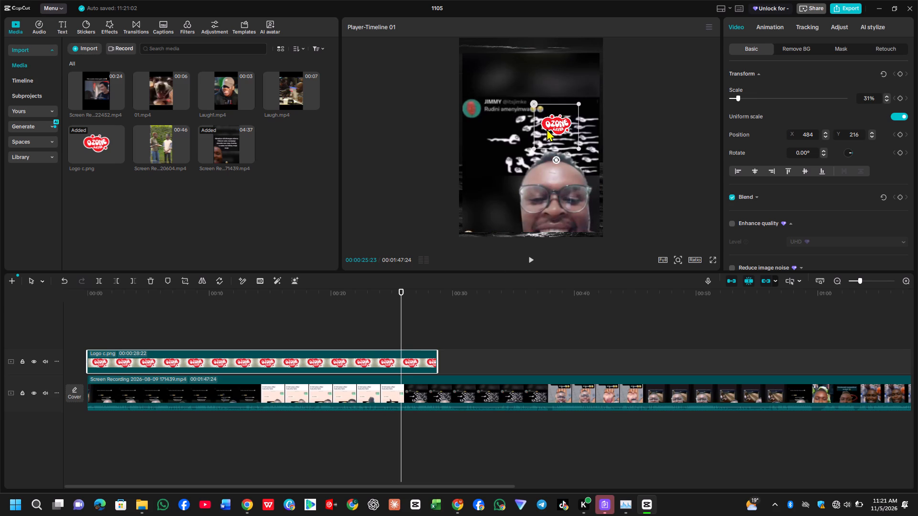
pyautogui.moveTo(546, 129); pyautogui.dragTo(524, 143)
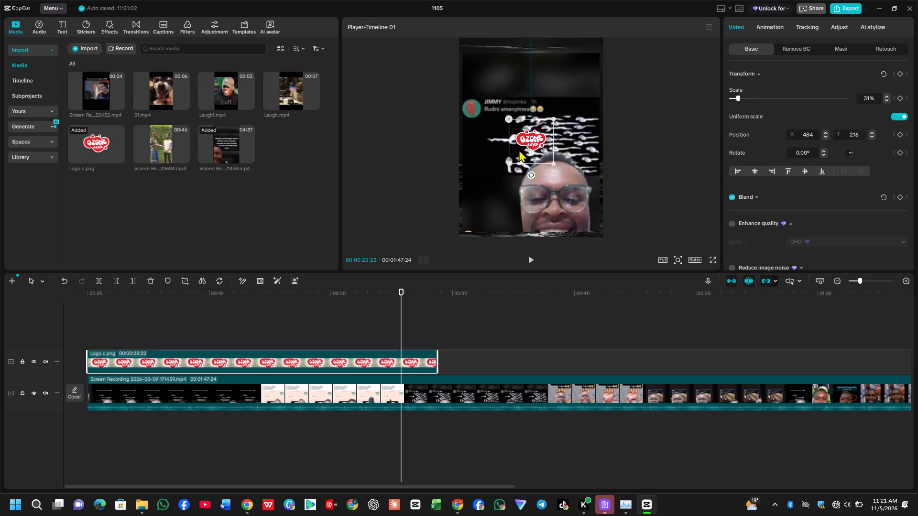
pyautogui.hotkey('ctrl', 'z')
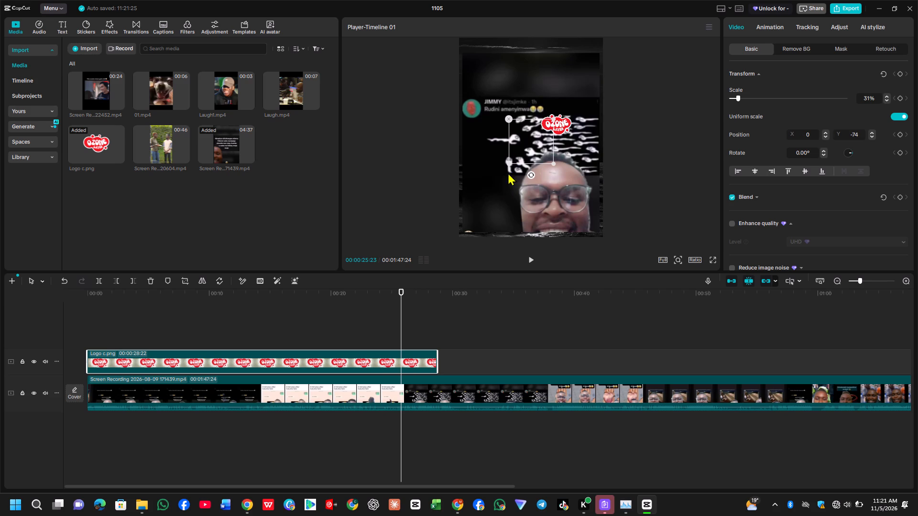
# Split the logo clip at 00:00:25:23 and move its second part to the picture's lower left, about X -682, Y -1160.
pyautogui.click(375, 353)
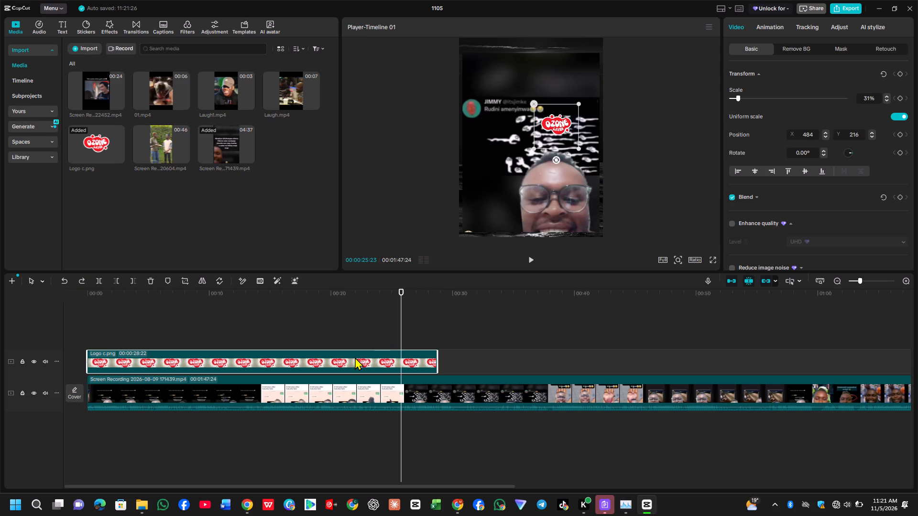
pyautogui.click(95, 284)
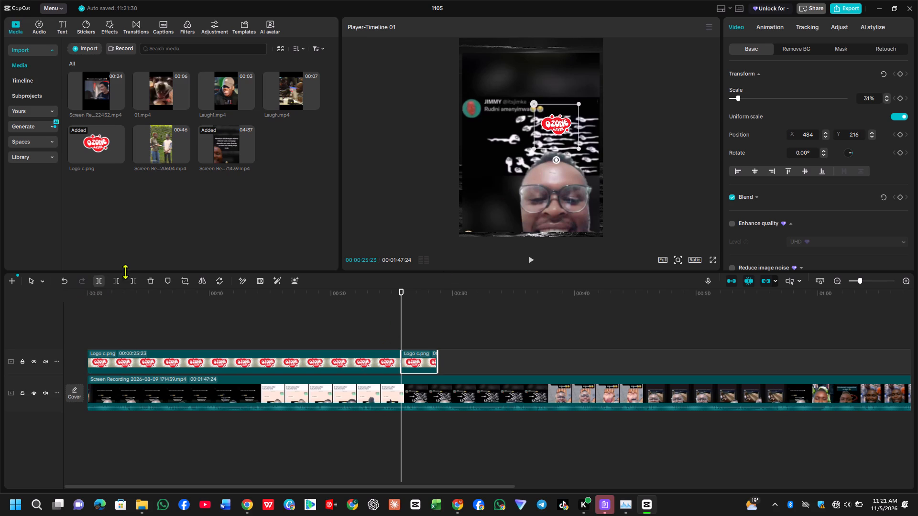
pyautogui.moveTo(561, 136); pyautogui.dragTo(500, 207)
# Extend the second logo clip over the "Rudini amenyimwa" joke to a duration of about 00:00:16:12.
pyautogui.click(526, 257)
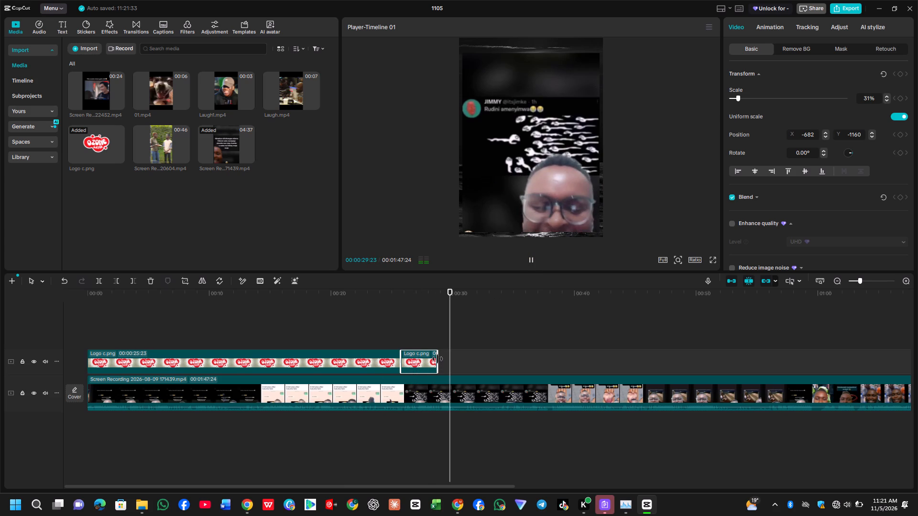
pyautogui.moveTo(437, 359); pyautogui.dragTo(599, 367)
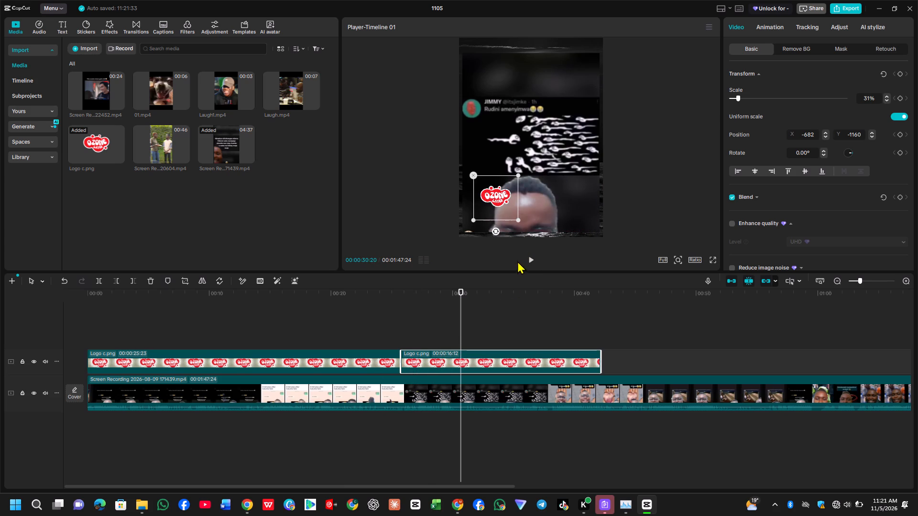
# Find where the "Rudini amenyimwa" joke ends and split both the second logo clip and the recording there, at 00:00:36:25.
pyautogui.click(530, 258)
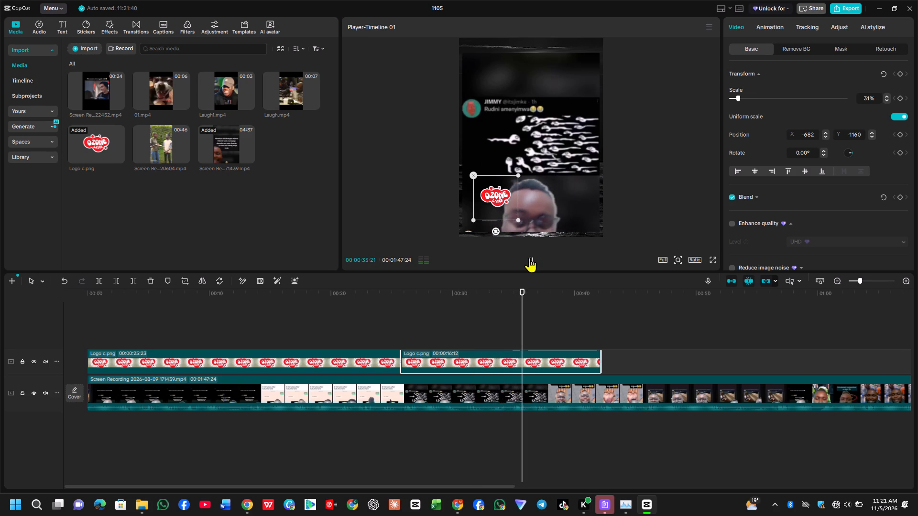
pyautogui.click(529, 258)
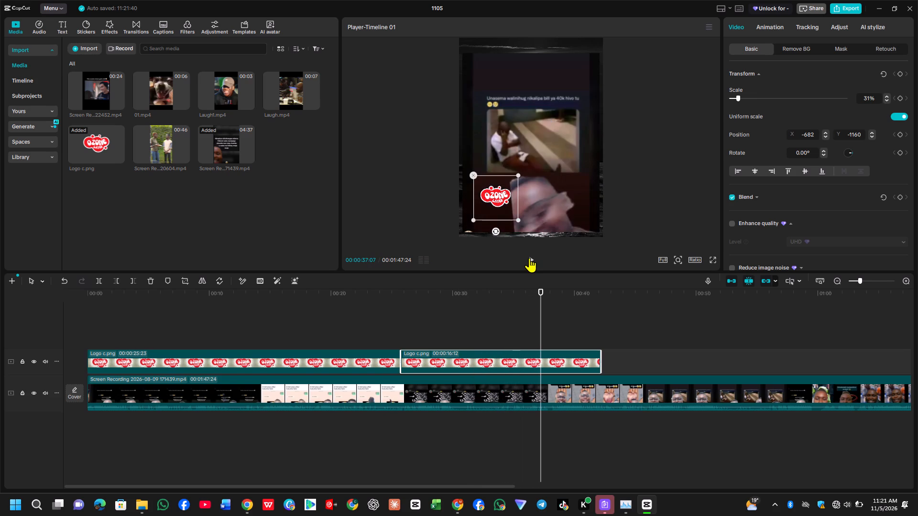
pyautogui.press('Left')
pyautogui.press('Left')
pyautogui.press('Left')
pyautogui.press('Left')
pyautogui.press('Left')
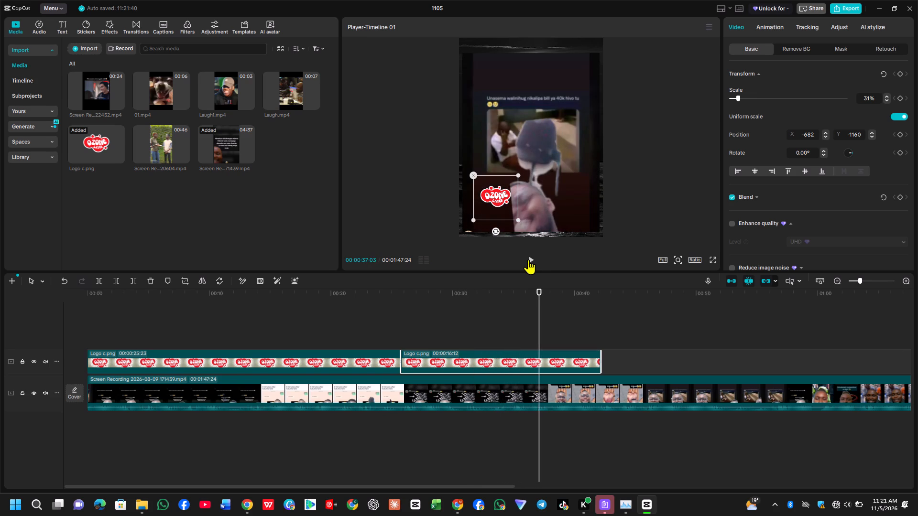
pyautogui.press('Left')
pyautogui.press('Left')
pyautogui.press('Left')
pyautogui.press('Left')
pyautogui.press('Left')
pyautogui.press('Left')
pyautogui.press('Left')
pyautogui.press('Left')
pyautogui.press('Left')
pyautogui.press('Left')
pyautogui.press('Left')
pyautogui.press('Left')
pyautogui.press('Left')
pyautogui.press('Left')
pyautogui.press('Left')
pyautogui.press('Left')
pyautogui.press('Left')
pyautogui.press('Left')
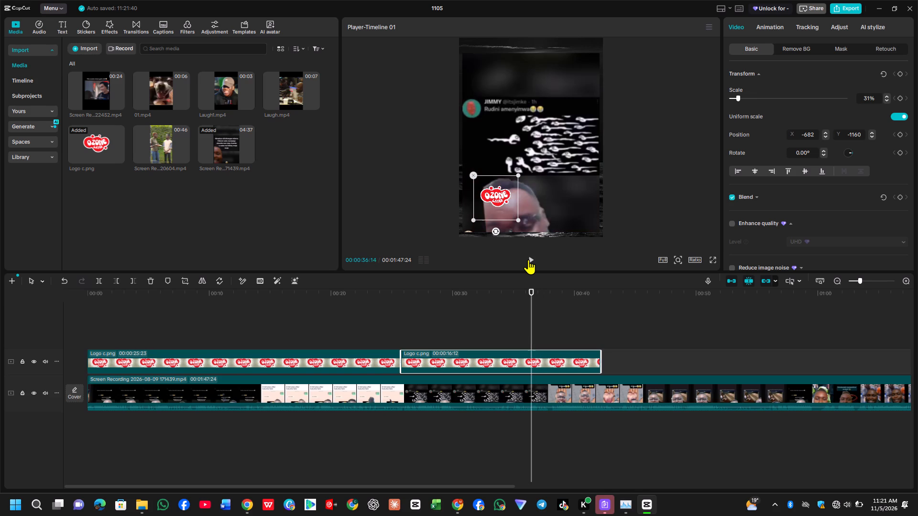
pyautogui.press('Right')
pyautogui.press('Right')
pyautogui.press('Right')
pyautogui.press('Right')
pyautogui.press('Right')
pyautogui.press('Right')
pyautogui.press('Right')
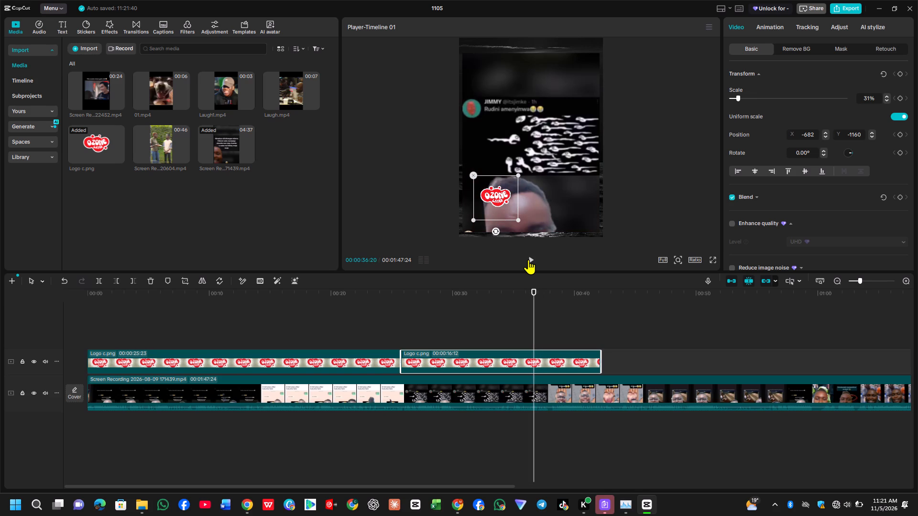
pyautogui.press('Right')
pyautogui.press('Right')
pyautogui.press('Right')
pyautogui.press('Right')
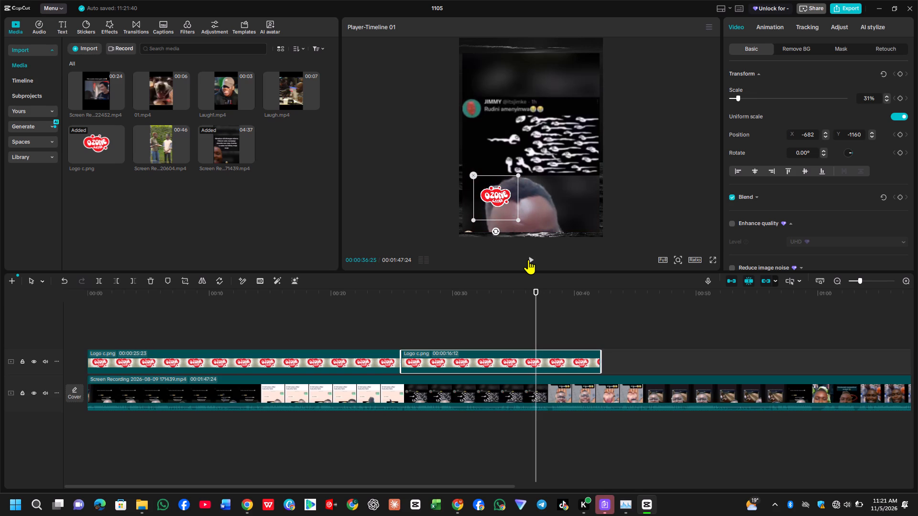
pyautogui.press('Right')
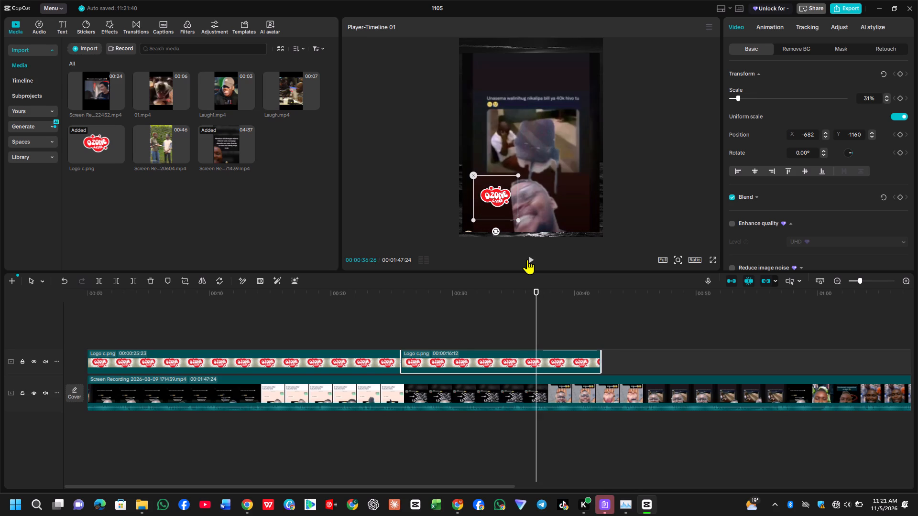
pyautogui.press('Left')
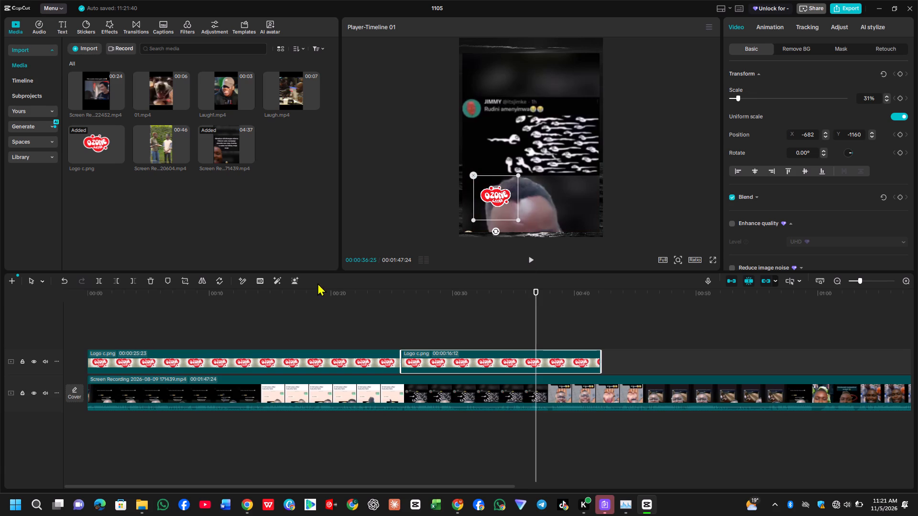
pyautogui.click(94, 281)
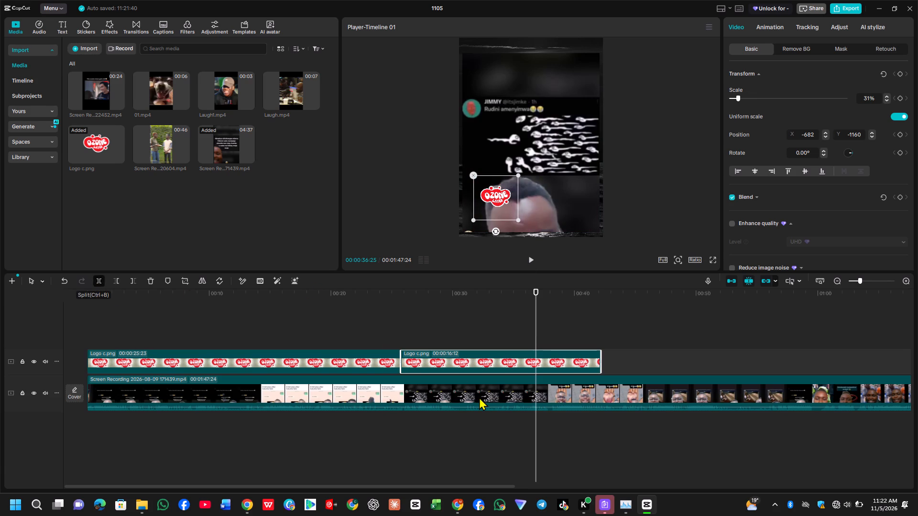
pyautogui.click(480, 398)
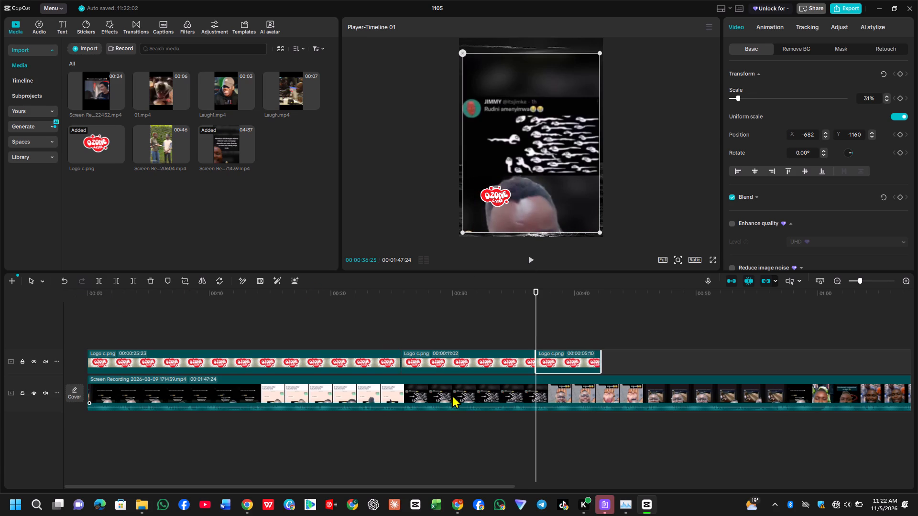
pyautogui.click(100, 280)
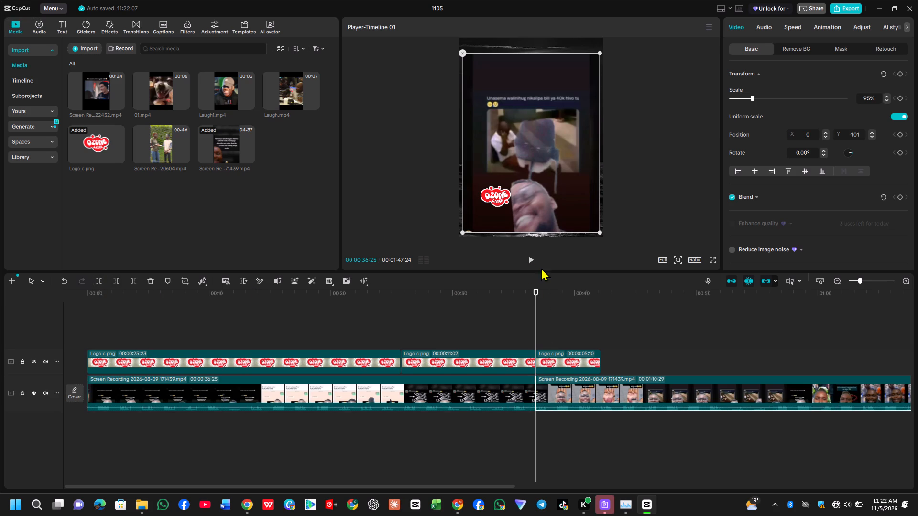
# Delete the leftover logo clip and the remaining recording after 00:00:36:25.
pyautogui.click(552, 359)
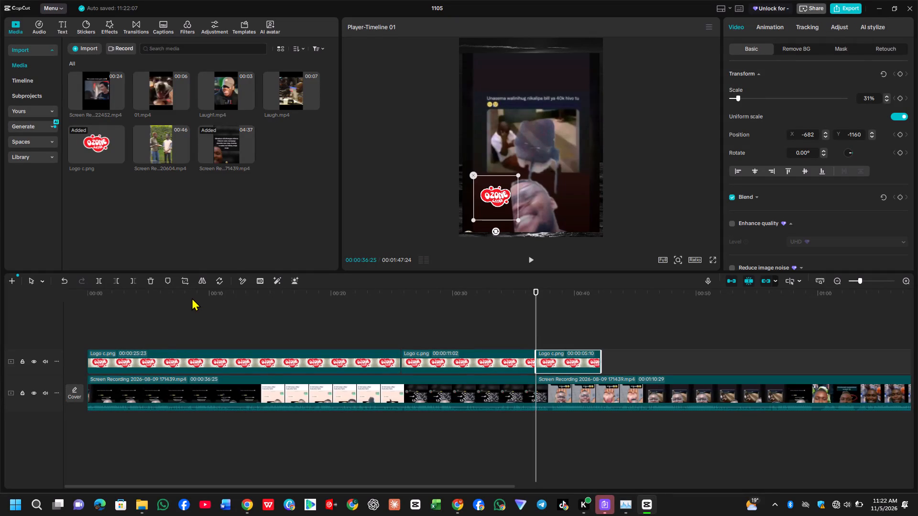
pyautogui.click(146, 279)
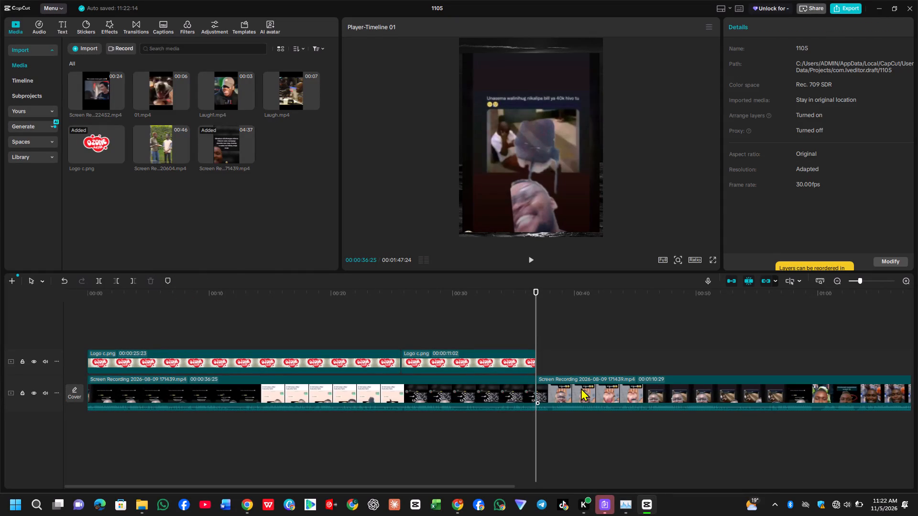
pyautogui.click(582, 390)
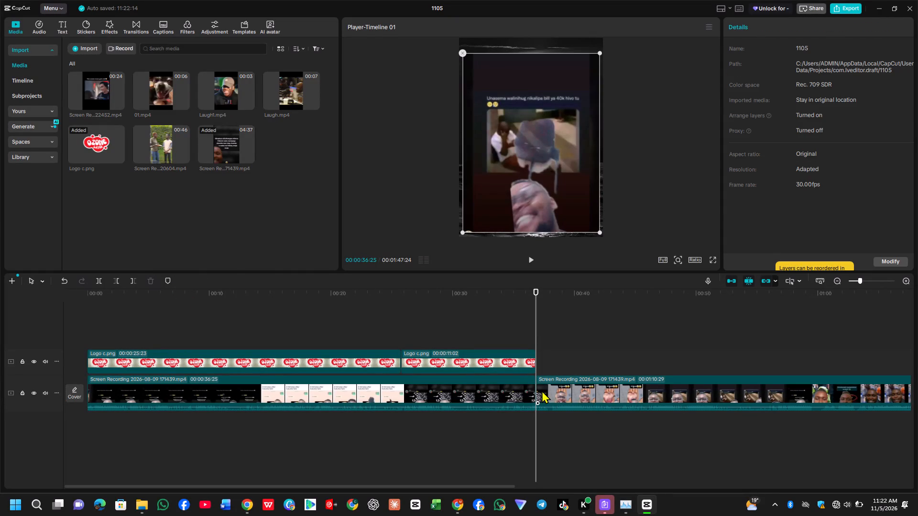
pyautogui.click(151, 282)
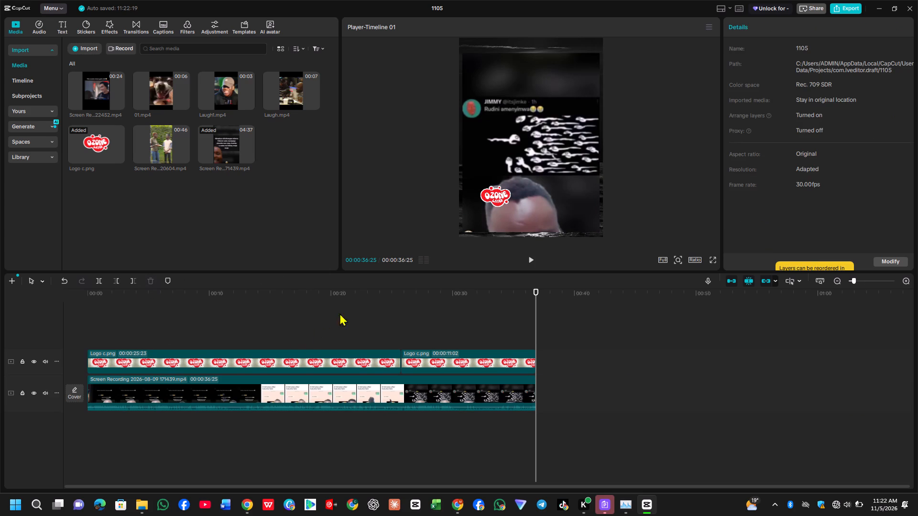
# Export the video under the name "Heling process" and close the export window.
pyautogui.click(855, 6)
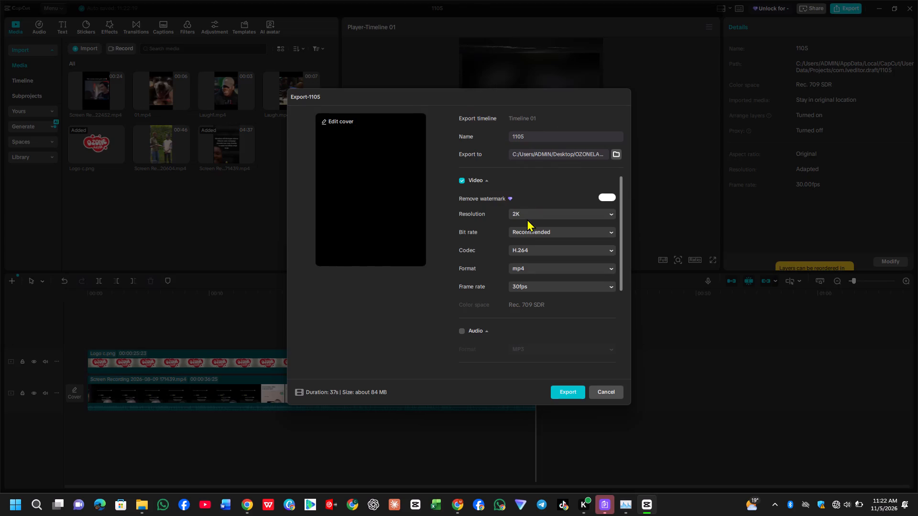
pyautogui.doubleClick(547, 135)
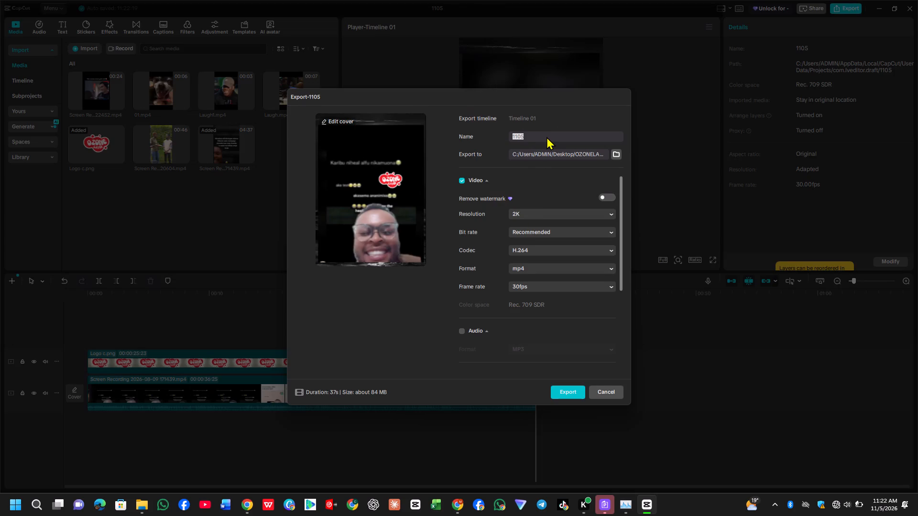
pyautogui.write('eling process')
pyautogui.press('Return')
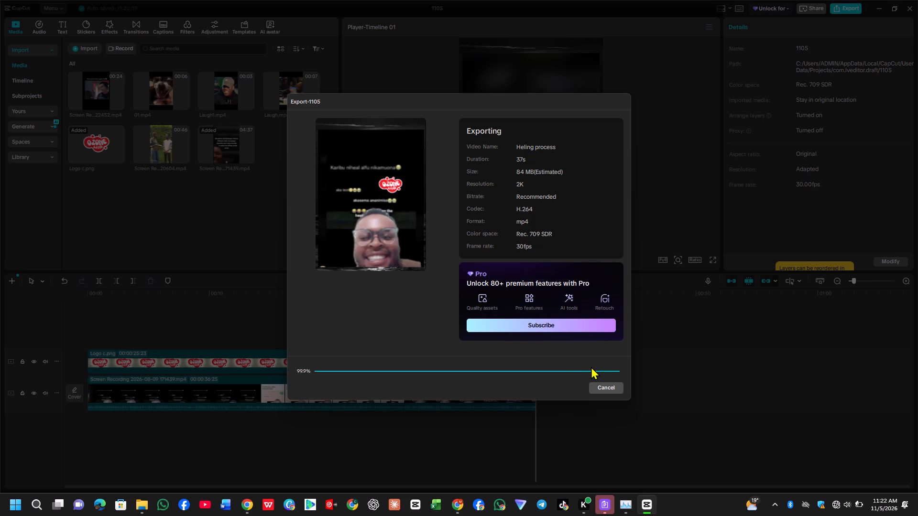
pyautogui.click(616, 384)
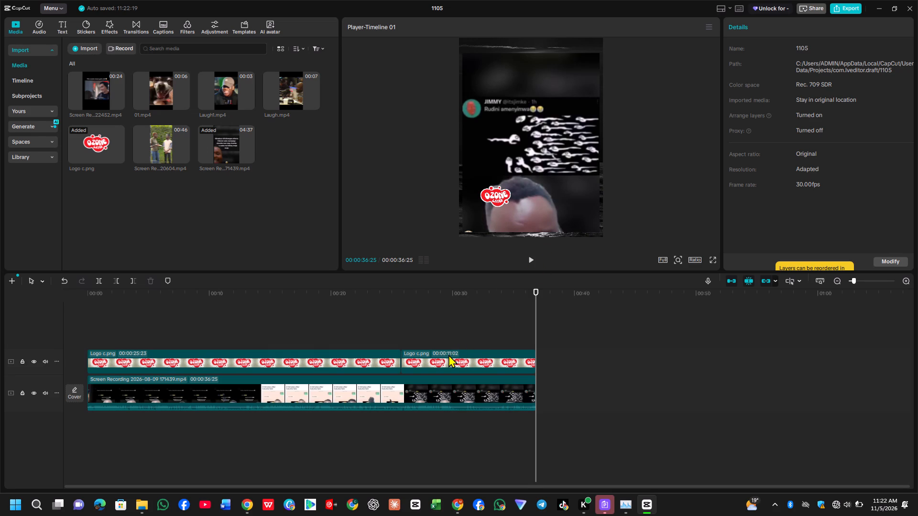
# Restore the deleted remainder of the recording and delete the already exported 00:00:36:25 part instead.
pyautogui.hotkey('ctrl', 'z')
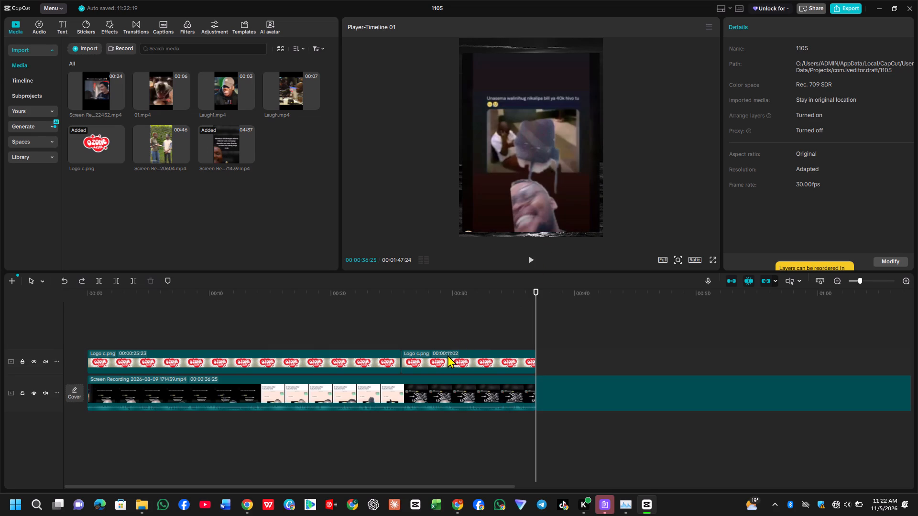
pyautogui.click(420, 379)
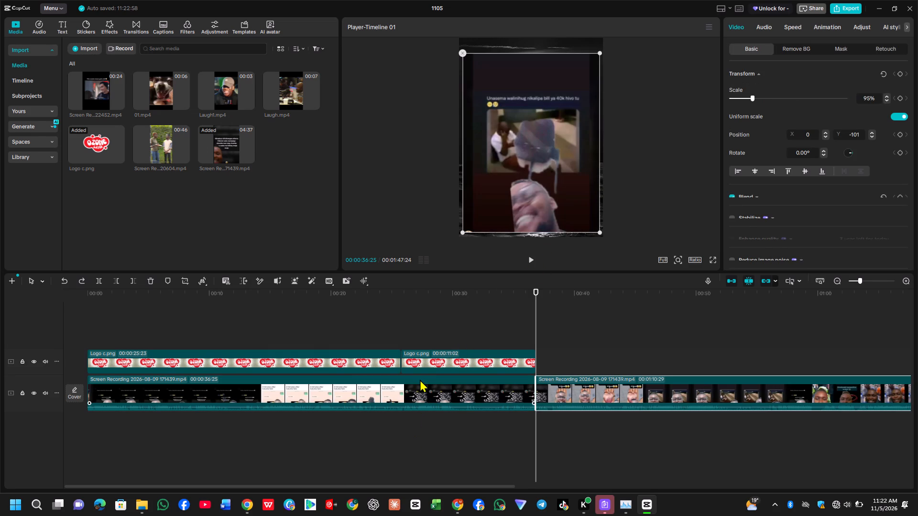
pyautogui.click(152, 281)
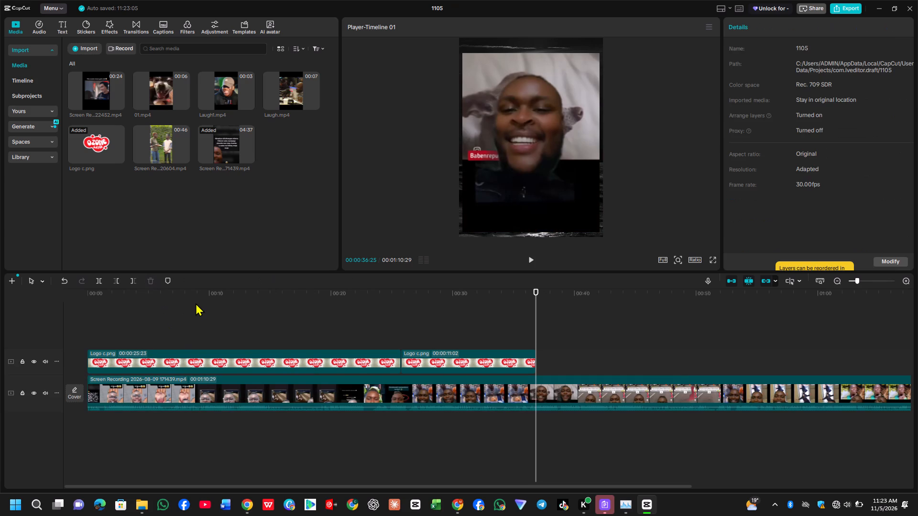
# Delete the second logo clip, which starts at 00:00:25:23, keeping the first one for the next batch.
pyautogui.press('Up')
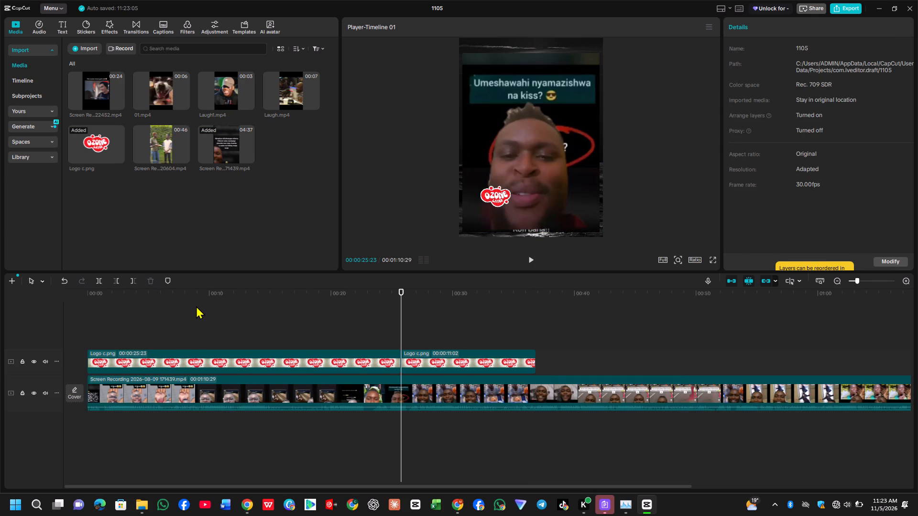
pyautogui.press('Up')
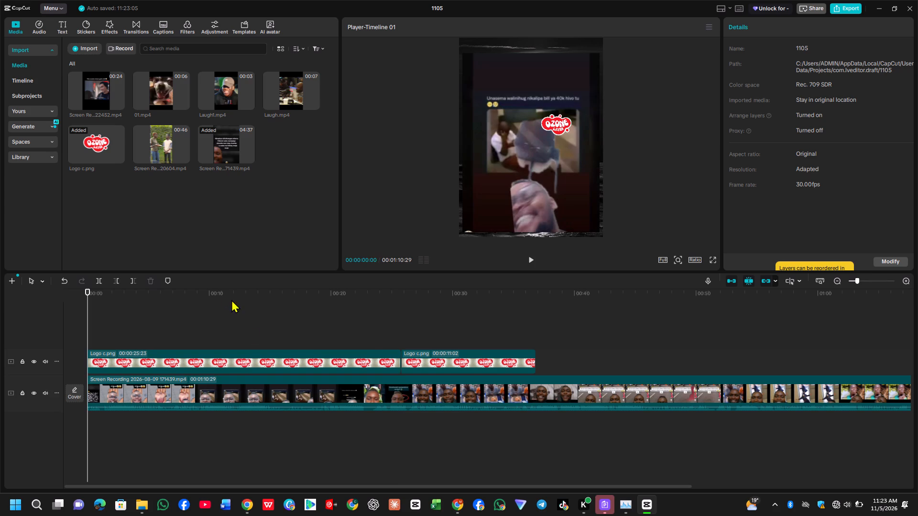
pyautogui.click(443, 360)
pyautogui.click(150, 279)
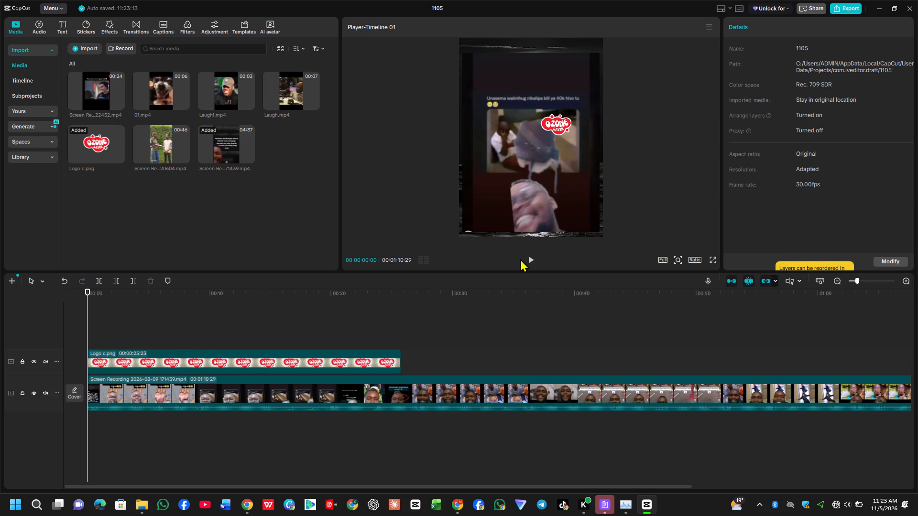
# Trim the recording's opening up to 00:00:01:13 so it starts on the "Sai labda mnivunje miguu" joke.
pyautogui.click(528, 258)
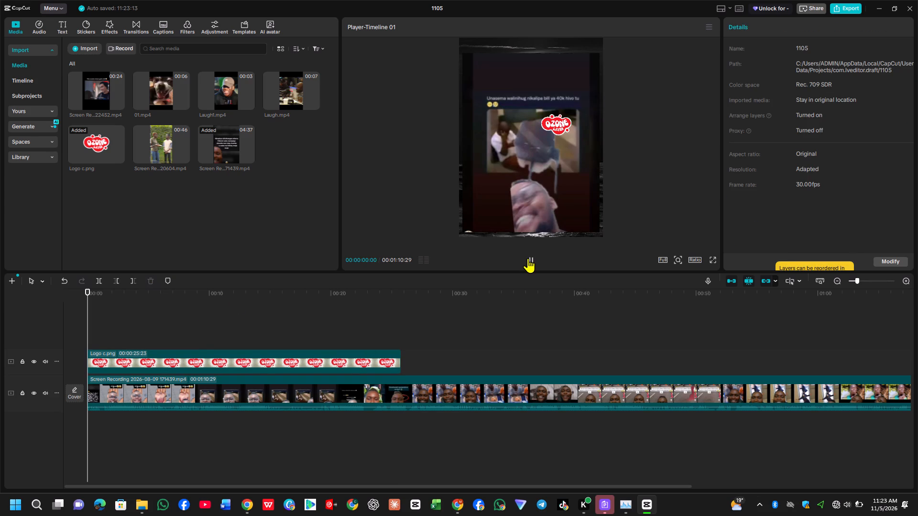
pyautogui.click(528, 258)
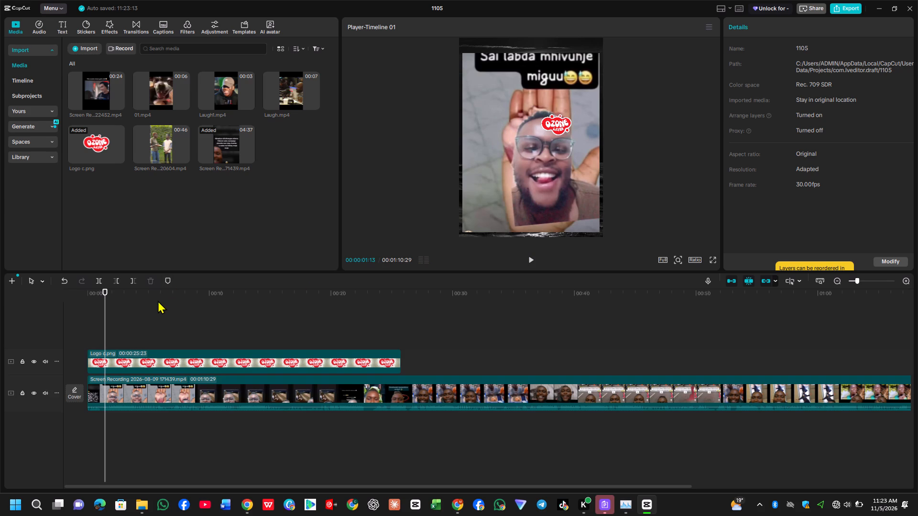
pyautogui.click(114, 282)
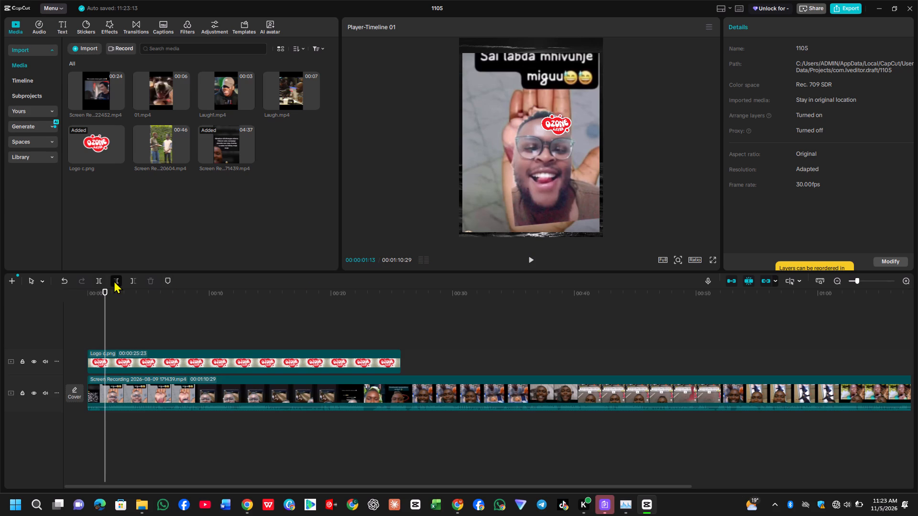
# Move the logo to the picture's lower left beside the hand, about X -885, Y -985.
pyautogui.click(528, 258)
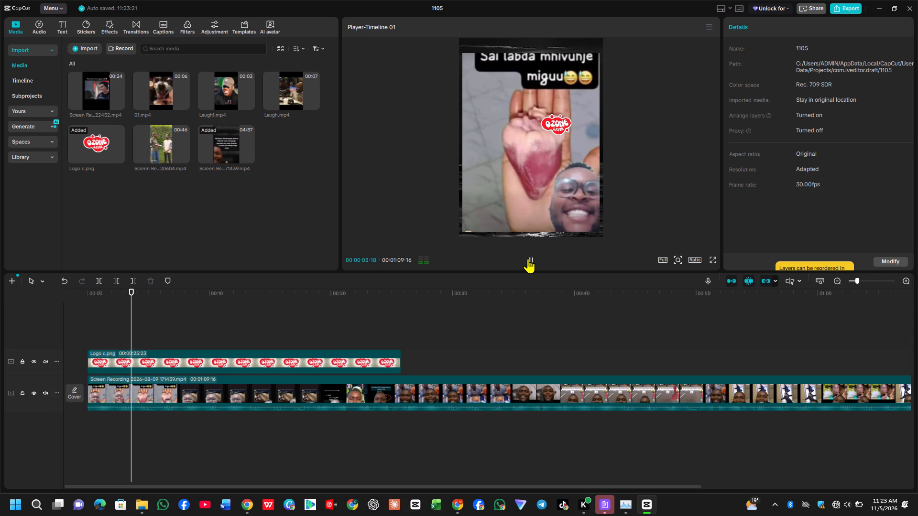
pyautogui.click(561, 123)
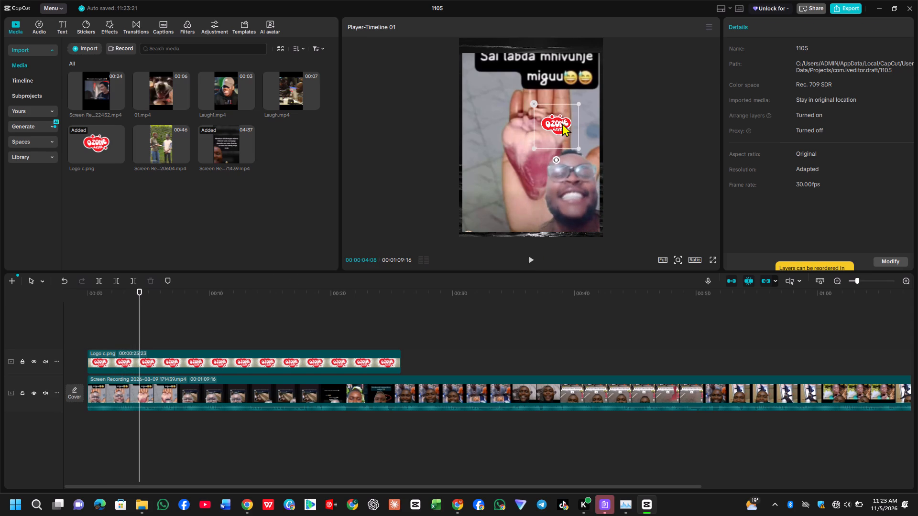
pyautogui.moveTo(557, 127); pyautogui.dragTo(486, 189)
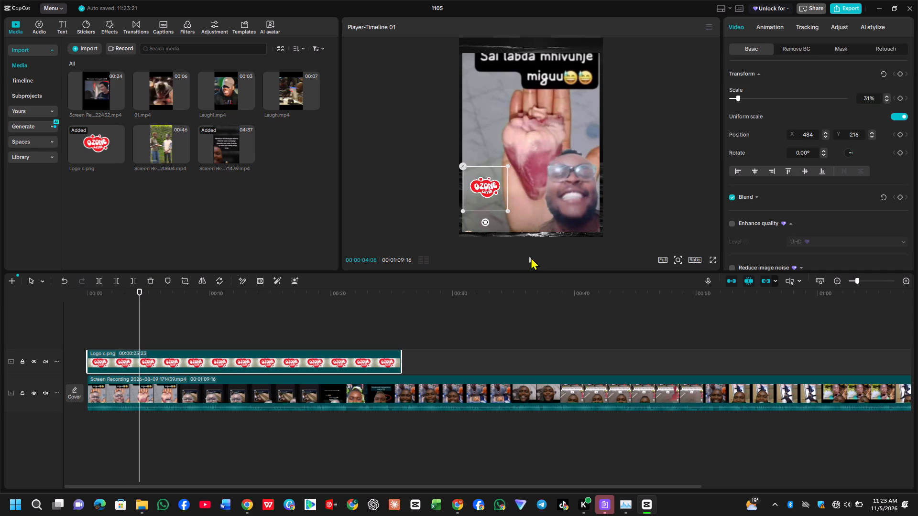
# Find the exact frame where the "Sai labda mnivunje miguu" joke changes to the "nikalipa bill ya 40k hivo tu" joke.
pyautogui.click(531, 257)
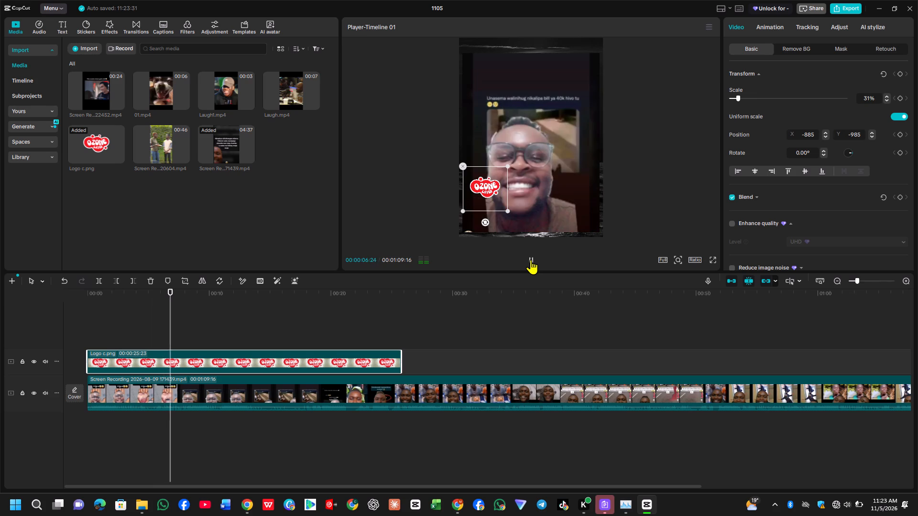
pyautogui.click(531, 259)
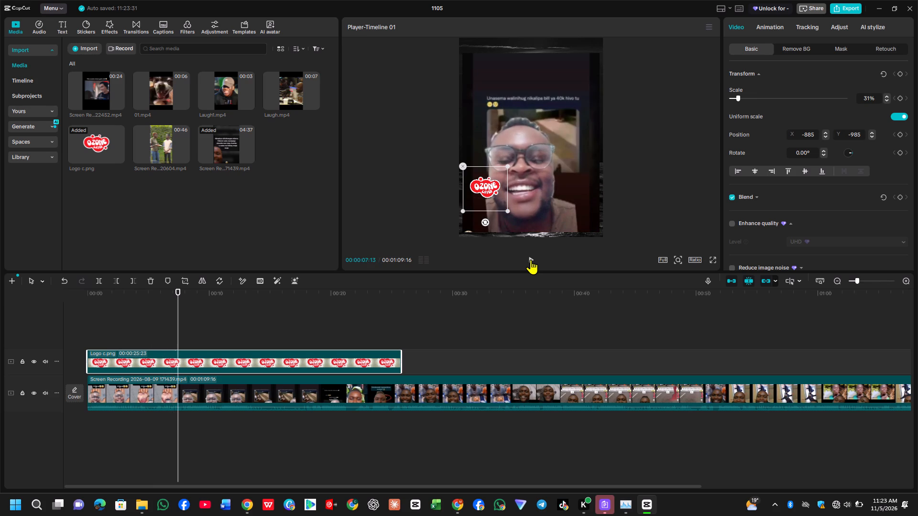
pyautogui.press('Left')
pyautogui.press('Left')
pyautogui.press('Left')
pyautogui.press('Left')
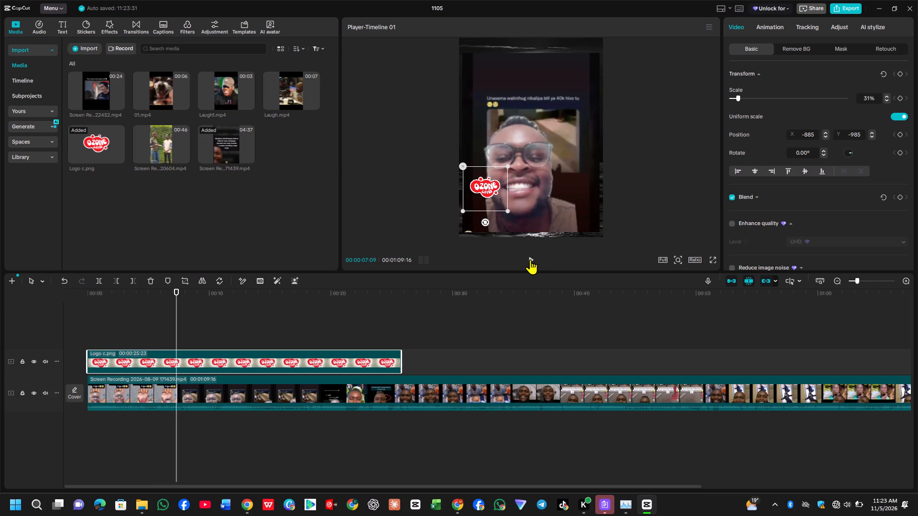
pyautogui.press('Left')
pyautogui.press('Left')
pyautogui.press('Left')
pyautogui.press('Left')
pyautogui.press('Left')
pyautogui.press('Left')
pyautogui.press('Left')
pyautogui.press('Left')
pyautogui.press('Left')
pyautogui.press('Left')
pyautogui.press('Left')
pyautogui.press('Left')
pyautogui.press('Left')
pyautogui.press('Left')
pyautogui.press('Left')
pyautogui.press('Left')
pyautogui.press('Left')
pyautogui.press('Left')
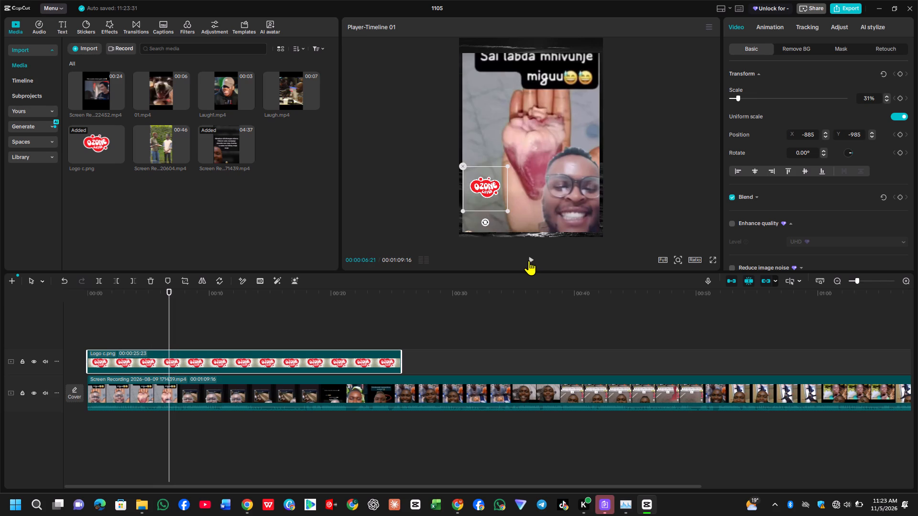
pyautogui.press('Down')
pyautogui.press('Up')
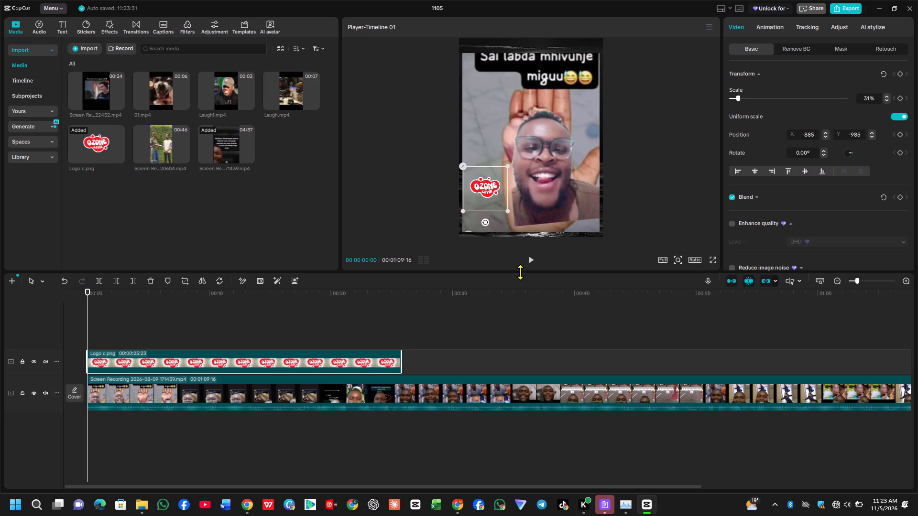
pyautogui.press('Right')
pyautogui.press('Right')
pyautogui.press('Right')
pyautogui.press('Right')
pyautogui.press('Right')
pyautogui.press('Right')
pyautogui.press('Right')
pyautogui.press('Right')
pyautogui.press('Right')
pyautogui.press('Right')
pyautogui.press('Right')
pyautogui.press('Right')
pyautogui.press('Right')
pyautogui.press('Right')
pyautogui.press('Right')
pyautogui.press('Right')
pyautogui.press('Right')
pyautogui.press('Right')
pyautogui.press('Right')
pyautogui.press('Right')
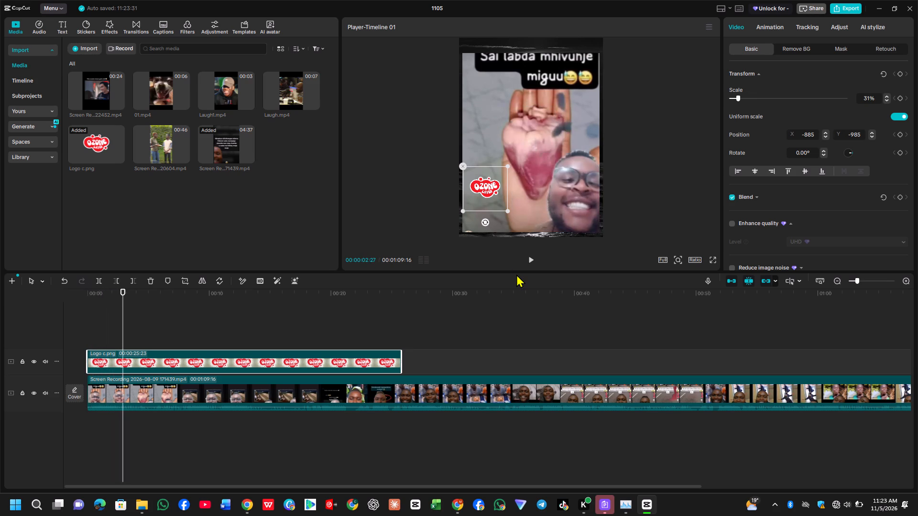
pyautogui.press('Right')
pyautogui.press('Right')
pyautogui.press('Right')
pyautogui.press('Right')
pyautogui.press('Right')
pyautogui.press('Right')
pyautogui.press('Right')
pyautogui.press('Right')
pyautogui.press('Right')
pyautogui.press('Right')
pyautogui.press('Right')
pyautogui.press('Right')
pyautogui.press('Right')
pyautogui.press('Right')
pyautogui.press('Right')
pyautogui.press('Right')
pyautogui.press('Right')
pyautogui.press('Right')
pyautogui.press('Right')
pyautogui.press('Right')
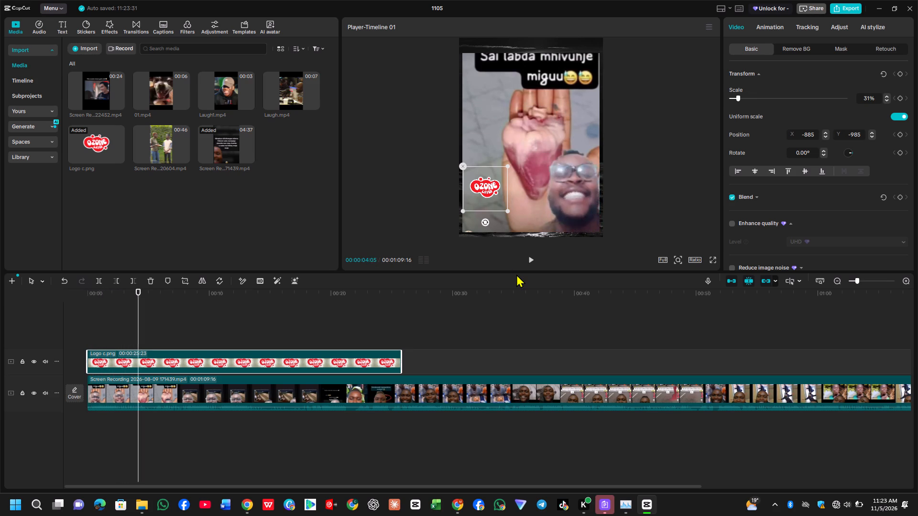
pyautogui.press('Right')
pyautogui.press('Right')
pyautogui.press('Right')
pyautogui.press('Right')
pyautogui.press('Right')
pyautogui.press('Right')
pyautogui.press('Right')
pyautogui.press('Right')
pyautogui.press('Right')
pyautogui.press('Right')
pyautogui.press('Right')
pyautogui.press('Right')
pyautogui.press('Right')
pyautogui.press('Right')
pyautogui.press('Right')
pyautogui.press('Right')
pyautogui.press('Right')
pyautogui.press('Right')
pyautogui.press('Right')
pyautogui.press('Right')
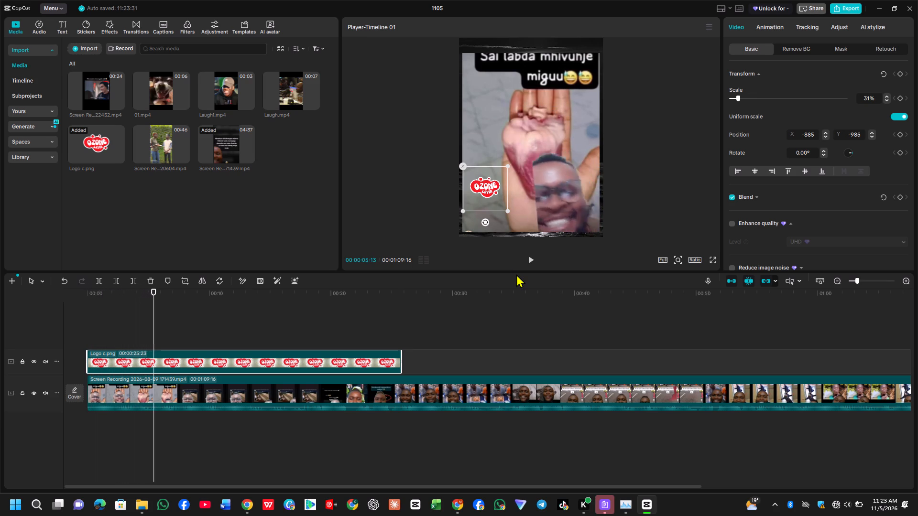
pyautogui.press('Right')
pyautogui.press('Right')
pyautogui.press('Right')
pyautogui.press('Right')
pyautogui.press('Right')
pyautogui.press('Right')
pyautogui.press('Right')
pyautogui.press('Right')
pyautogui.press('Right')
pyautogui.press('Right')
pyautogui.press('Right')
pyautogui.press('Right')
pyautogui.press('Right')
pyautogui.press('Right')
pyautogui.press('Right')
pyautogui.press('Right')
pyautogui.press('Right')
pyautogui.press('Right')
pyautogui.press('Right')
pyautogui.press('Right')
pyautogui.press('Right')
pyautogui.press('Right')
pyautogui.press('Right')
pyautogui.press('Right')
pyautogui.press('Right')
pyautogui.press('Right')
pyautogui.press('Right')
pyautogui.press('Right')
pyautogui.press('Right')
pyautogui.press('Right')
pyautogui.press('Right')
pyautogui.press('Right')
pyautogui.press('Right')
pyautogui.press('Right')
pyautogui.press('Right')
pyautogui.press('Right')
pyautogui.press('Right')
pyautogui.press('Right')
pyautogui.press('Right')
pyautogui.press('Right')
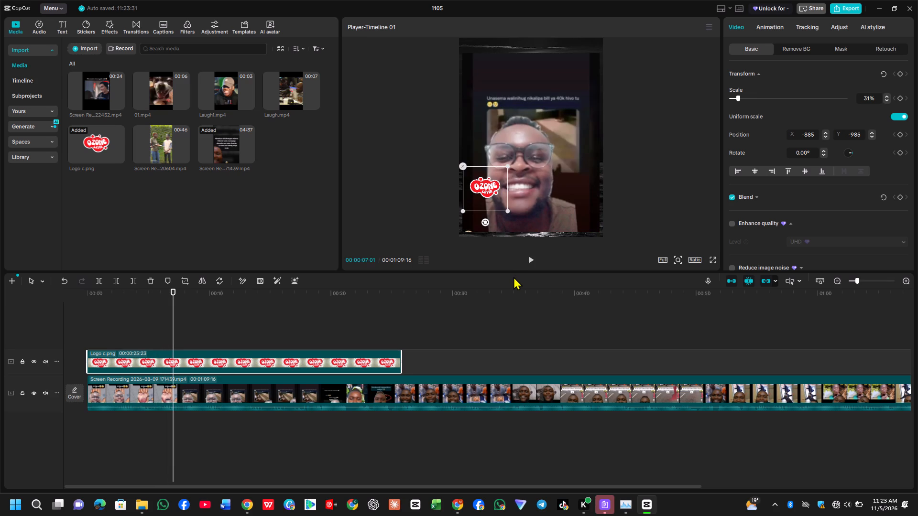
pyautogui.press('Left')
pyautogui.press('Left')
pyautogui.press('Left')
pyautogui.press('Left')
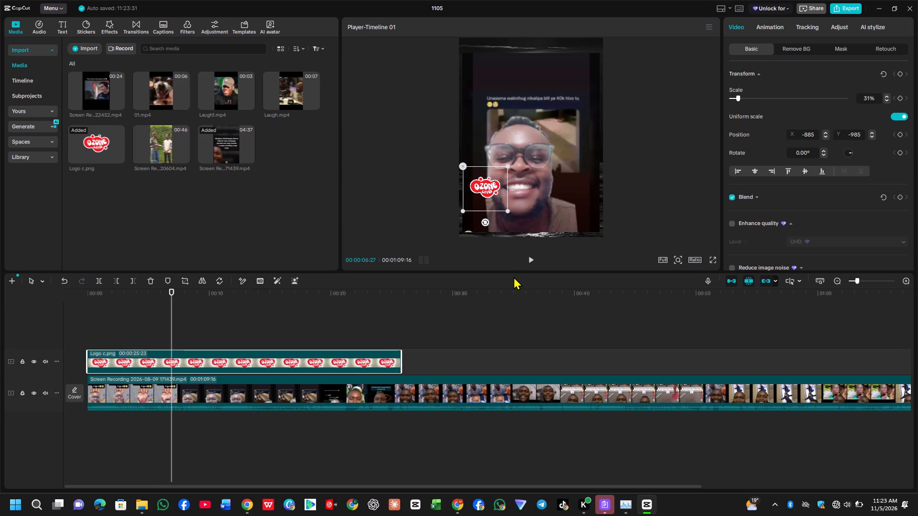
pyautogui.press('Left')
pyautogui.press('Left')
pyautogui.press('Left')
pyautogui.press('Left')
pyautogui.press('Left')
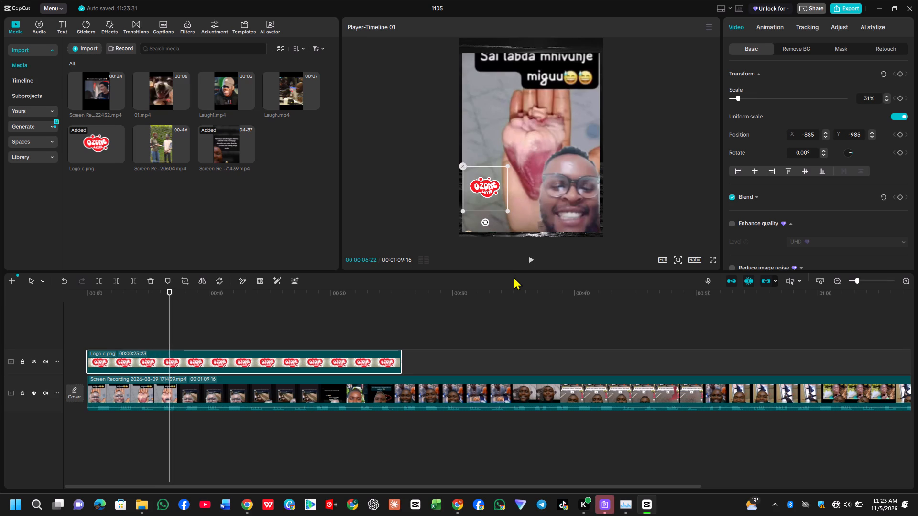
pyautogui.press('Right')
pyautogui.press('Right')
pyautogui.press('Left')
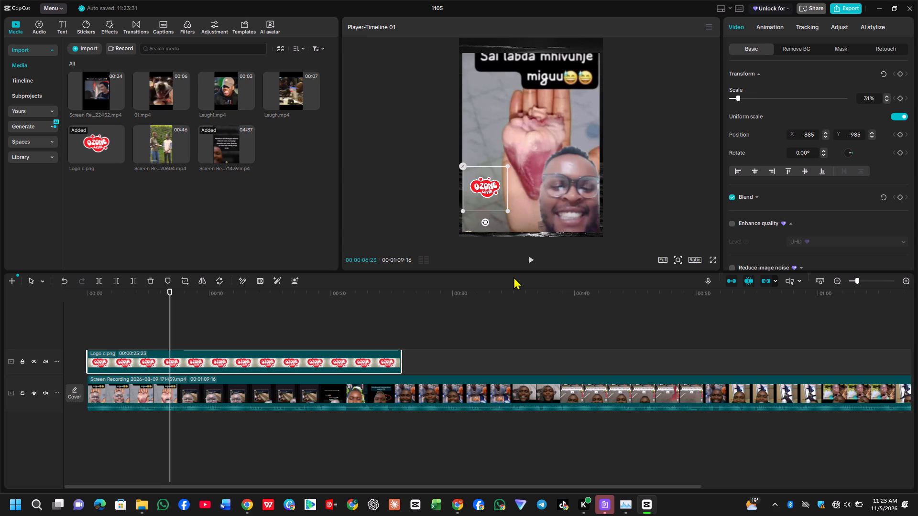
# Split the logo and the recording at 00:00:06:23, where the "Sai labda mnivunje miguu" joke ends.
pyautogui.click(99, 280)
pyautogui.click(160, 389)
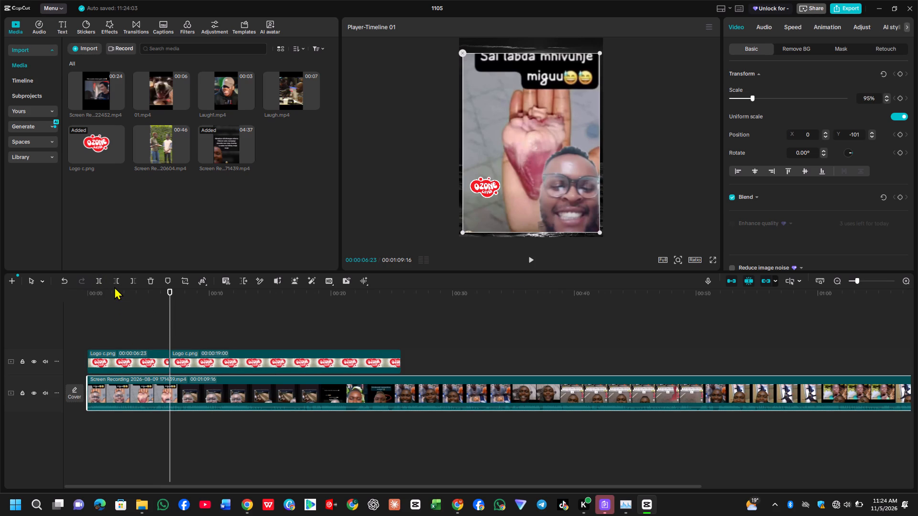
pyautogui.click(101, 281)
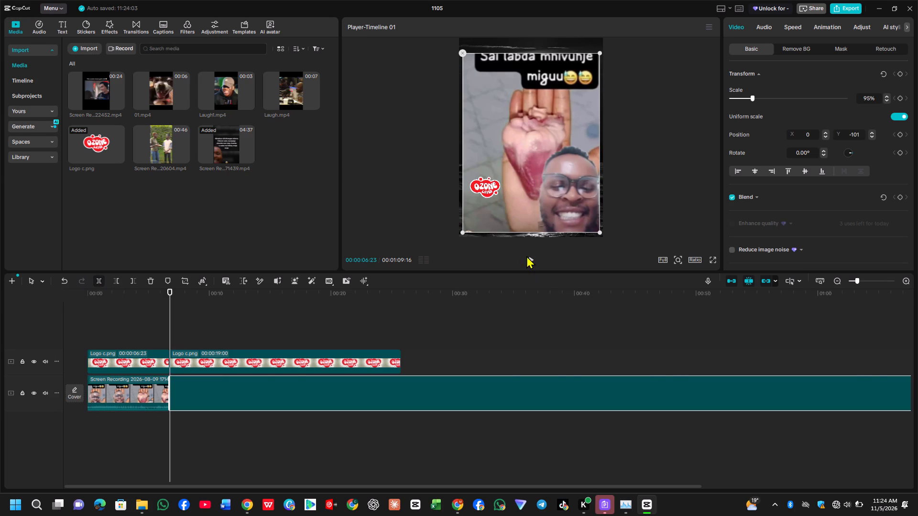
# Move the second logo clip onto the right part of the photo in the "nikalipa bill ya 40k hivo tu" joke, about X 645, Y 120.
pyautogui.click(530, 264)
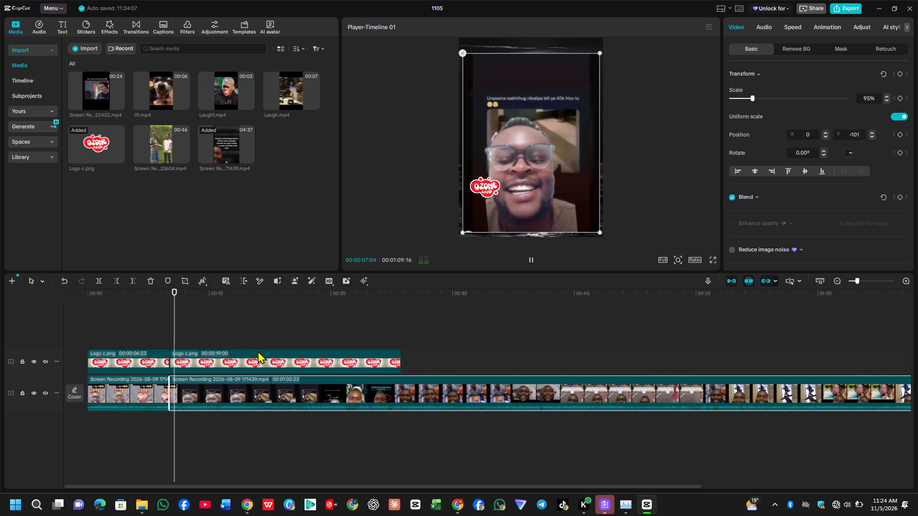
pyautogui.click(264, 356)
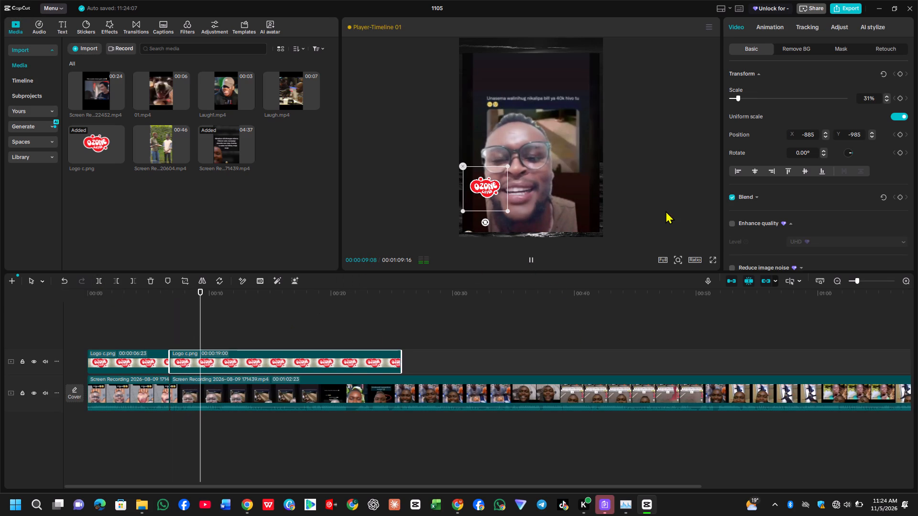
pyautogui.moveTo(481, 189); pyautogui.dragTo(546, 160)
pyautogui.click(549, 157)
pyautogui.click(557, 153)
pyautogui.moveTo(563, 147); pyautogui.dragTo(584, 161)
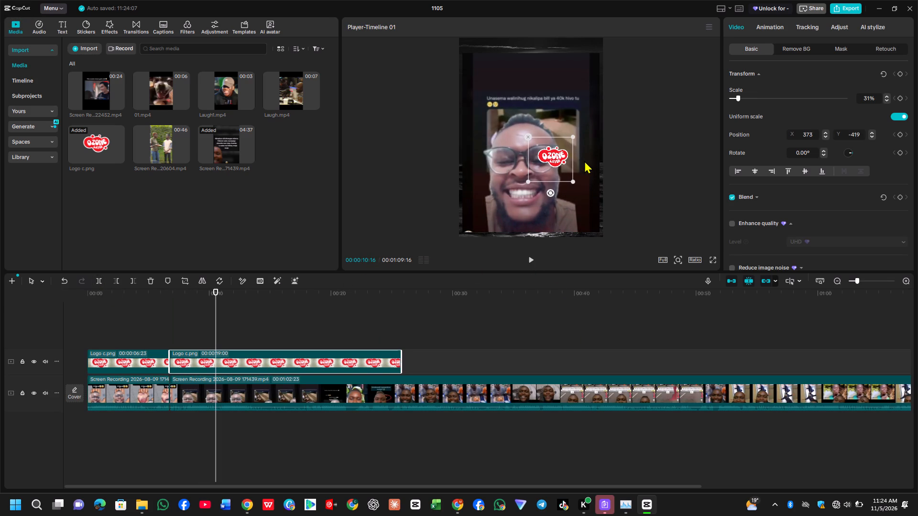
pyautogui.moveTo(584, 161); pyautogui.dragTo(578, 153)
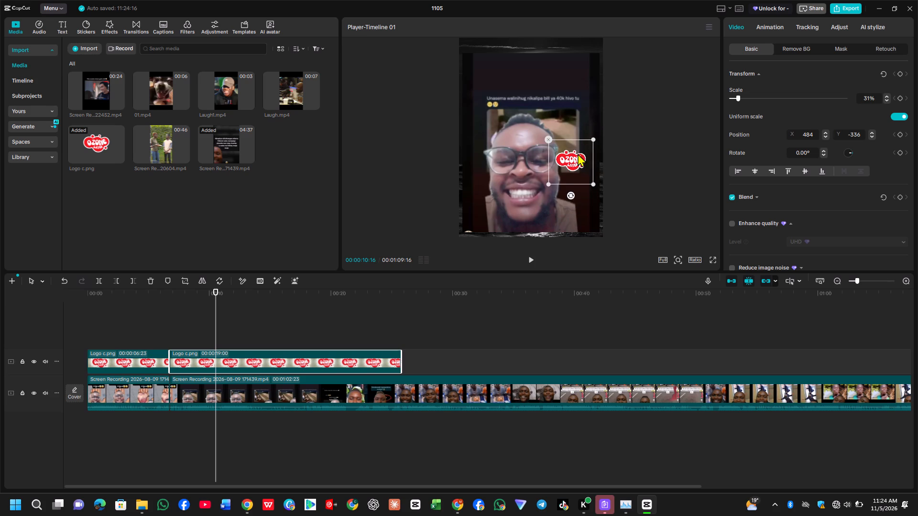
pyautogui.moveTo(578, 153); pyautogui.dragTo(584, 152)
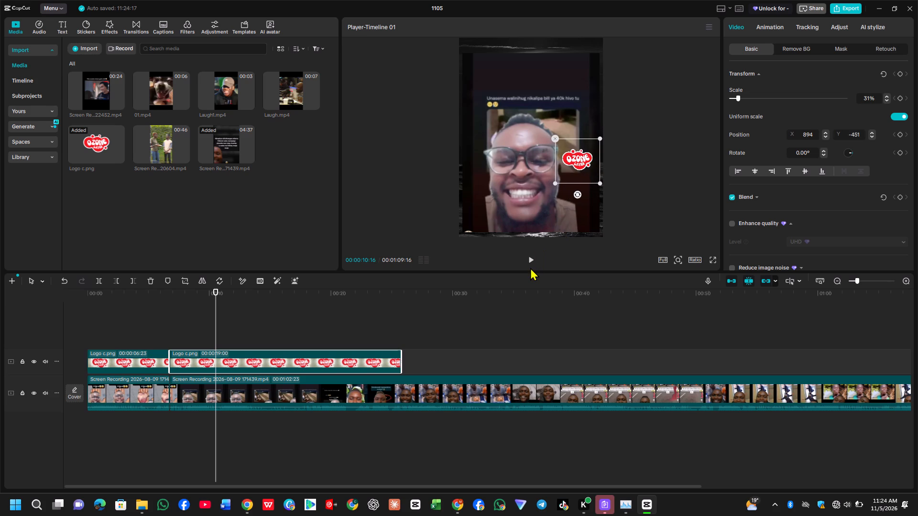
pyautogui.click(529, 259)
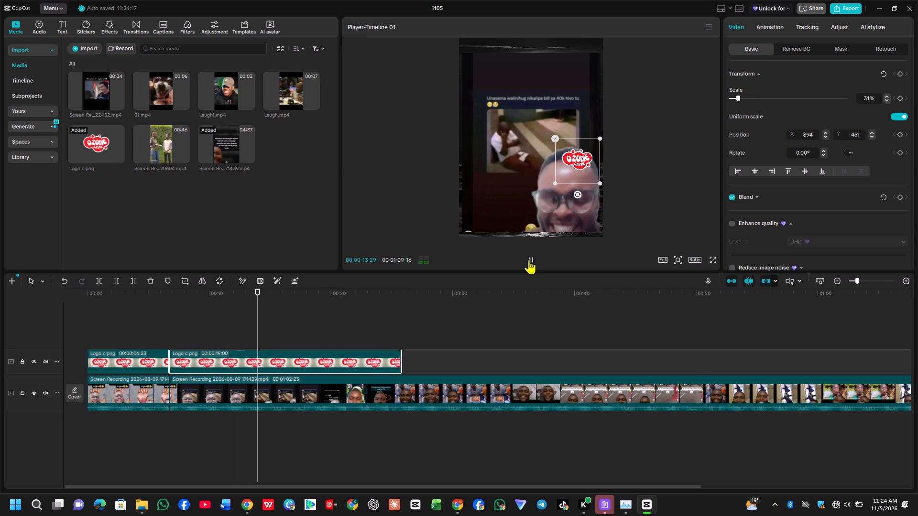
pyautogui.moveTo(580, 170); pyautogui.dragTo(568, 141)
pyautogui.click(567, 140)
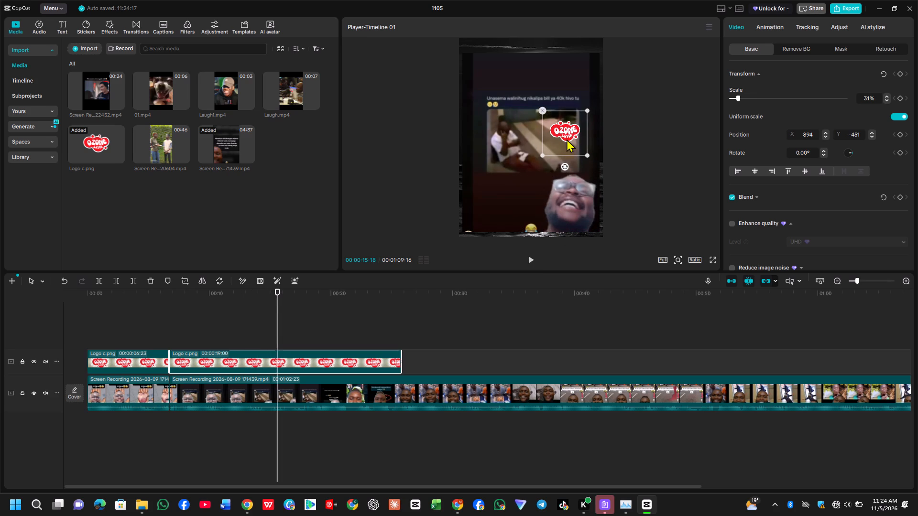
# Split the logo and the recording at 00:00:17:21, the last frame of the "nikalipa bill ya 40k hivo tu" joke.
pyautogui.click(533, 258)
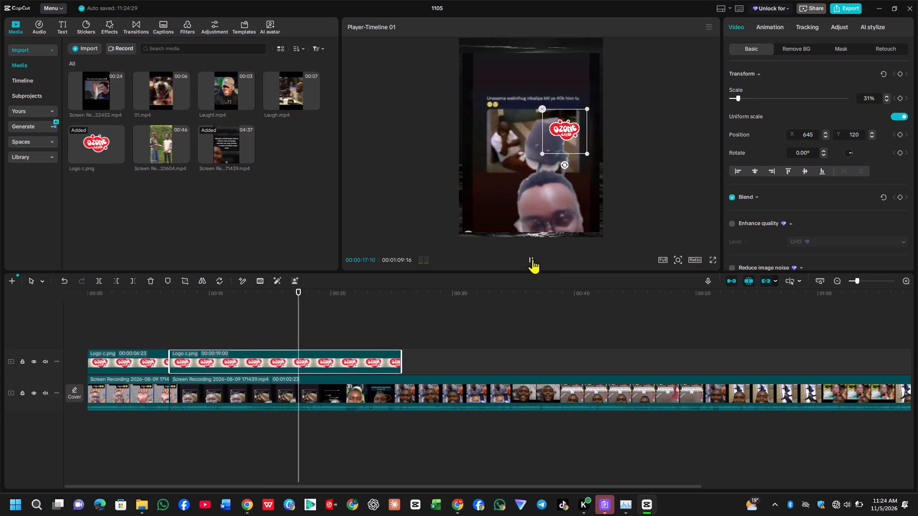
pyautogui.click(533, 259)
pyautogui.click(533, 259)
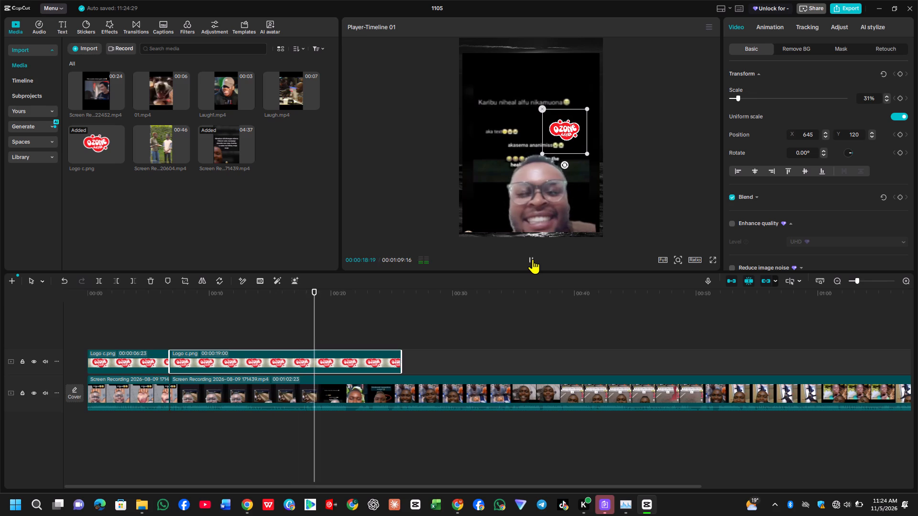
pyautogui.click(533, 259)
pyautogui.press('Left')
pyautogui.press('Left')
pyautogui.press('Left')
pyautogui.press('Left')
pyautogui.press('Left')
pyautogui.press('Left')
pyautogui.press('Left')
pyautogui.press('Left')
pyautogui.press('Left')
pyautogui.press('Left')
pyautogui.press('Left')
pyautogui.press('Left')
pyautogui.press('Left')
pyautogui.press('Left')
pyautogui.press('Left')
pyautogui.press('Left')
pyautogui.press('Left')
pyautogui.press('Left')
pyautogui.press('Left')
pyautogui.press('Left')
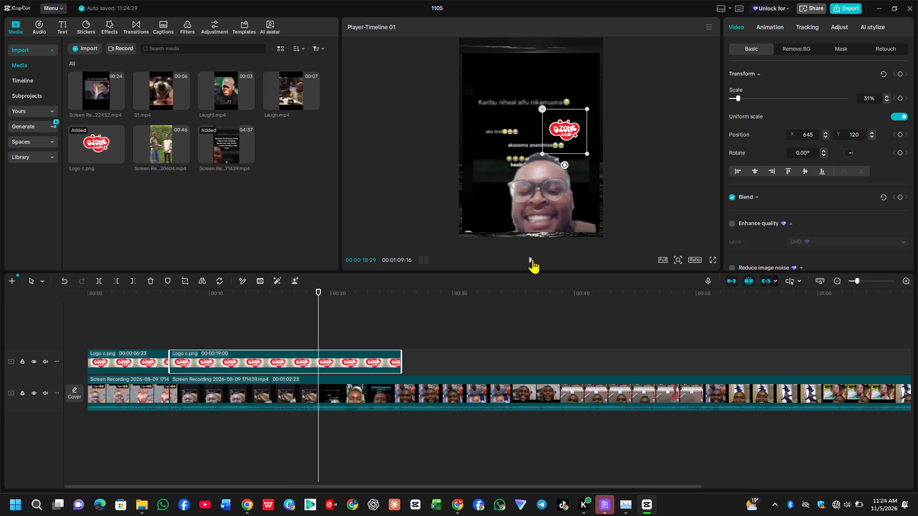
pyautogui.press('Left')
pyautogui.press('Left')
pyautogui.press('Left')
pyautogui.press('Left')
pyautogui.press('Left')
pyautogui.press('Left')
pyautogui.press('Left')
pyautogui.press('Left')
pyautogui.press('Left')
pyautogui.press('Left')
pyautogui.press('Left')
pyautogui.press('Left')
pyautogui.press('Left')
pyautogui.press('Left')
pyautogui.press('Left')
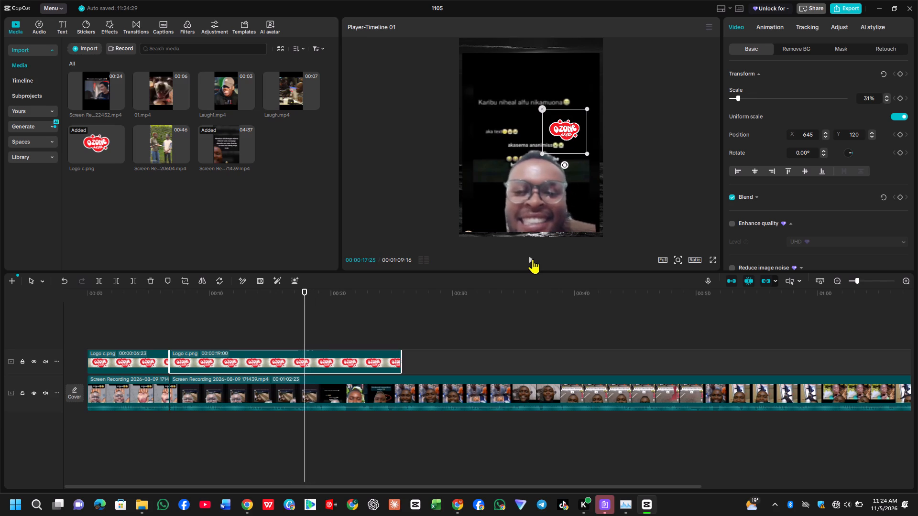
pyautogui.press('Left')
pyautogui.press('Right')
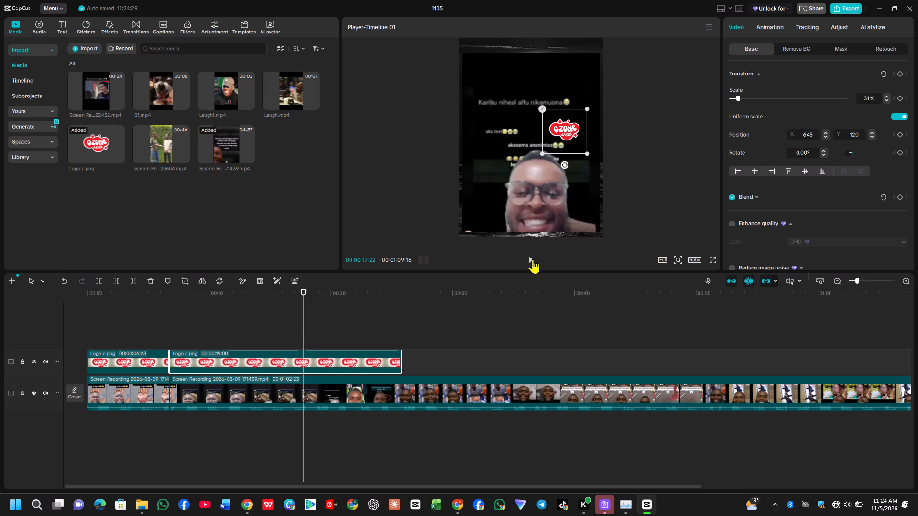
pyautogui.press('Left')
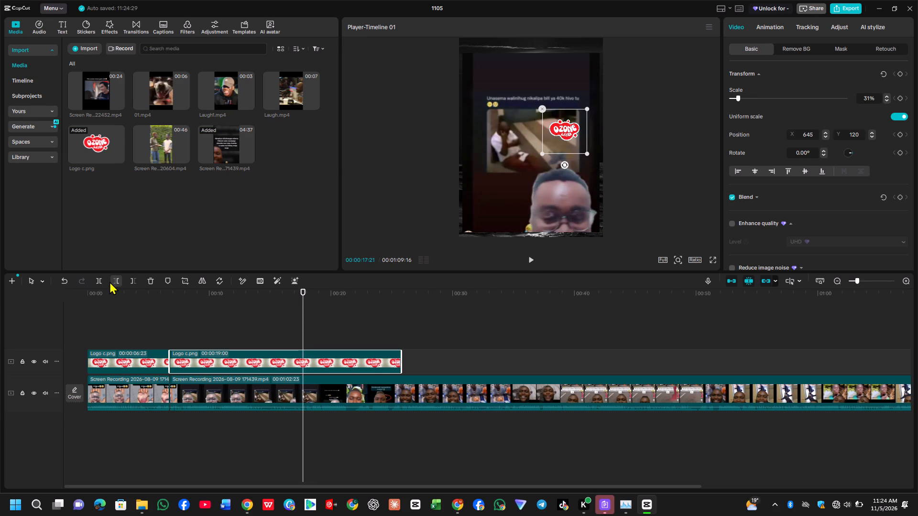
pyautogui.click(96, 282)
pyautogui.click(362, 405)
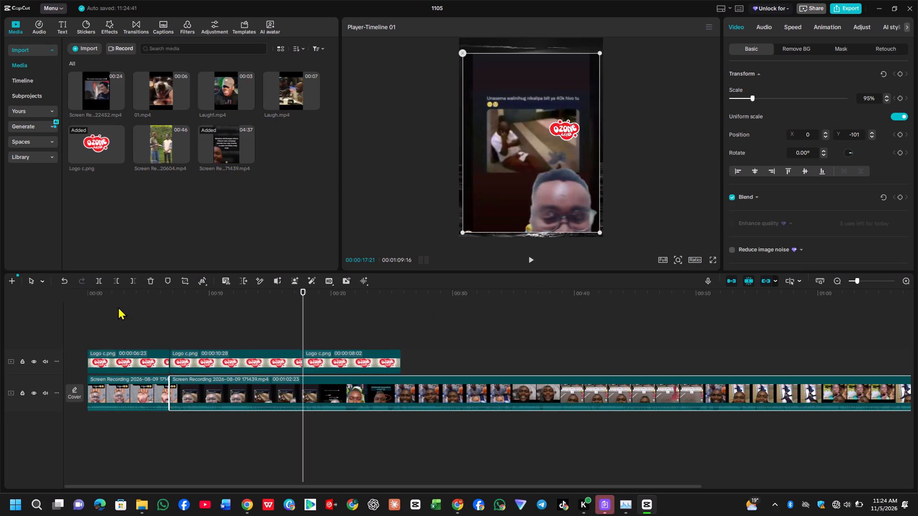
pyautogui.click(98, 280)
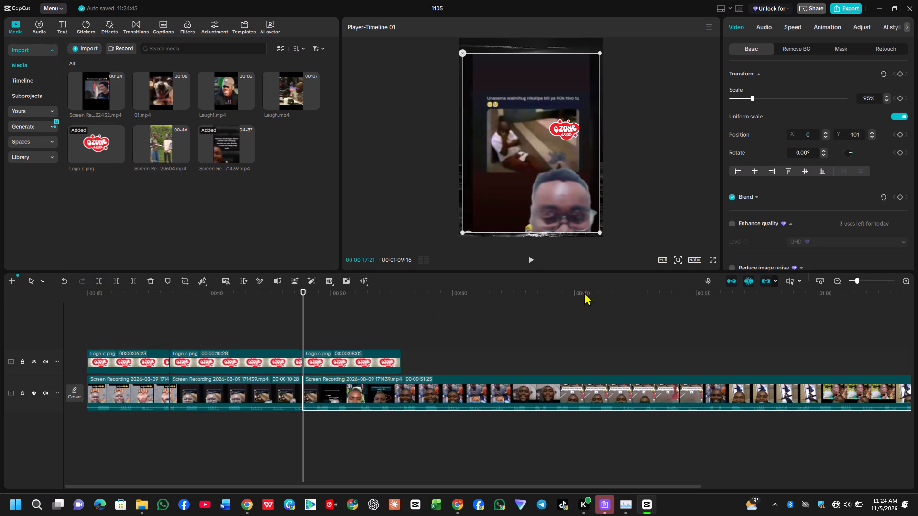
# Trim the start of the third recording clip up to 00:00:22:11, removing the "Karibu niheal alfu nikamuona" joke.
pyautogui.click(535, 258)
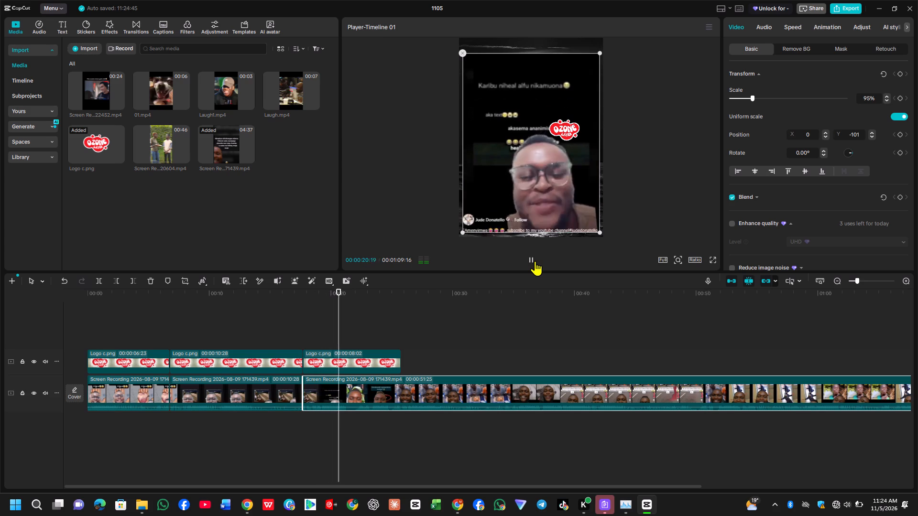
pyautogui.click(534, 262)
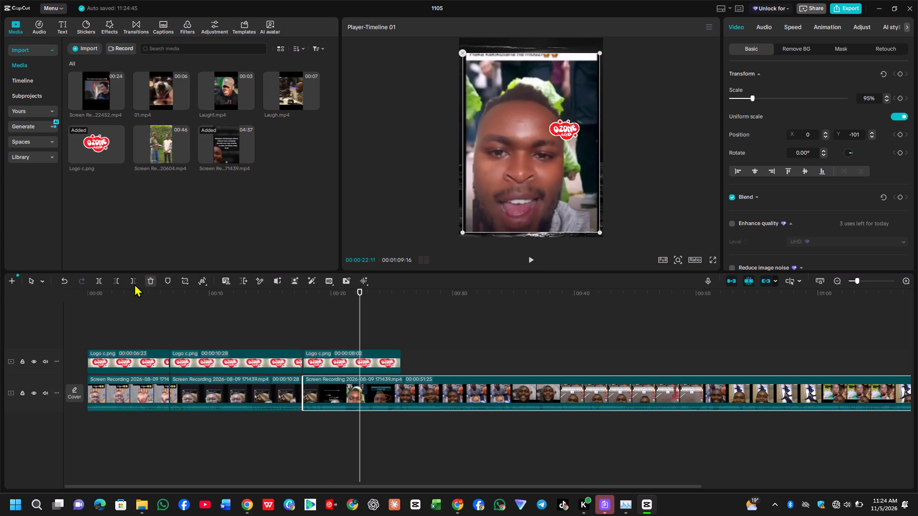
pyautogui.click(113, 282)
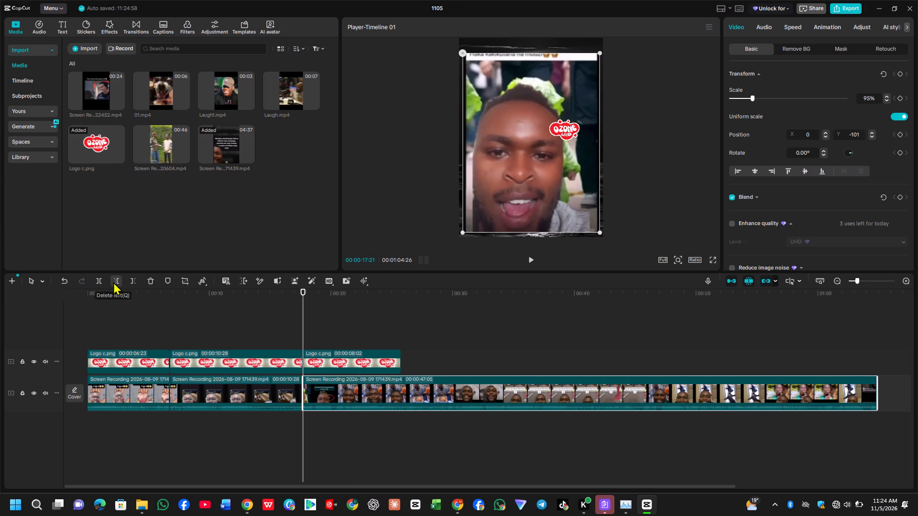
# Trim the third recording clip's start up to 00:00:18:11 so it opens exactly on the "Umeshawahi nyamazishwa na kiss?" joke.
pyautogui.press('Left')
pyautogui.press('Left')
pyautogui.press('Left')
pyautogui.press('Left')
pyautogui.press('Left')
pyautogui.press('Left')
pyautogui.press('Left')
pyautogui.press('Left')
pyautogui.press('Left')
pyautogui.press('Left')
pyautogui.press('Left')
pyautogui.press('Left')
pyautogui.press('Left')
pyautogui.press('Left')
pyautogui.press('Left')
pyautogui.press('Left')
pyautogui.press('Left')
pyautogui.press('Left')
pyautogui.press('Left')
pyautogui.press('Left')
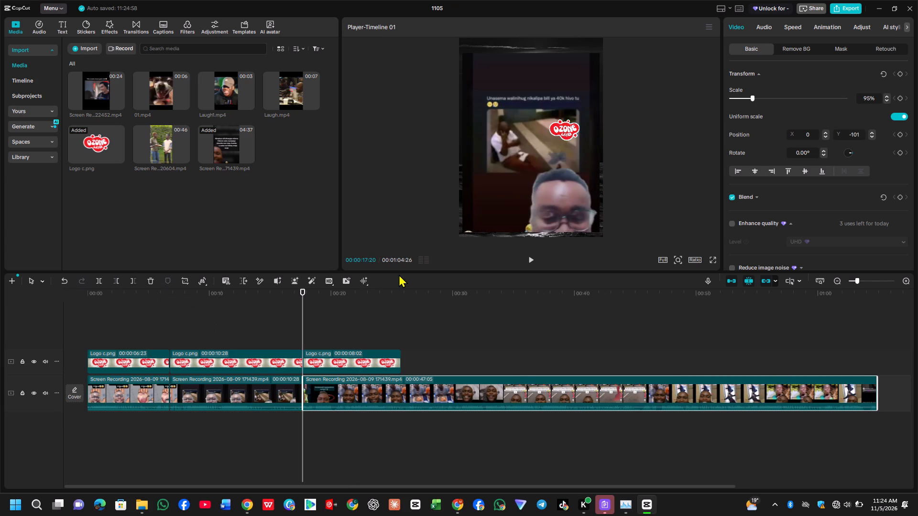
pyautogui.click(534, 261)
pyautogui.click(533, 261)
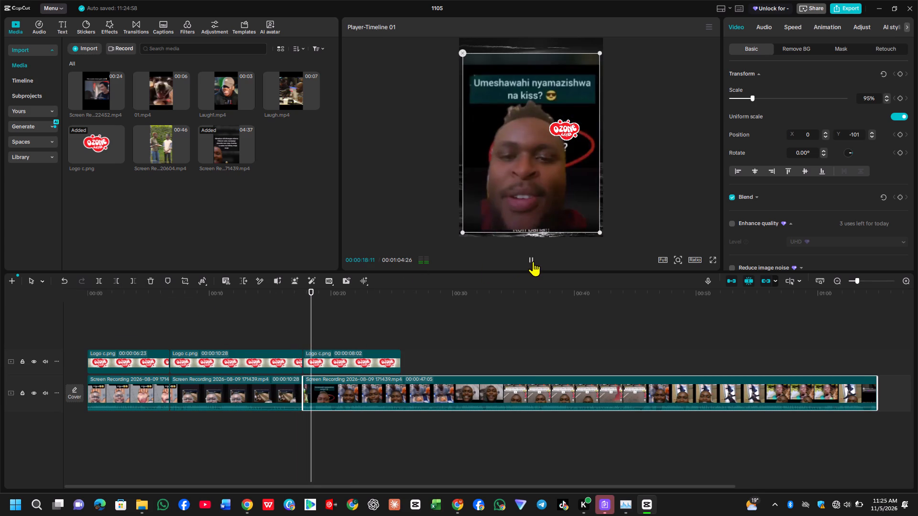
pyautogui.click(531, 262)
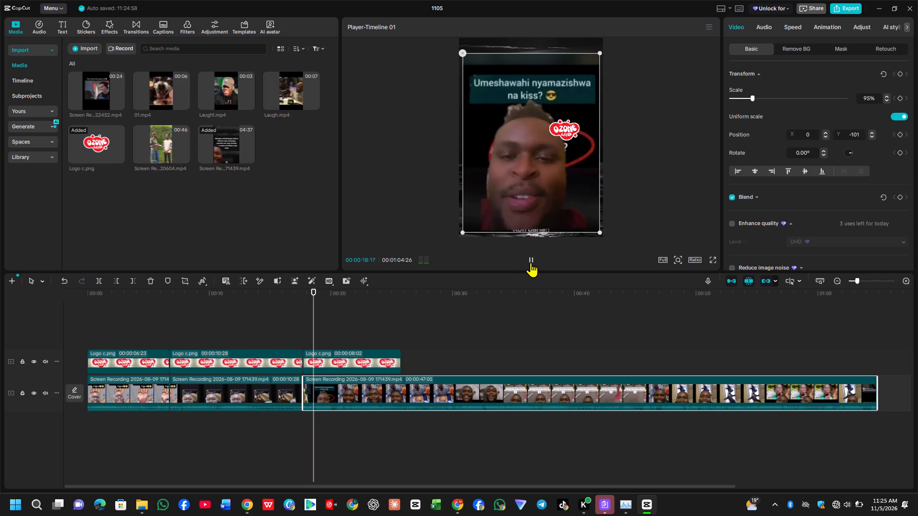
pyautogui.click(531, 262)
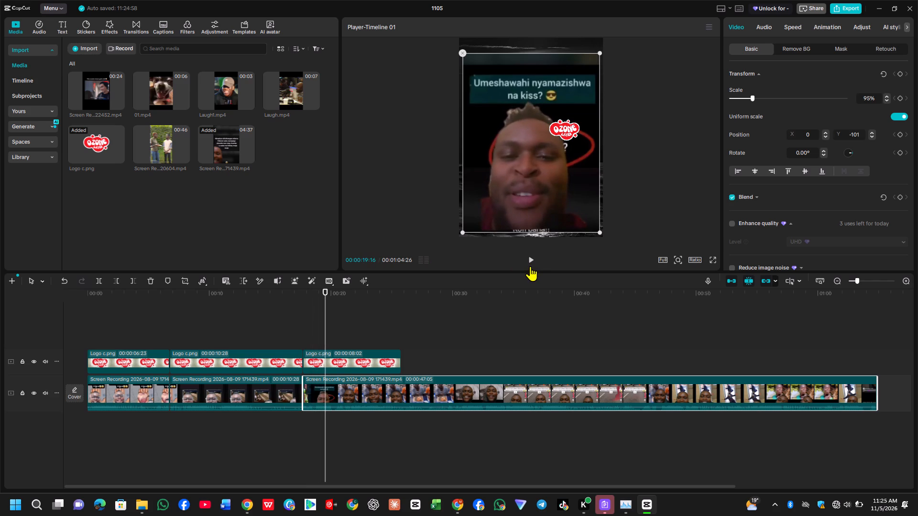
pyautogui.press('Down')
pyautogui.press('Up')
pyautogui.press('Left')
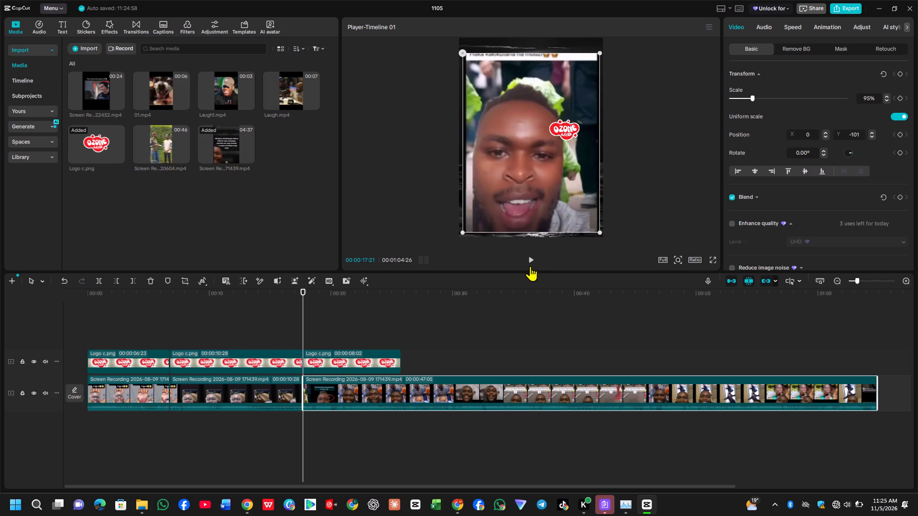
pyautogui.click(530, 266)
pyautogui.click(528, 261)
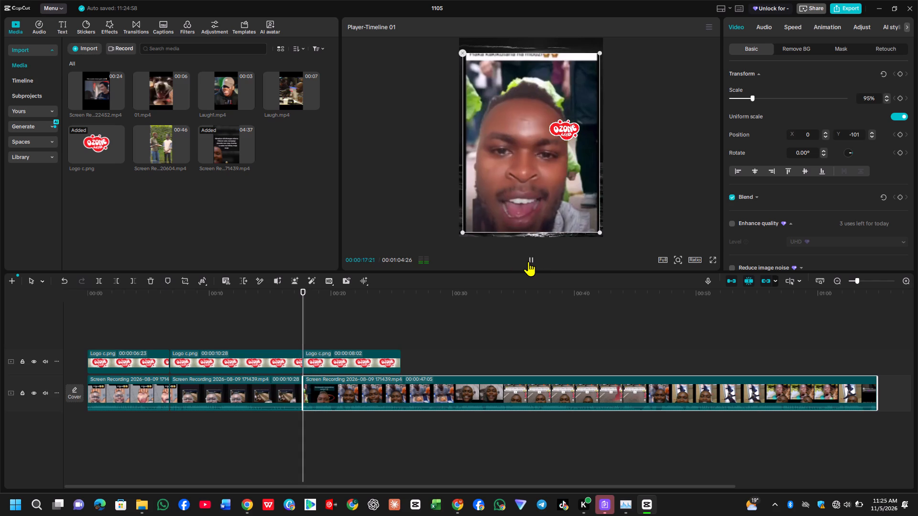
pyautogui.click(530, 258)
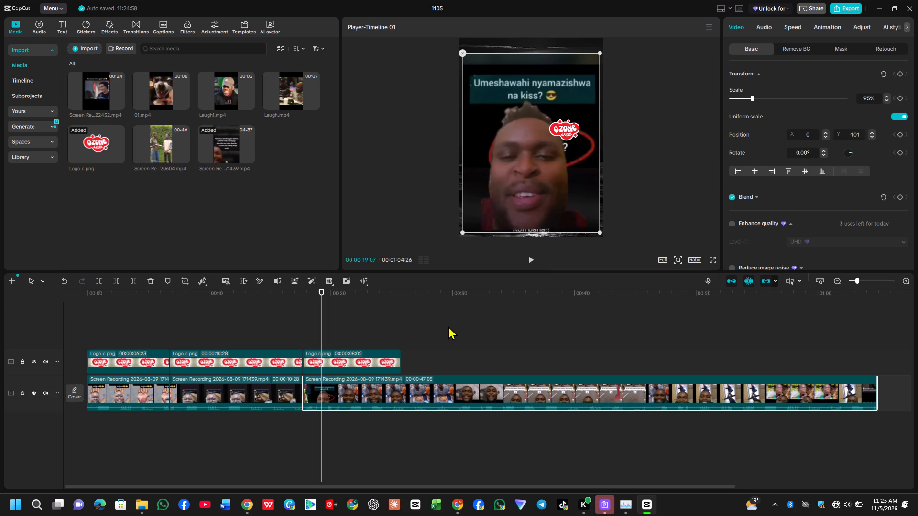
pyautogui.press('Left')
pyautogui.press('Left')
pyautogui.press('Left')
pyautogui.press('Left')
pyautogui.press('Left')
pyautogui.press('Left')
pyautogui.press('Left')
pyautogui.press('Left')
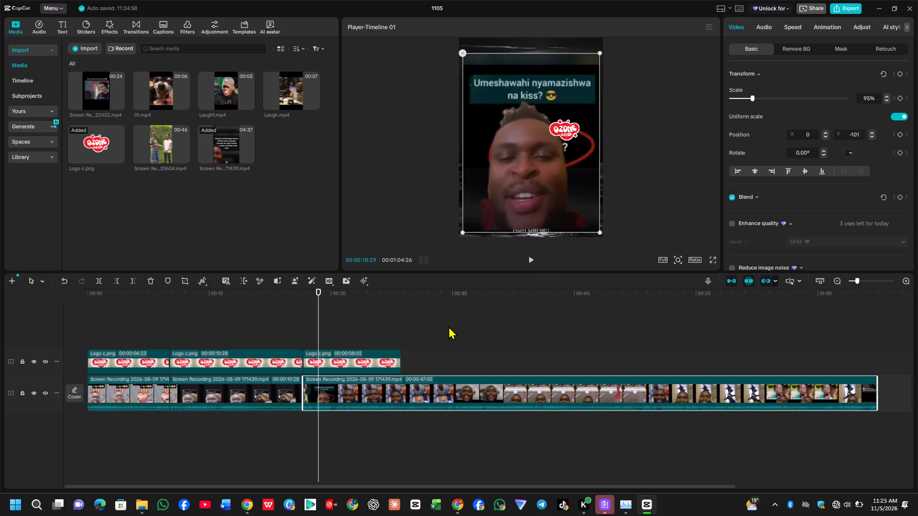
pyautogui.press('Left')
pyautogui.press('Left')
pyautogui.press('Left')
pyautogui.press('Left')
pyautogui.press('Left')
pyautogui.press('Left')
pyautogui.press('Left')
pyautogui.press('Left')
pyautogui.press('Left')
pyautogui.press('Left')
pyautogui.press('Left')
pyautogui.press('Left')
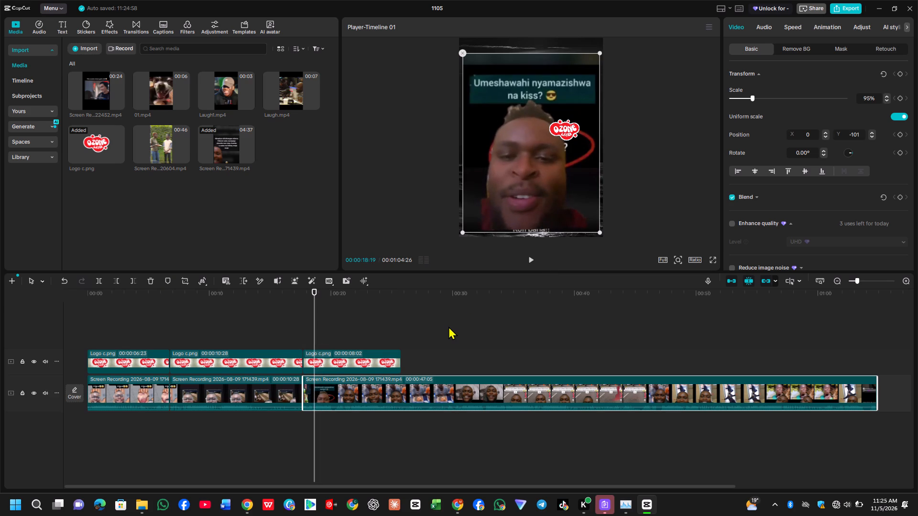
pyautogui.press('Left')
pyautogui.press('Left')
pyautogui.press('Left')
pyautogui.press('Left')
pyautogui.press('Left')
pyautogui.press('Left')
pyautogui.press('Left')
pyautogui.press('Left')
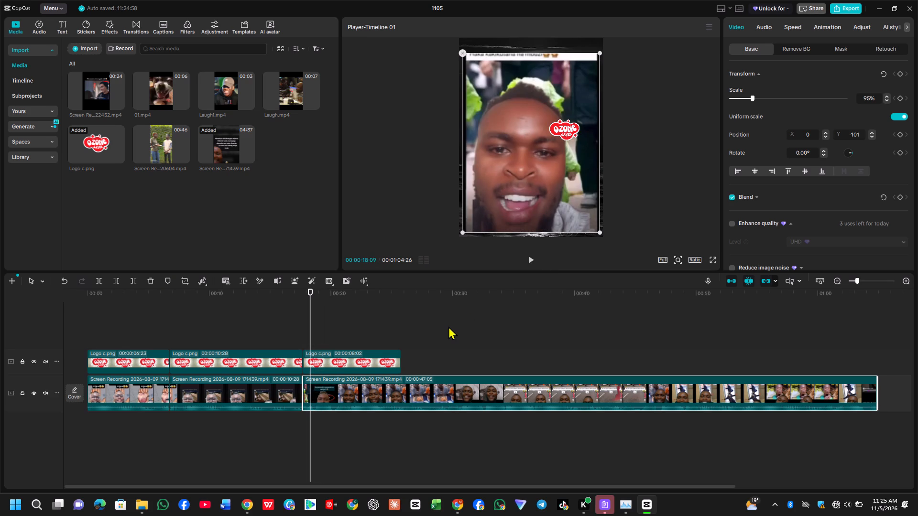
pyautogui.press('Right')
pyautogui.press('Right')
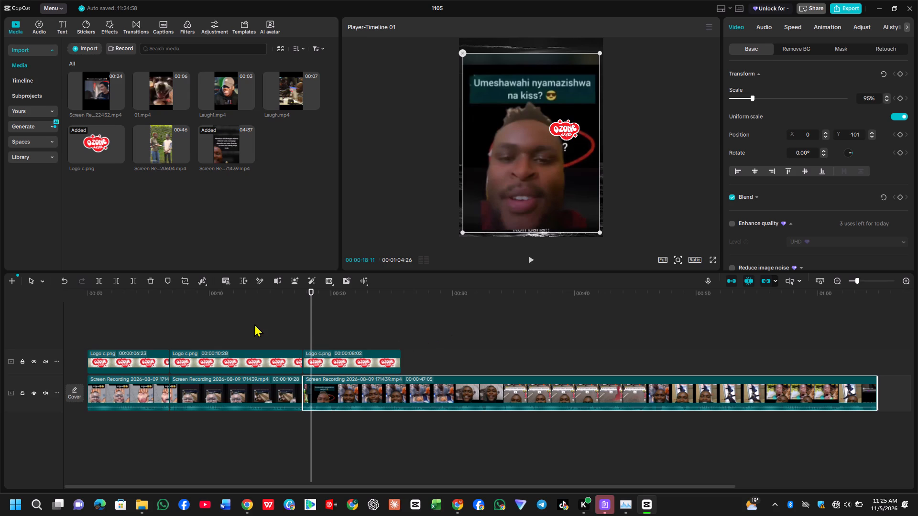
pyautogui.click(115, 282)
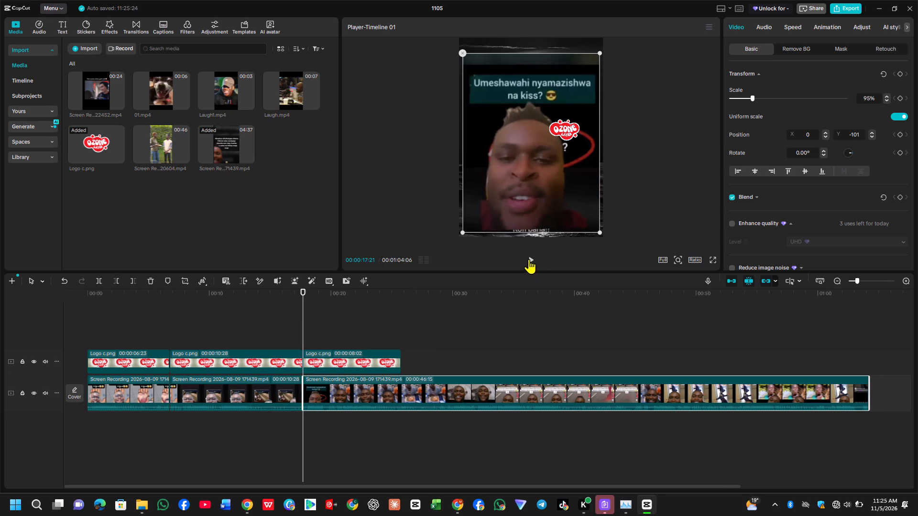
# Move the third logo clip to the picture's lower right beside the man's chin, about X 880, Y -1146, and preview it.
pyautogui.click(377, 351)
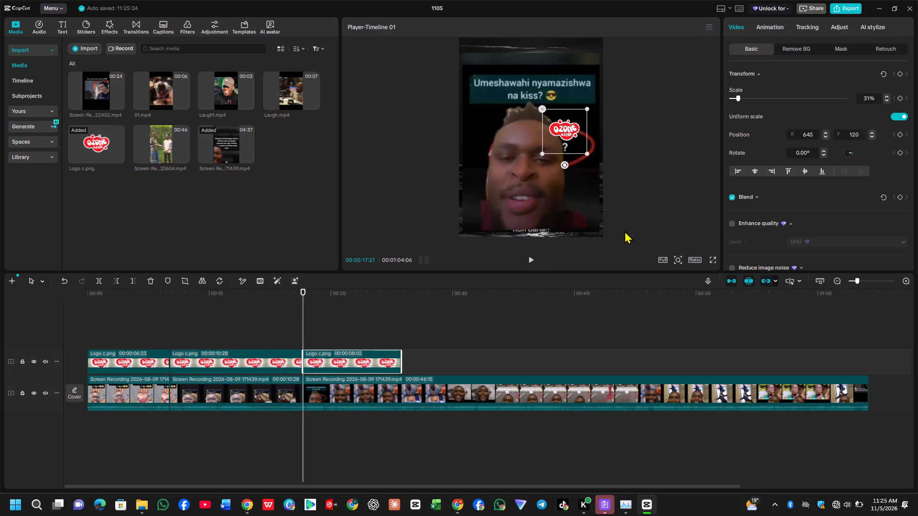
pyautogui.moveTo(570, 135); pyautogui.dragTo(582, 201)
pyautogui.click(582, 201)
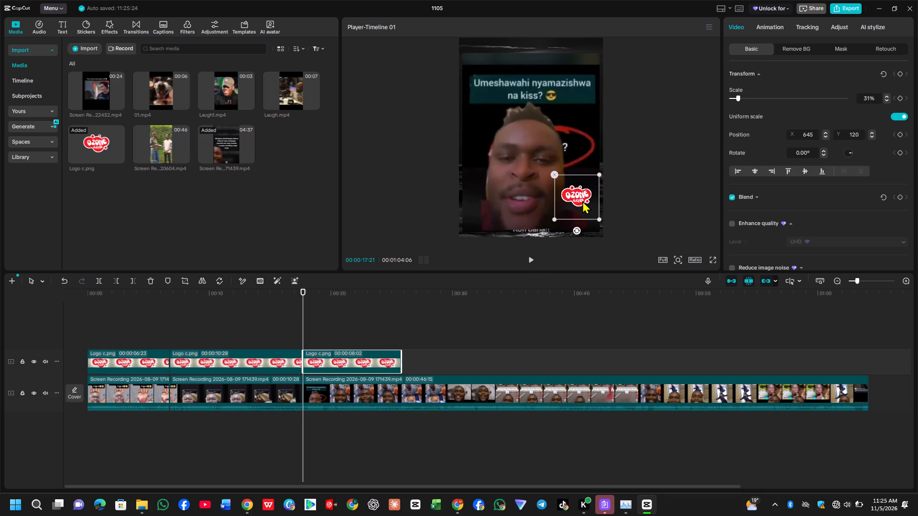
pyautogui.click(530, 261)
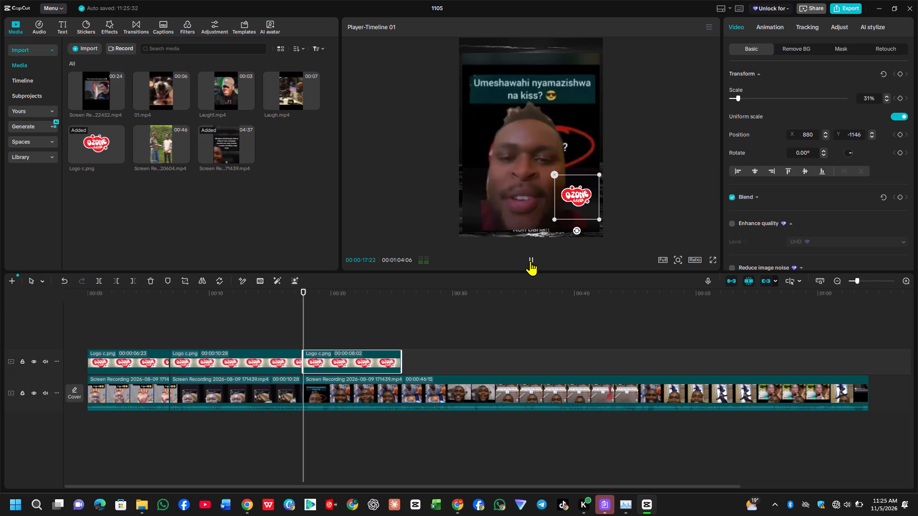
pyautogui.click(530, 261)
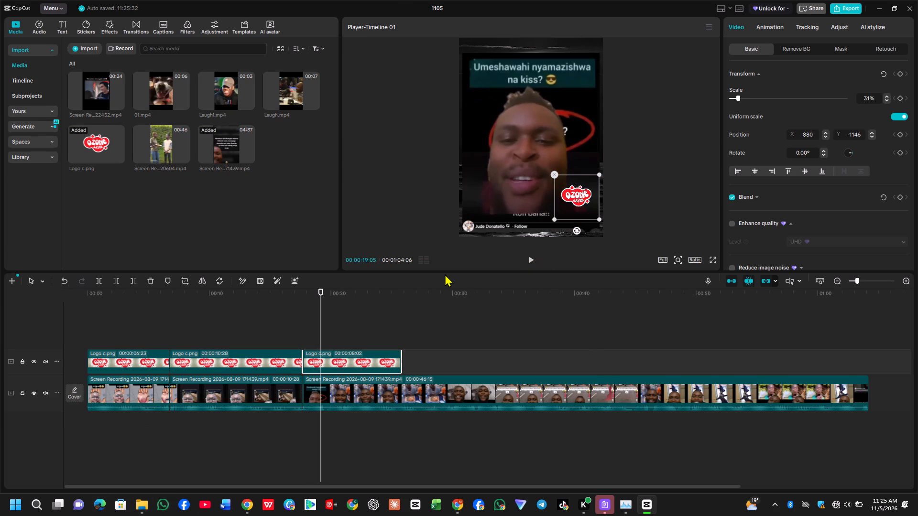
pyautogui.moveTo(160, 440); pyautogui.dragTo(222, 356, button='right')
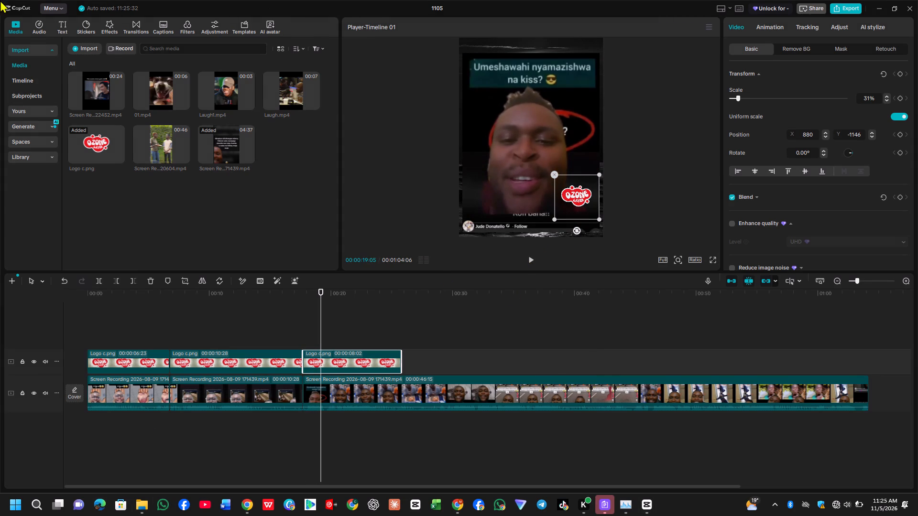
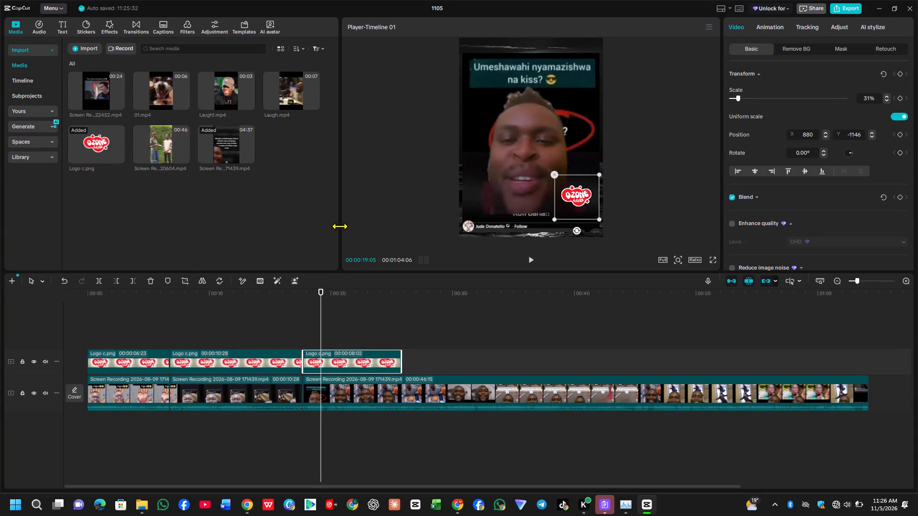
# Trim the start of the third recording clip up to 00:00:20:01, removing the "Umeshawahi nyamazishwa na kiss?" joke.
pyautogui.press('Up')
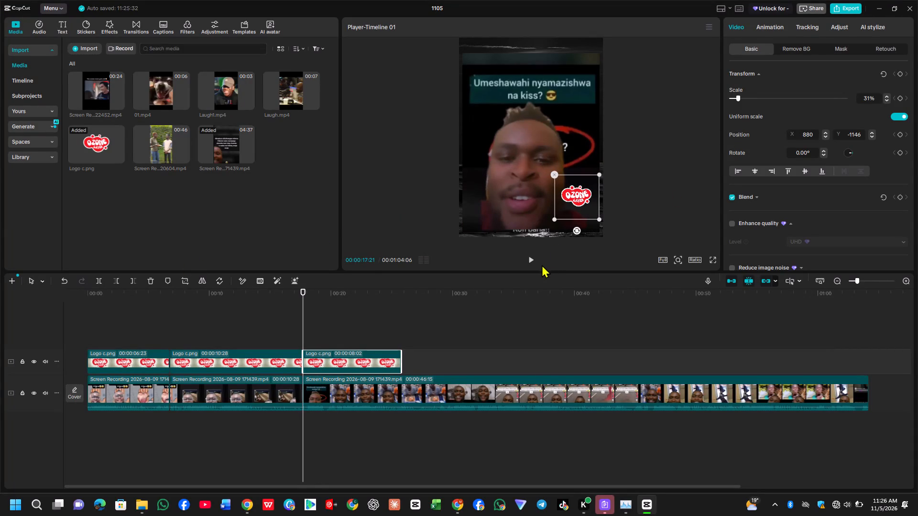
pyautogui.press('Left')
pyautogui.press('Left')
pyautogui.press('Left')
pyautogui.press('Left')
pyautogui.press('Left')
pyautogui.press('Left')
pyautogui.press('Left')
pyautogui.press('Left')
pyautogui.press('Left')
pyautogui.press('Left')
pyautogui.press('Left')
pyautogui.press('Left')
pyautogui.press('Left')
pyautogui.press('Left')
pyautogui.press('Left')
pyautogui.press('Left')
pyautogui.press('Left')
pyautogui.press('Left')
pyautogui.press('Left')
pyautogui.press('Left')
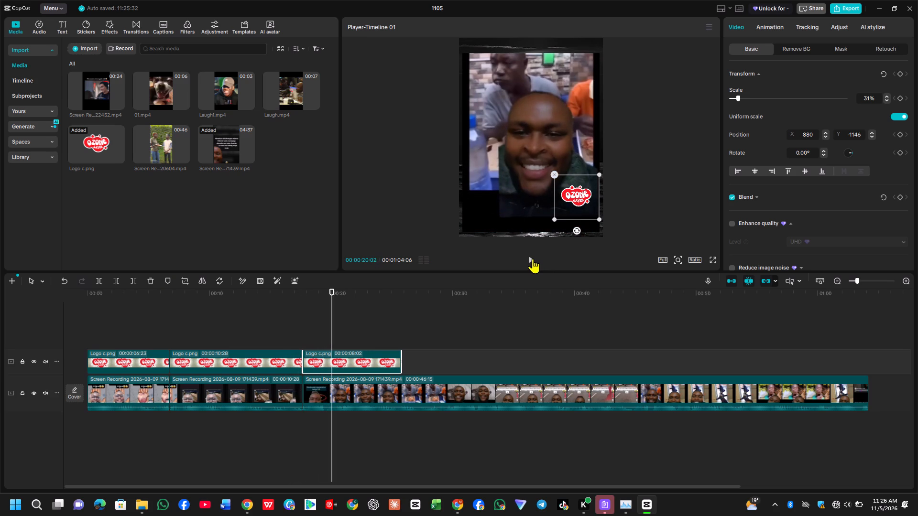
pyautogui.click(533, 258)
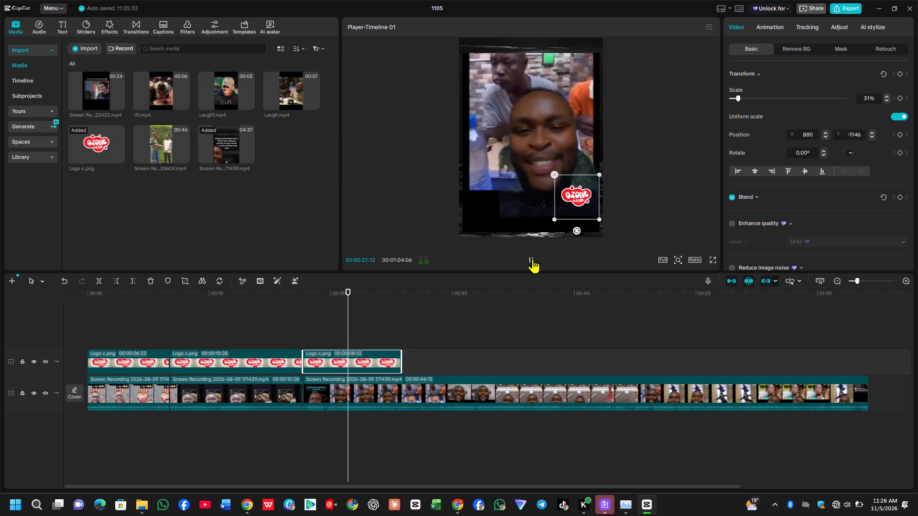
pyautogui.click(533, 258)
pyautogui.press('Left')
pyautogui.press('Left')
pyautogui.press('Left')
pyautogui.press('Left')
pyautogui.press('Left')
pyautogui.press('Left')
pyautogui.press('Left')
pyautogui.press('Left')
pyautogui.press('Left')
pyautogui.press('Left')
pyautogui.press('Left')
pyautogui.press('Left')
pyautogui.press('Left')
pyautogui.press('Left')
pyautogui.press('Left')
pyautogui.press('Left')
pyautogui.press('Left')
pyautogui.press('Left')
pyautogui.press('Left')
pyautogui.press('Left')
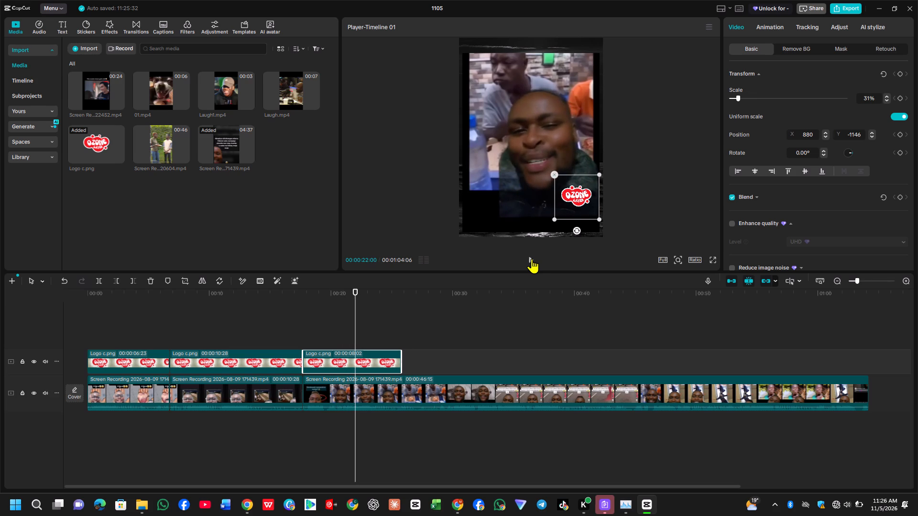
pyautogui.press('Left')
pyautogui.press('Left')
pyautogui.press('Left')
pyautogui.press('Left')
pyautogui.press('Left')
pyautogui.press('Left')
pyautogui.press('Left')
pyautogui.press('Left')
pyautogui.press('Left')
pyautogui.press('Left')
pyautogui.press('Left')
pyautogui.press('Left')
pyautogui.press('Left')
pyautogui.press('Left')
pyautogui.press('Left')
pyautogui.press('Left')
pyautogui.press('Left')
pyautogui.press('Left')
pyautogui.press('Left')
pyautogui.press('Left')
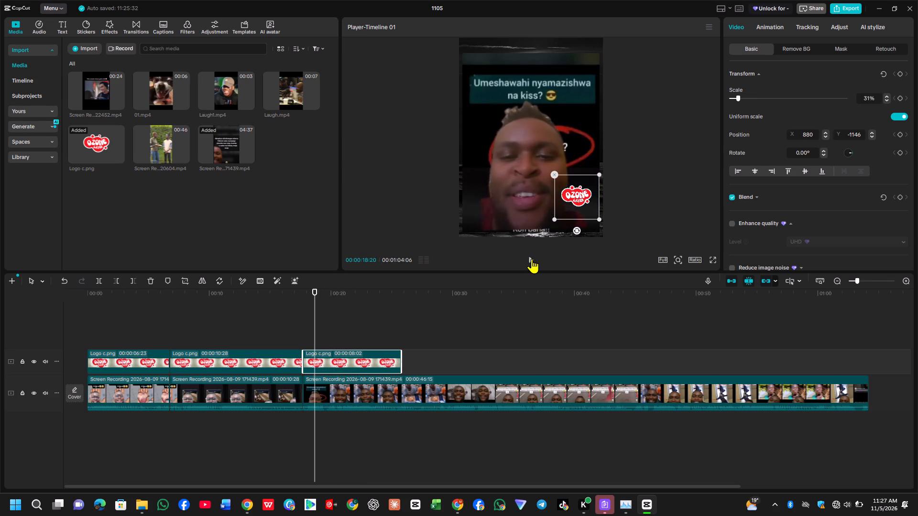
pyautogui.click(532, 258)
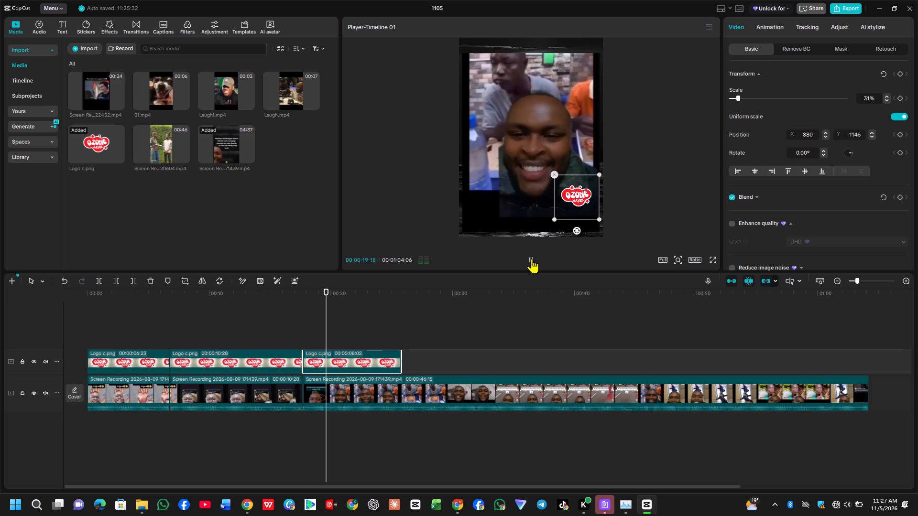
pyautogui.click(532, 258)
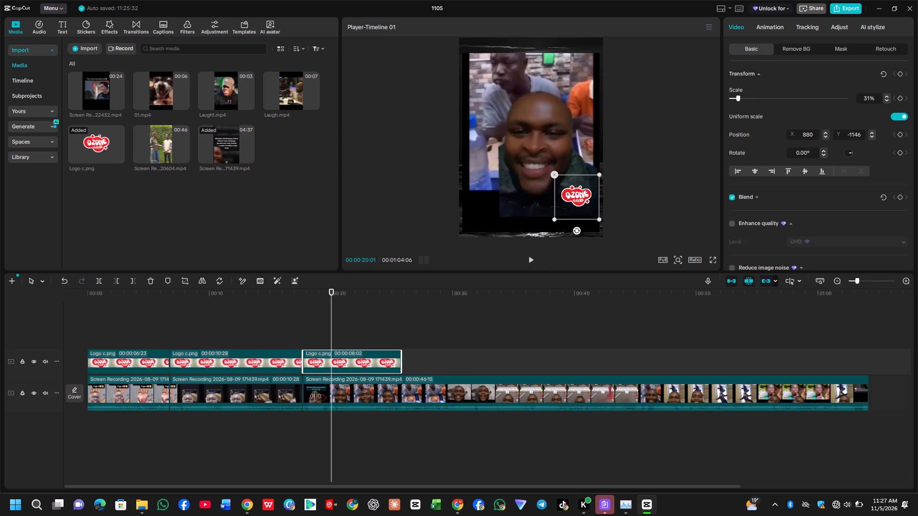
pyautogui.click(329, 388)
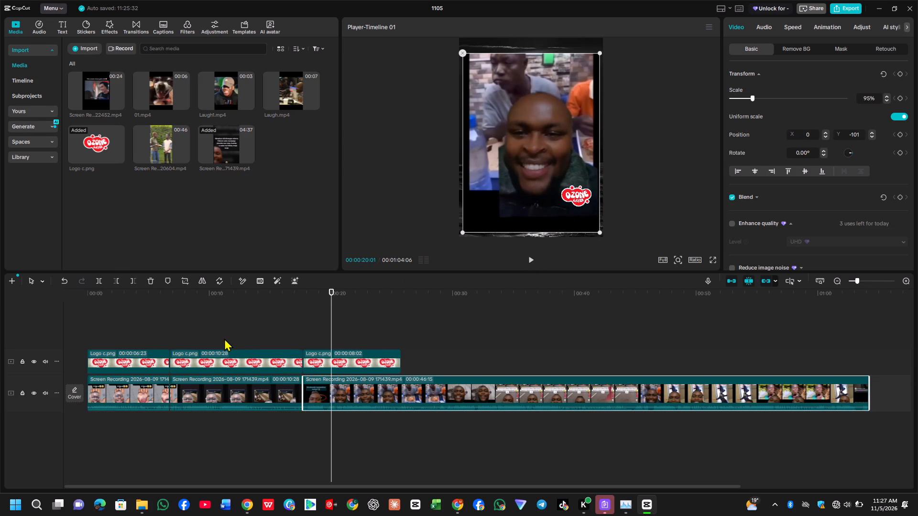
pyautogui.click(120, 279)
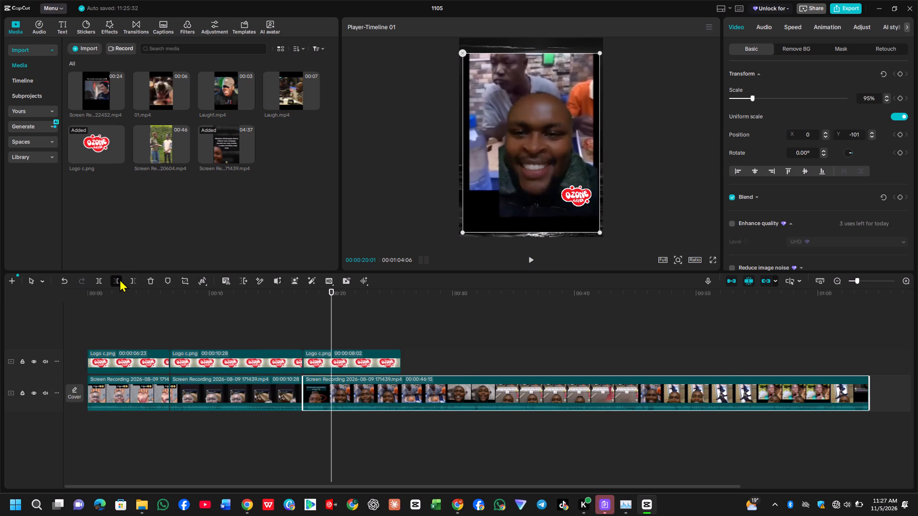
# Crop the third recording clip at full width, from just above the "Alafu niseme Hawa ni waluyha mnakataa" caption down to the inset picture's lower edge.
pyautogui.click(531, 260)
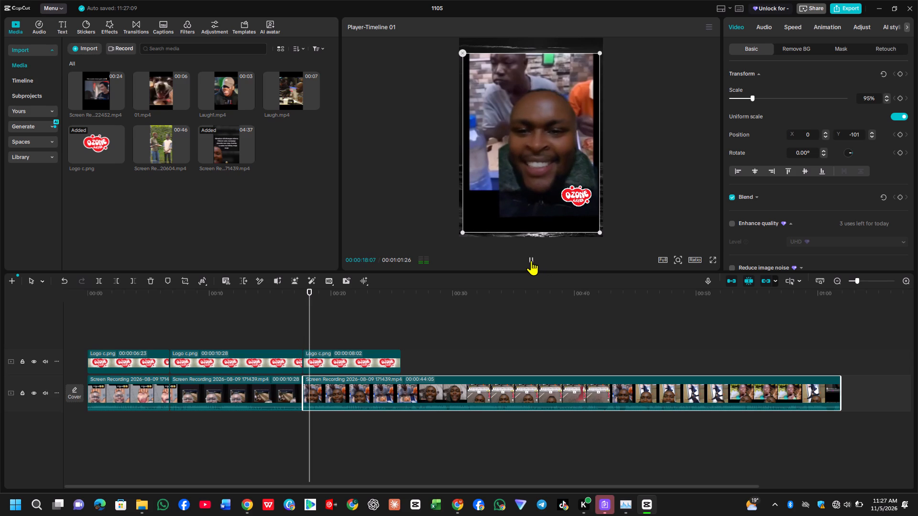
pyautogui.click(531, 260)
pyautogui.click(187, 279)
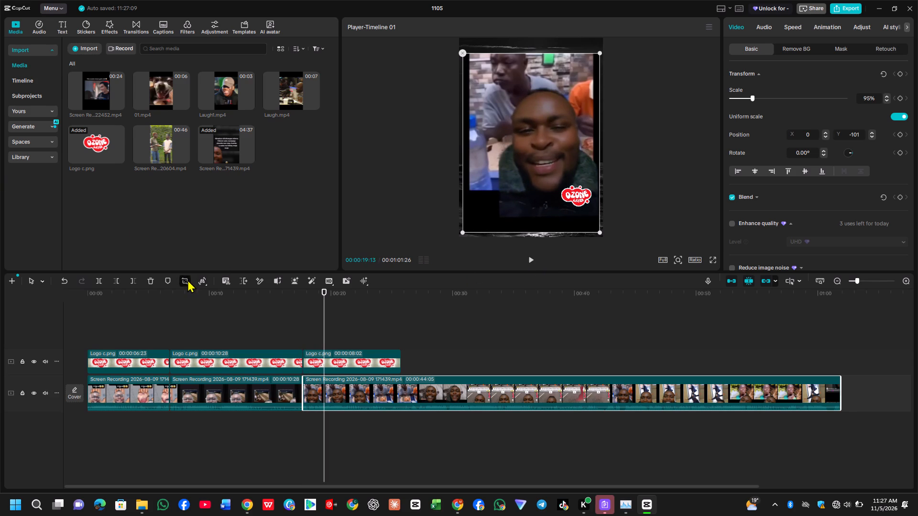
pyautogui.moveTo(453, 169); pyautogui.dragTo(451, 150)
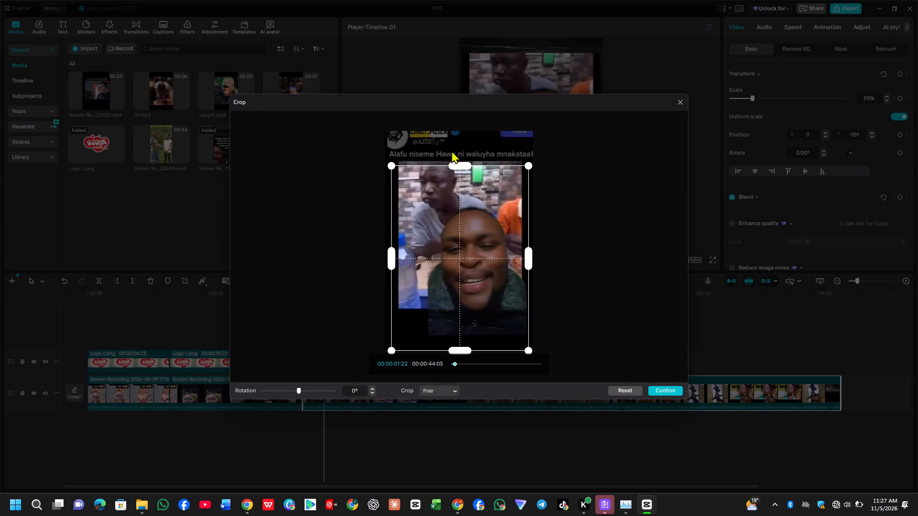
pyautogui.moveTo(451, 150); pyautogui.dragTo(452, 145)
pyautogui.click(458, 164)
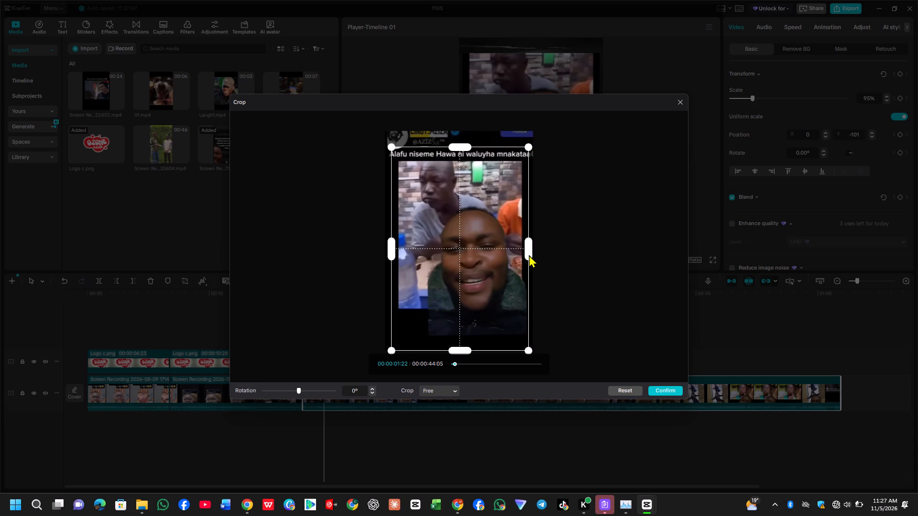
pyautogui.moveTo(526, 254); pyautogui.dragTo(533, 255)
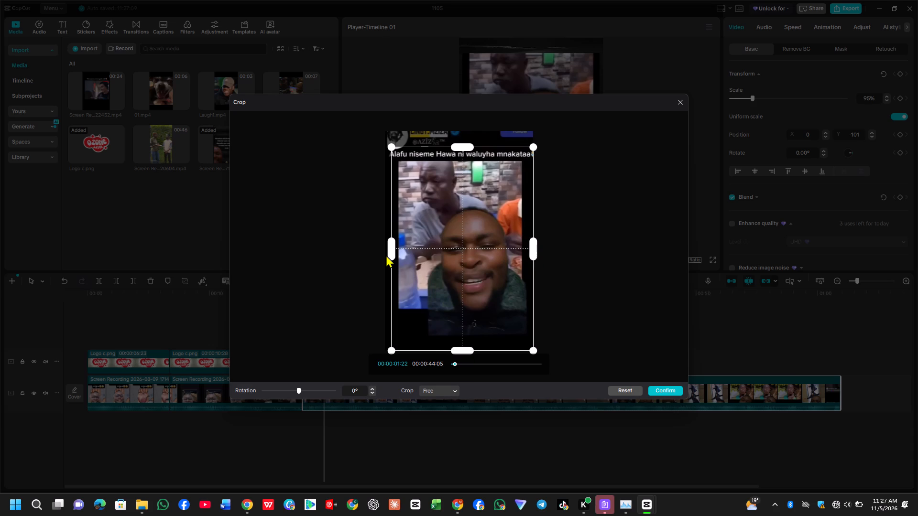
pyautogui.moveTo(393, 251); pyautogui.dragTo(379, 250)
pyautogui.moveTo(393, 249); pyautogui.dragTo(378, 247)
pyautogui.moveTo(378, 247); pyautogui.dragTo(375, 245)
pyautogui.moveTo(457, 141); pyautogui.dragTo(450, 138)
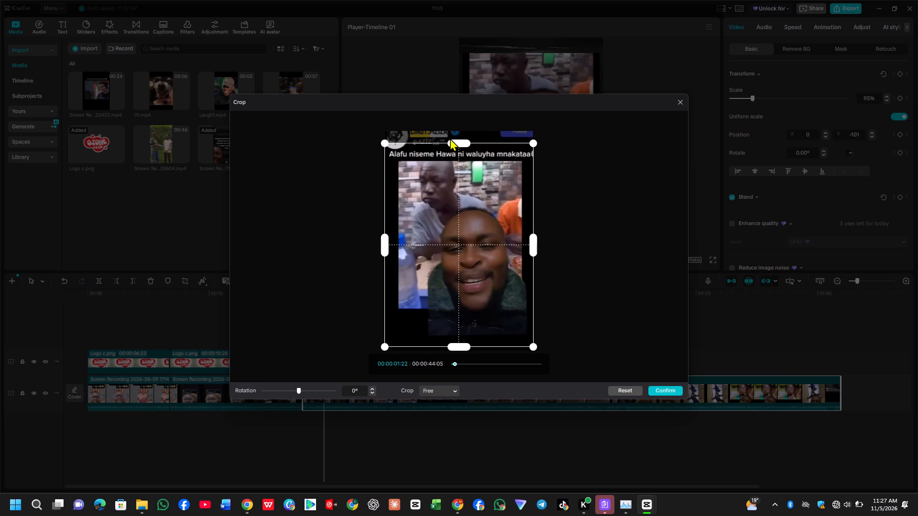
pyautogui.moveTo(450, 138); pyautogui.dragTo(457, 147)
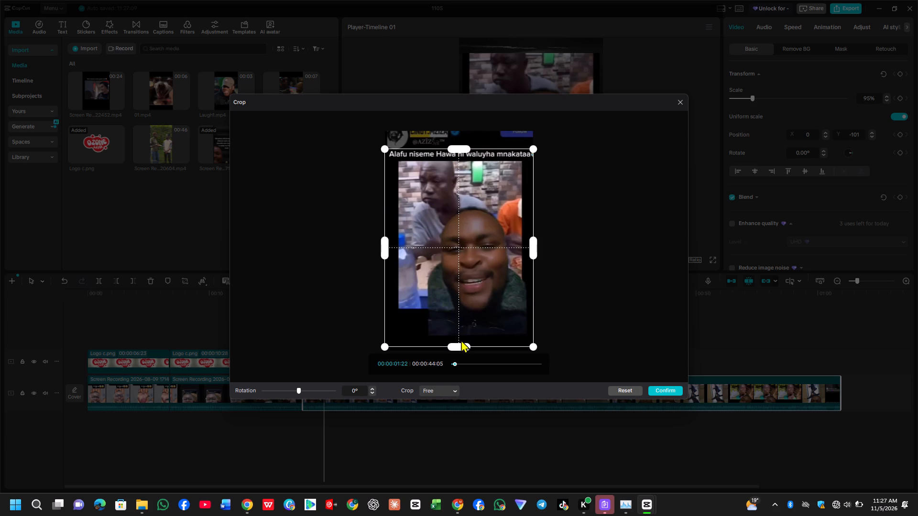
pyautogui.moveTo(461, 344); pyautogui.dragTo(469, 310)
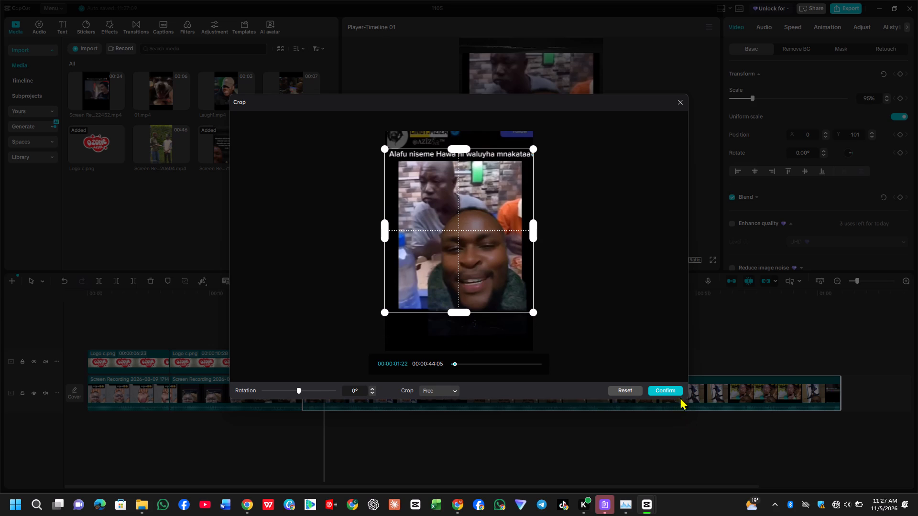
pyautogui.click(677, 390)
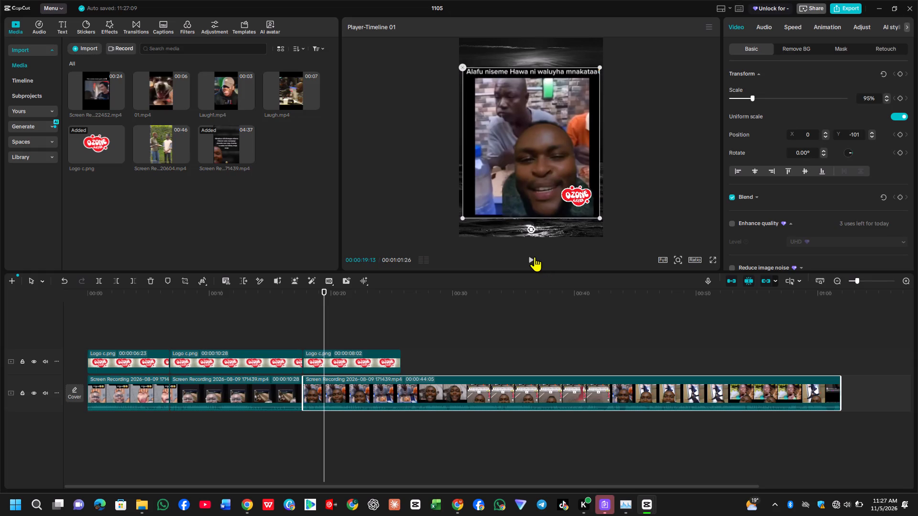
# Split the recording at 00:00:27:03, the last frame of the "Alafu niseme Hawa ni waluyha mnakataa" joke.
pyautogui.click(535, 257)
pyautogui.press('Up')
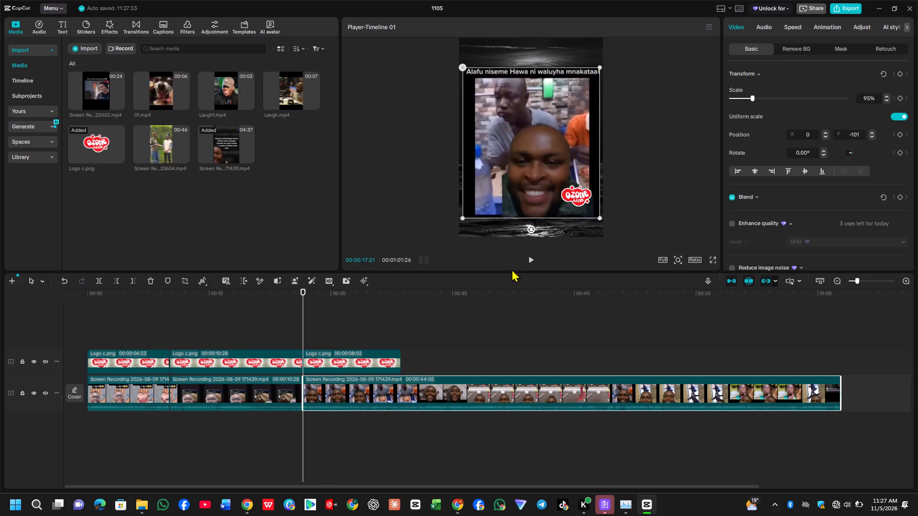
pyautogui.click(535, 260)
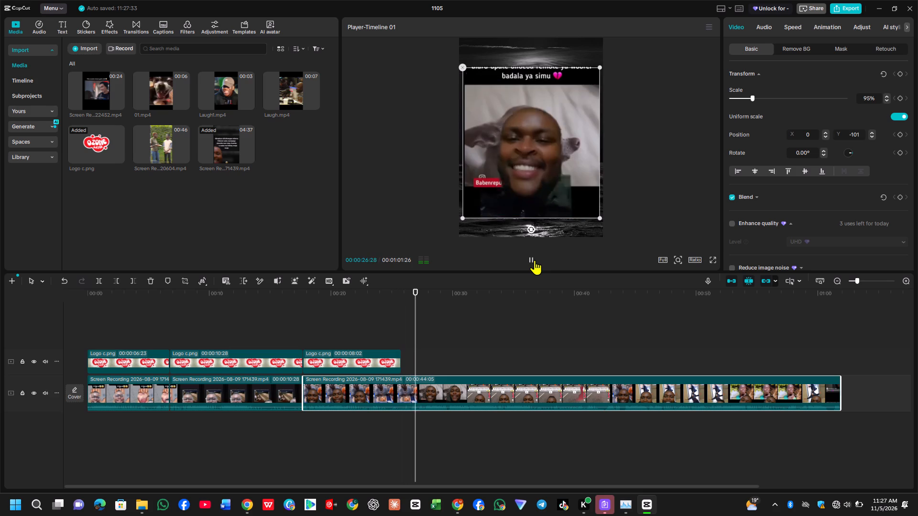
pyautogui.click(535, 260)
pyautogui.press('Left')
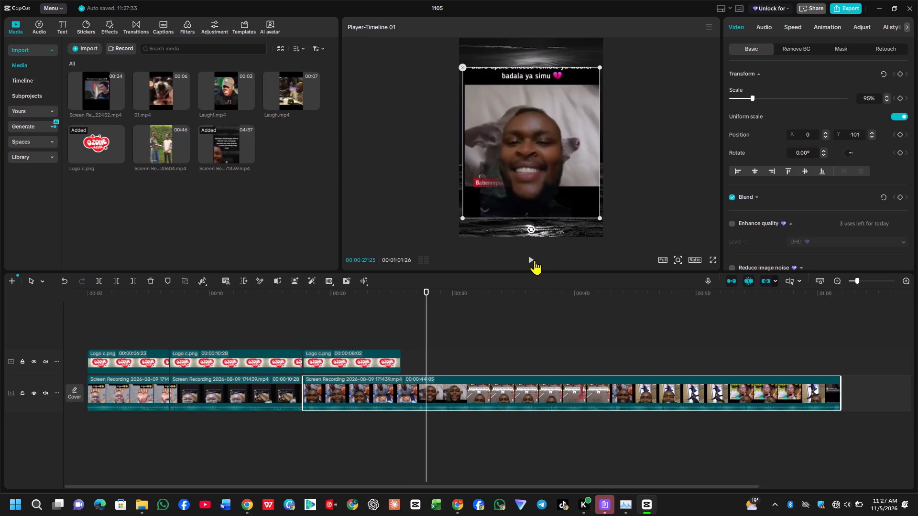
pyautogui.press('Left')
pyautogui.press('Left')
pyautogui.press('Left')
pyautogui.press('Left')
pyautogui.press('Left')
pyautogui.press('Left')
pyautogui.press('Left')
pyautogui.press('Left')
pyautogui.press('Left')
pyautogui.press('Left')
pyautogui.press('Left')
pyautogui.press('Left')
pyautogui.press('Left')
pyautogui.press('Left')
pyautogui.press('Left')
pyautogui.press('Left')
pyautogui.press('Left')
pyautogui.press('Left')
pyautogui.press('Left')
pyautogui.press('Left')
pyautogui.press('Left')
pyautogui.press('Left')
pyautogui.press('Left')
pyautogui.press('Left')
pyautogui.press('Left')
pyautogui.press('Left')
pyautogui.press('Left')
pyautogui.press('Left')
pyautogui.press('Left')
pyautogui.press('Left')
pyautogui.press('Left')
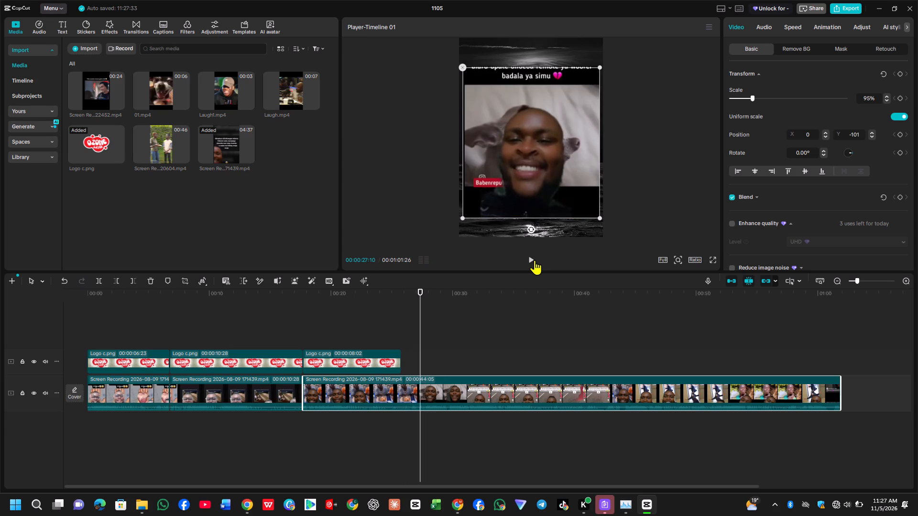
pyautogui.press('Right')
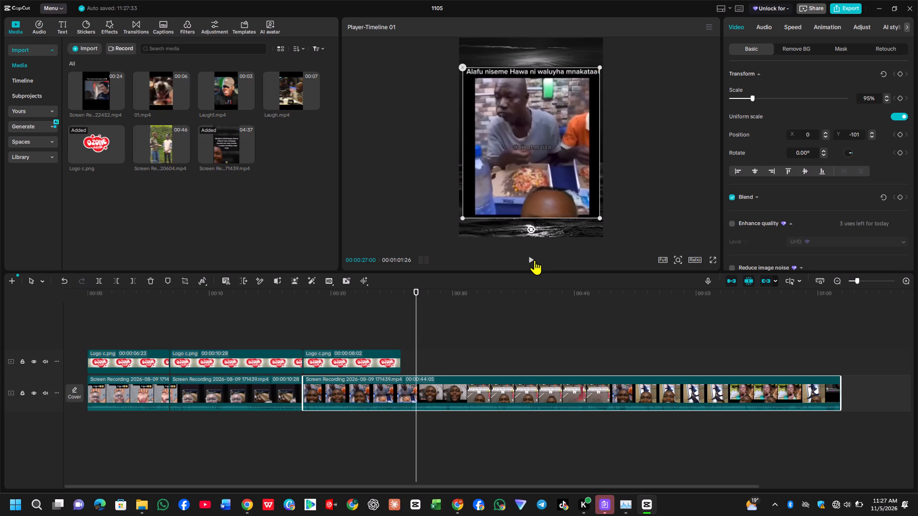
pyautogui.press('Right')
pyautogui.press('Right')
pyautogui.press('Right')
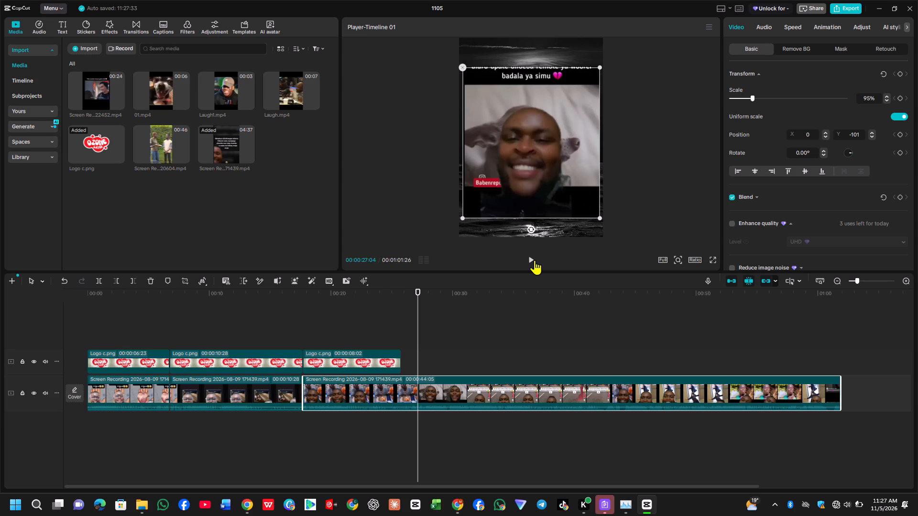
pyautogui.press('Left')
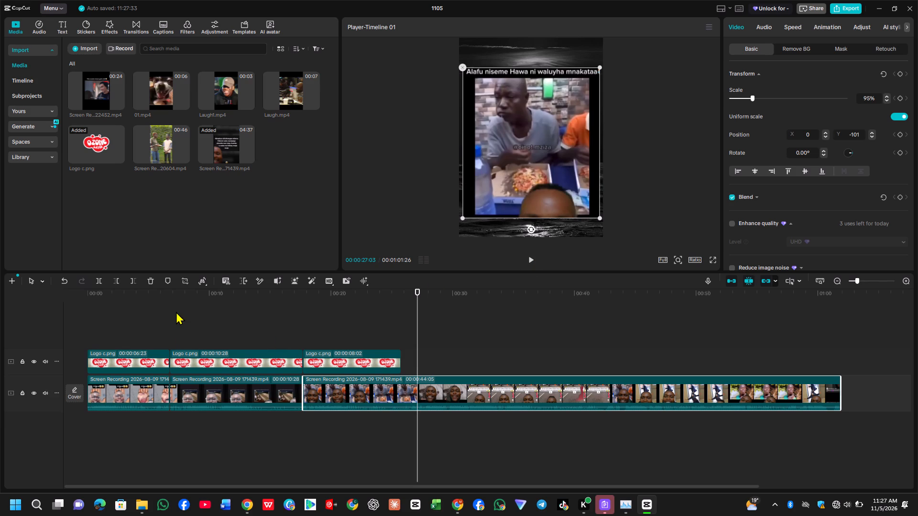
pyautogui.click(101, 281)
# Extend the third logo clip to 00:00:27:03 so it ends together with the third recording clip.
pyautogui.click(377, 365)
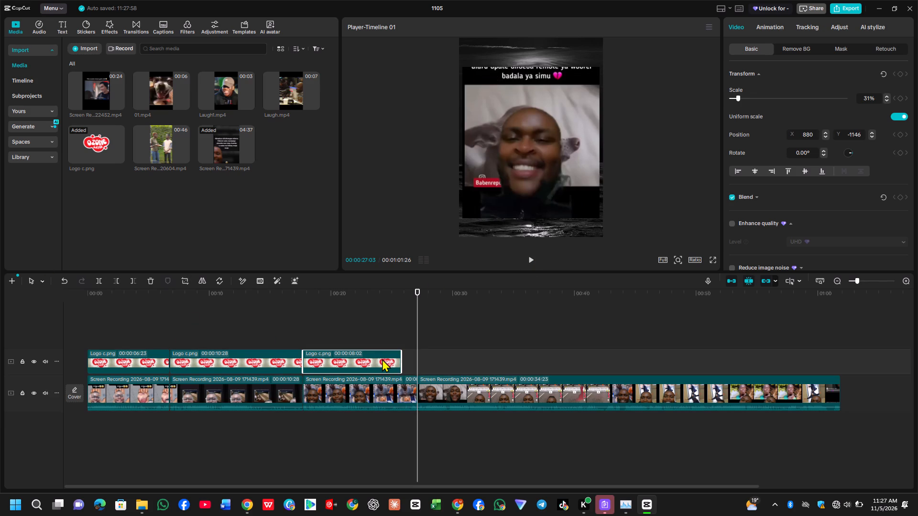
pyautogui.moveTo(401, 359); pyautogui.dragTo(417, 361)
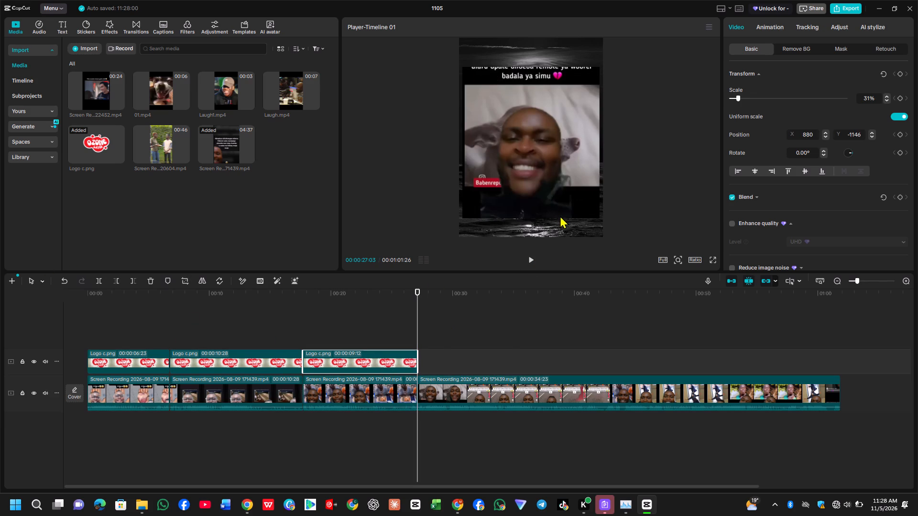
# Delete the remaining part of the recording after 00:00:27:03.
pyautogui.click(515, 387)
pyautogui.click(153, 281)
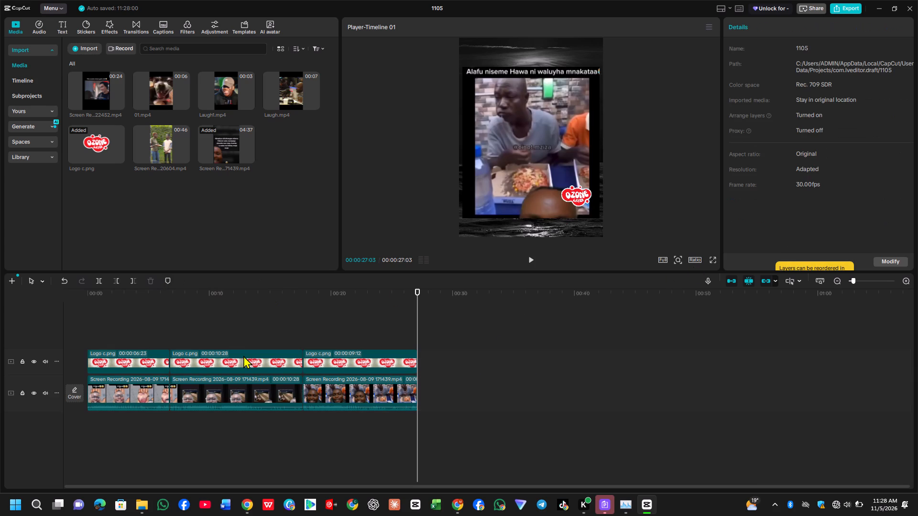
# Export the three-joke timeline as an mp4 named "mnivunje miguu" at 2K, 30fps.
pyautogui.click(106, 338)
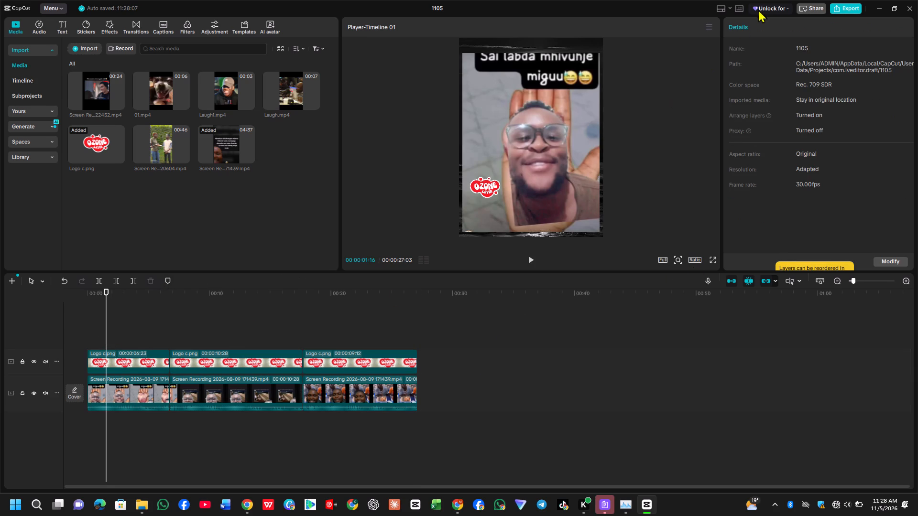
pyautogui.click(843, 9)
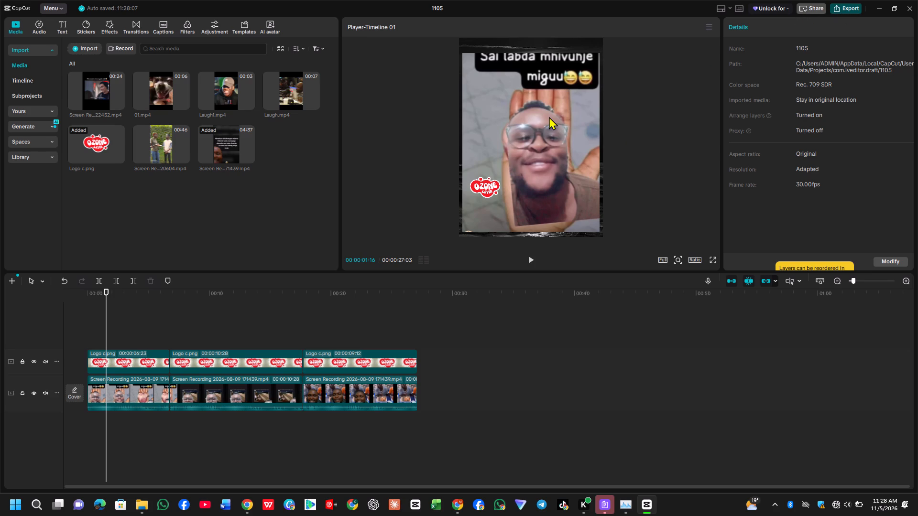
pyautogui.doubleClick(554, 134)
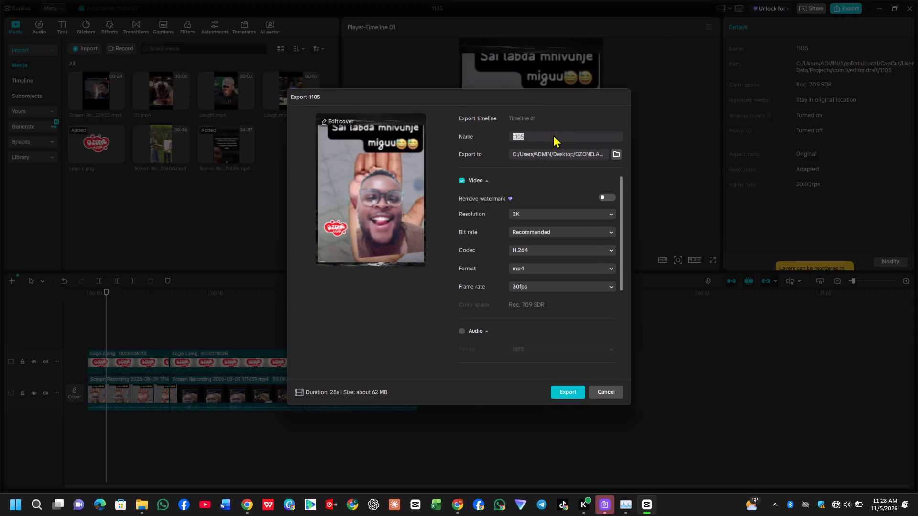
pyautogui.write('mnivunje miguu')
pyautogui.click(563, 393)
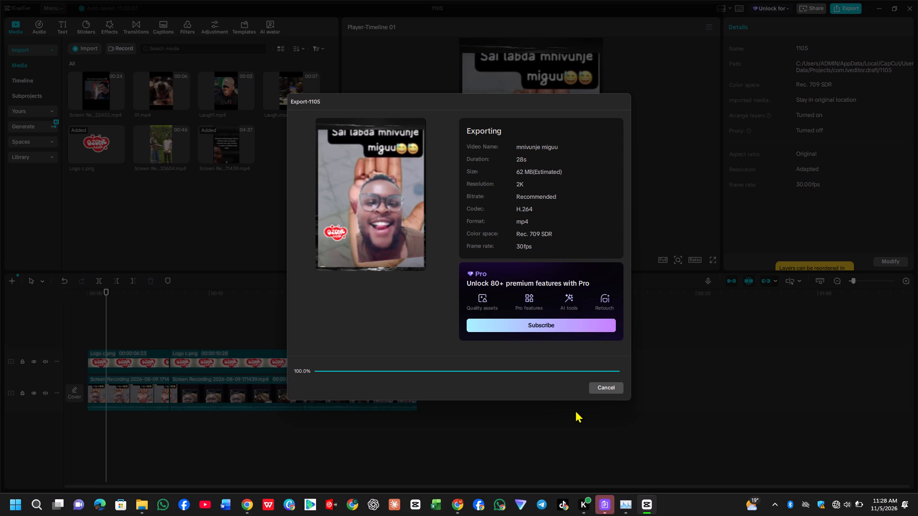
pyautogui.click(600, 383)
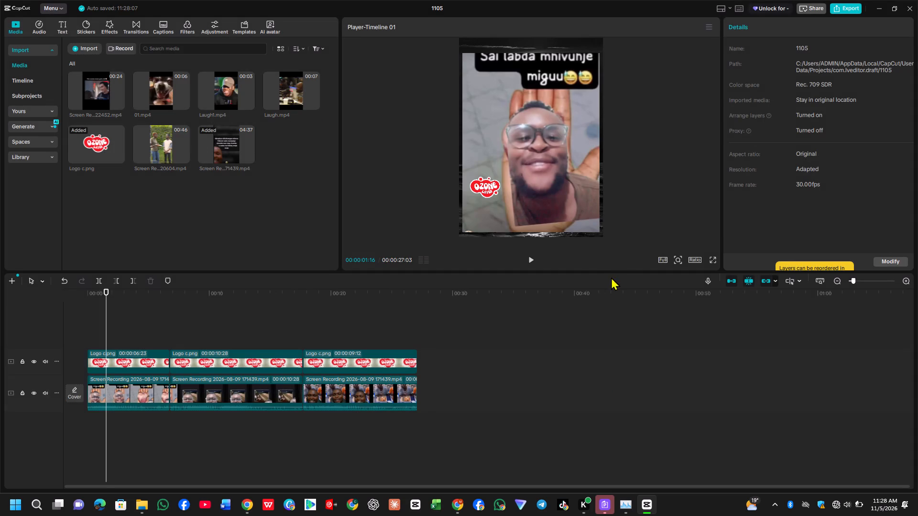
# Undo the deletion of the remaining recording after 00:00:27:03.
pyautogui.hotkey('ctrl', 'z')
# Delete the three already exported joke clips from the recording track, keeping only the remaining recording.
pyautogui.click(249, 394)
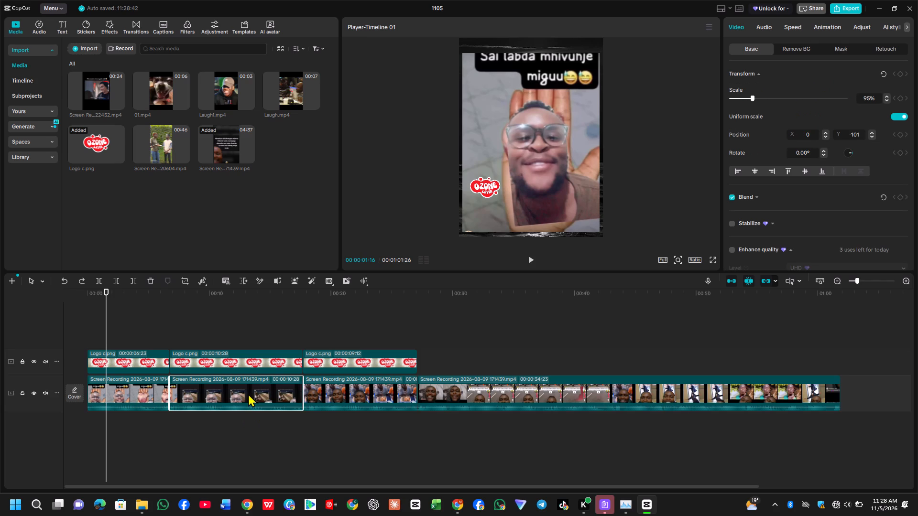
pyautogui.click(153, 278)
pyautogui.click(137, 398)
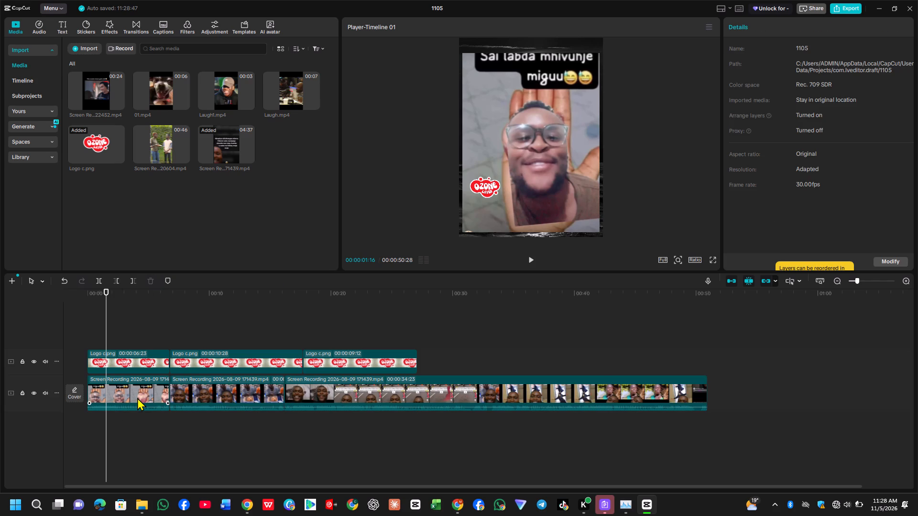
pyautogui.click(155, 277)
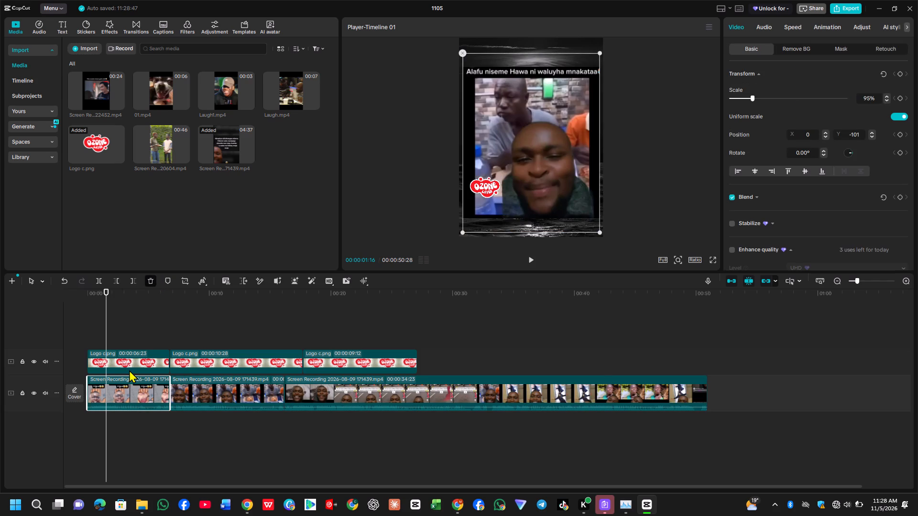
pyautogui.click(129, 384)
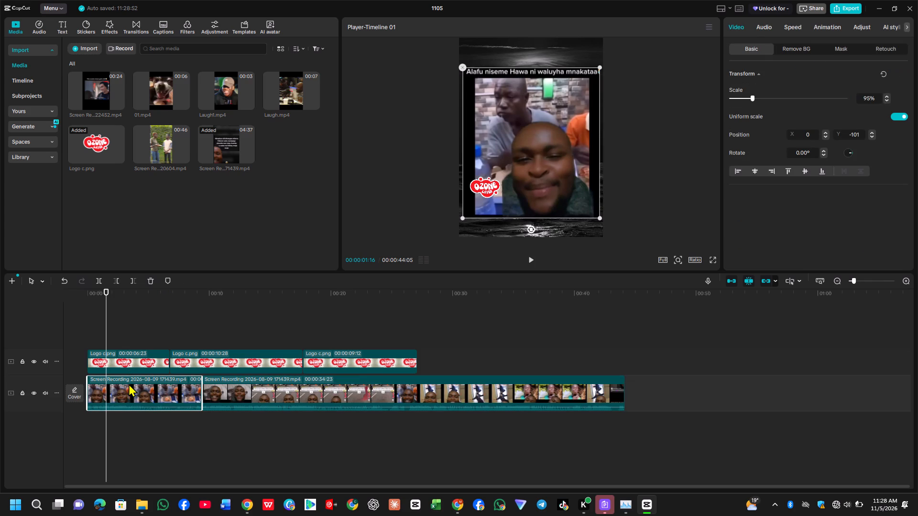
pyautogui.click(147, 282)
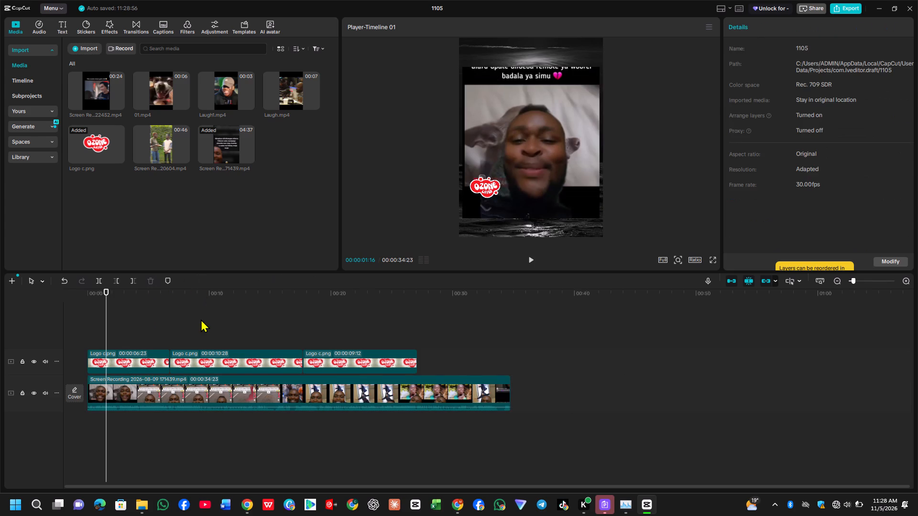
# Delete the second and third logo clips from the logo track, keeping only the first one.
pyautogui.press('Up')
pyautogui.press('Up')
pyautogui.press('Up')
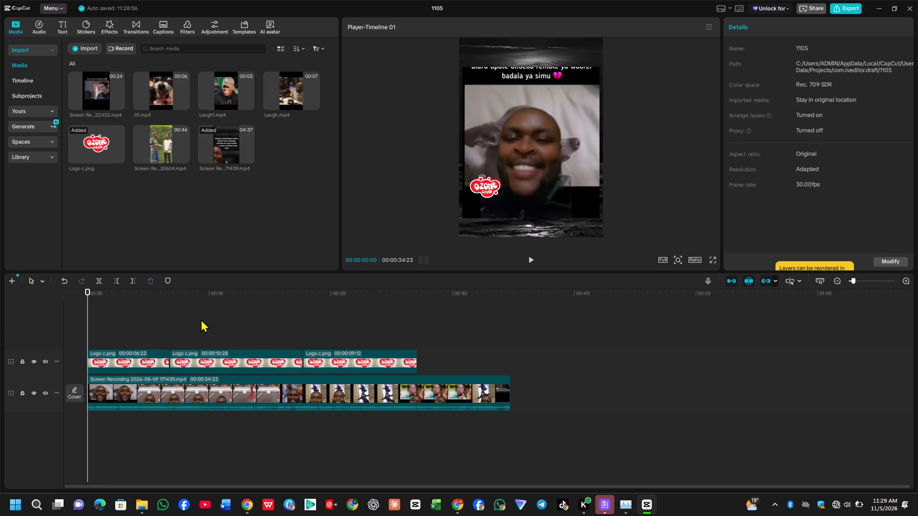
pyautogui.click(264, 353)
pyautogui.click(153, 282)
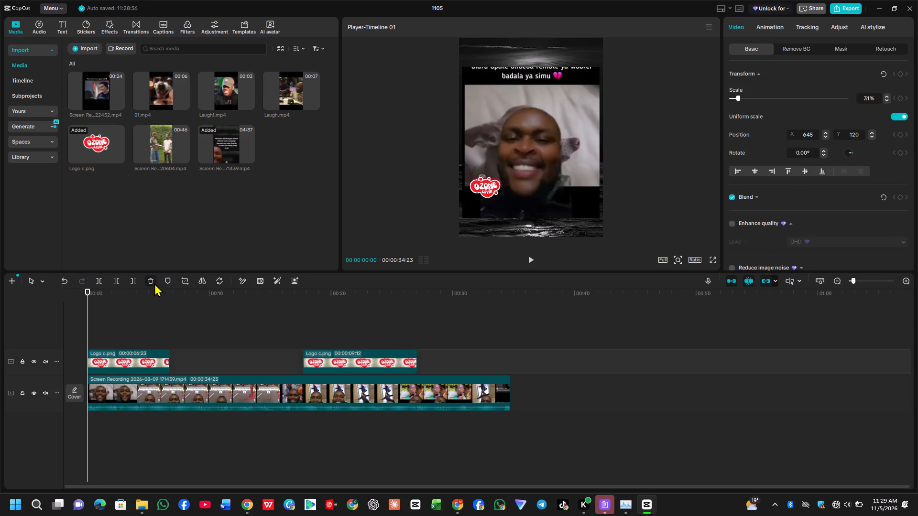
pyautogui.click(325, 365)
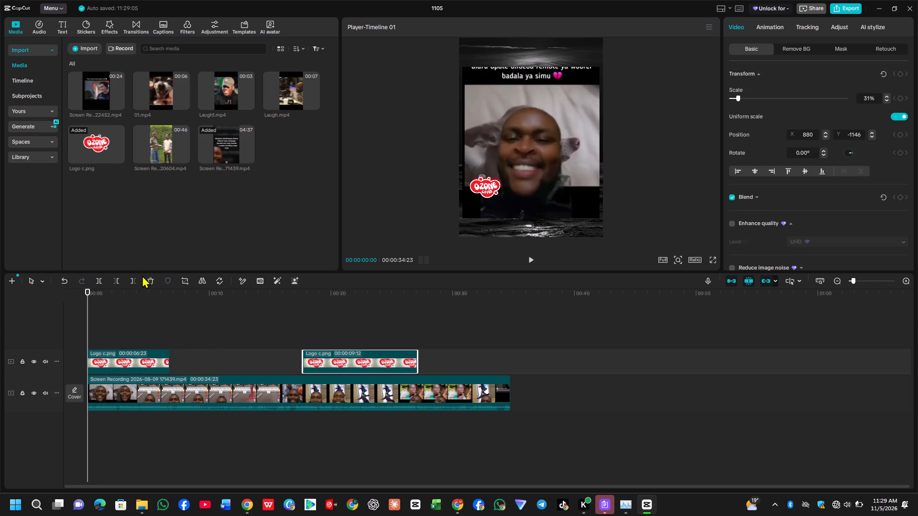
pyautogui.click(150, 282)
# Extend the remaining logo clip to 00:00:34:23 so it ends together with the recording.
pyautogui.click(156, 357)
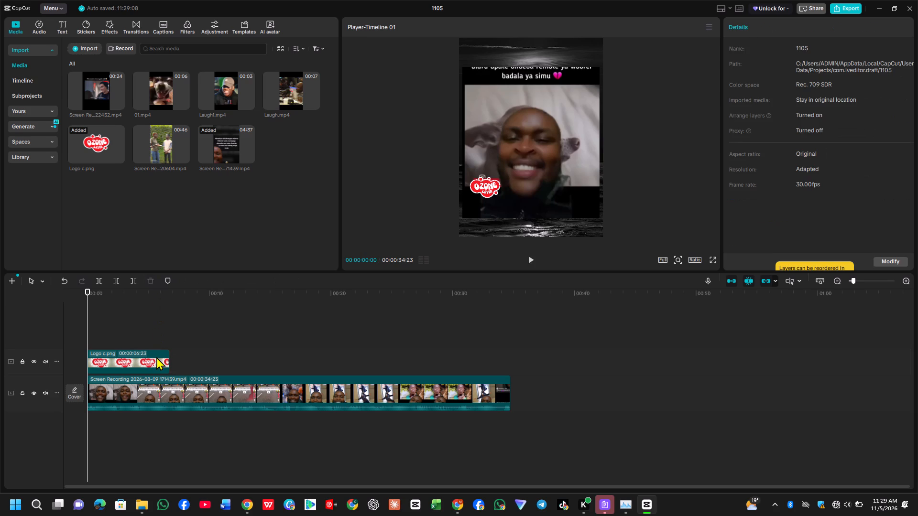
pyautogui.moveTo(170, 360); pyautogui.dragTo(479, 376)
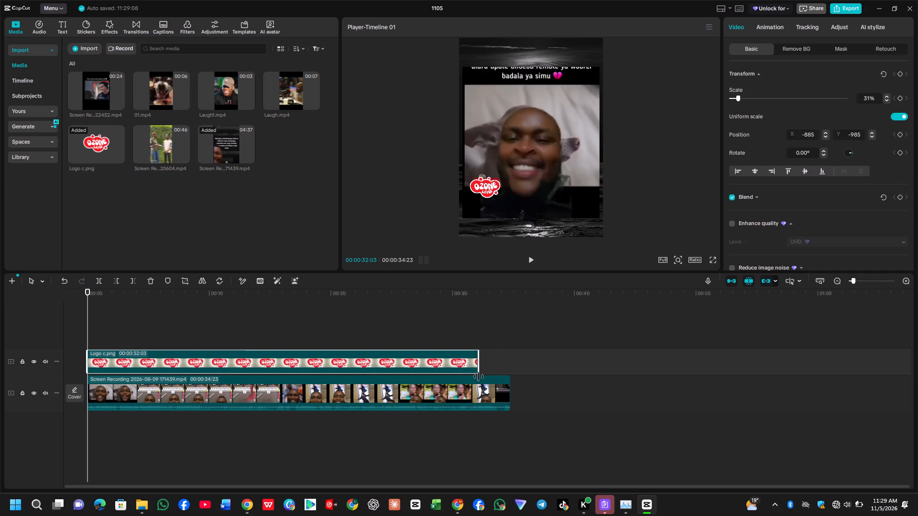
pyautogui.moveTo(479, 376); pyautogui.dragTo(506, 373)
pyautogui.click(506, 373)
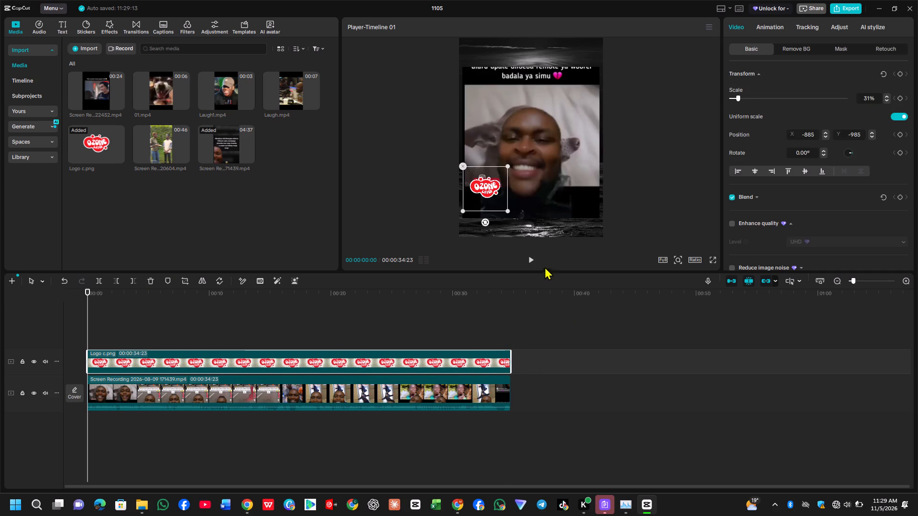
# Raise the upper crop edge of the recording to include the full "Wakianza kuitisha fare pale super metro" caption.
pyautogui.click(530, 262)
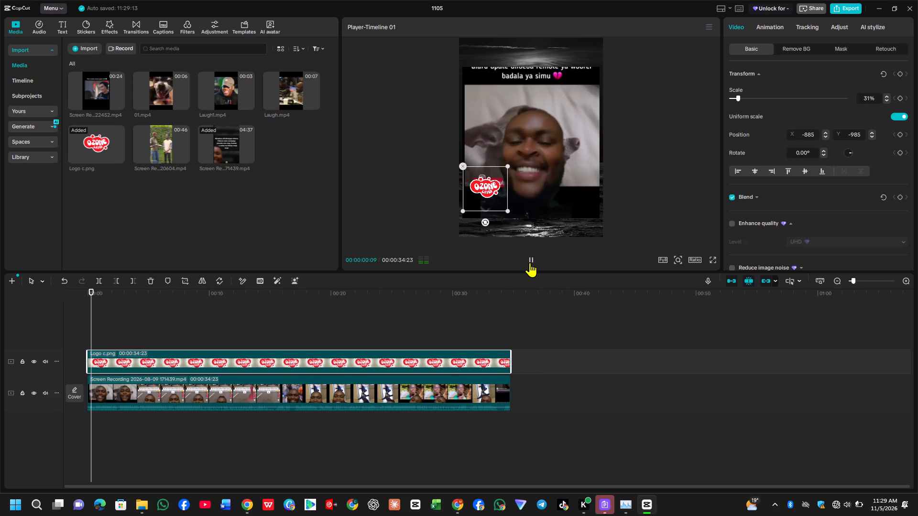
pyautogui.click(529, 261)
pyautogui.click(236, 399)
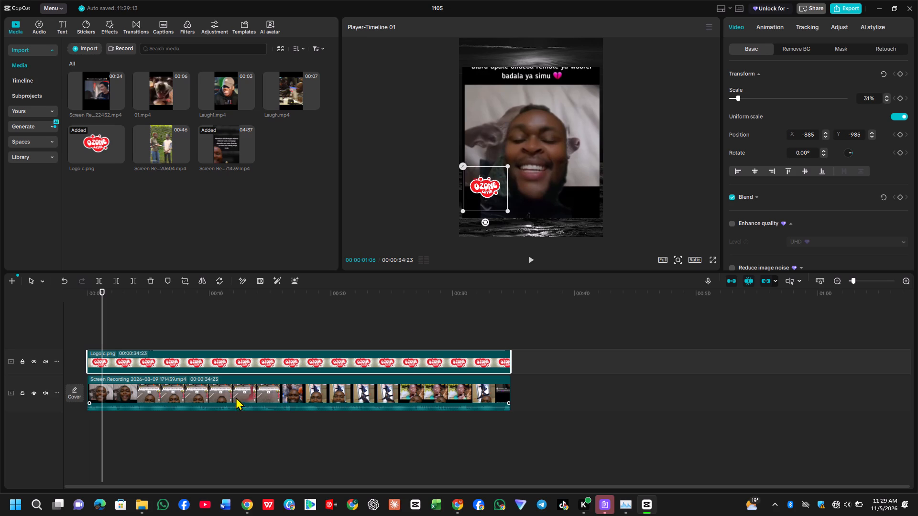
pyautogui.click(188, 280)
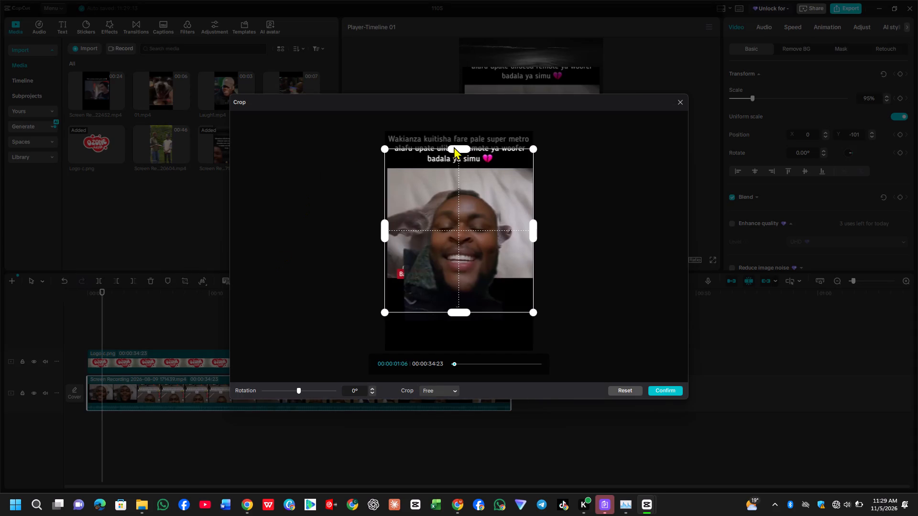
pyautogui.moveTo(455, 147); pyautogui.dragTo(456, 131)
pyautogui.click(676, 391)
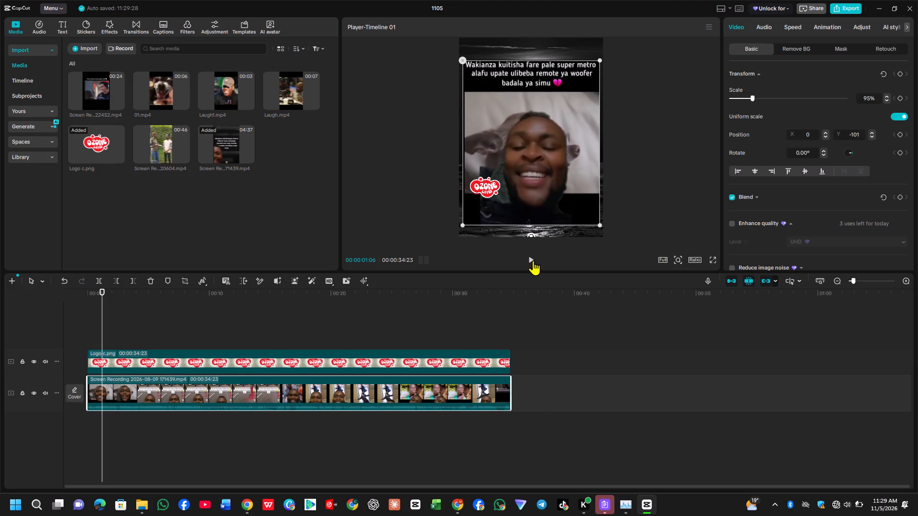
# Trim off the start of the recording up to 00:00:03:28, where the "Aty leo wote walikosa 30bob" joke begins.
pyautogui.click(532, 260)
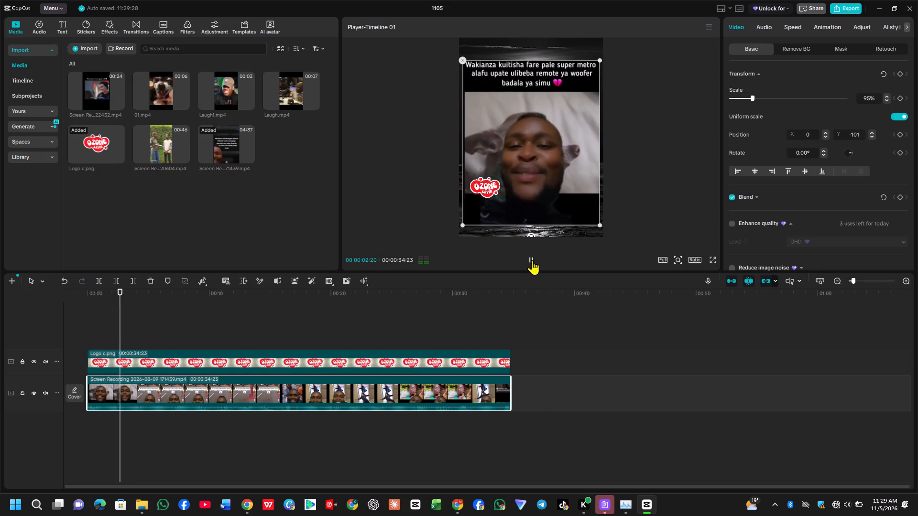
pyautogui.click(532, 260)
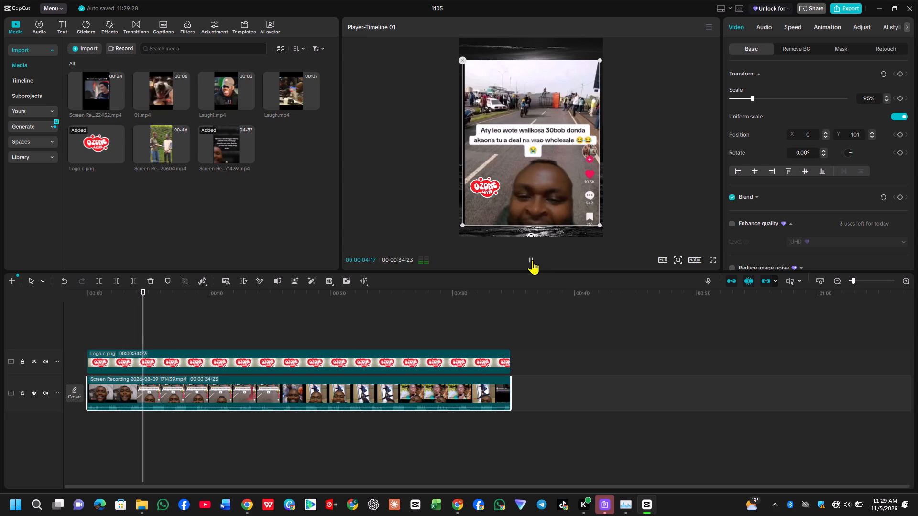
pyautogui.click(532, 260)
pyautogui.click(532, 260)
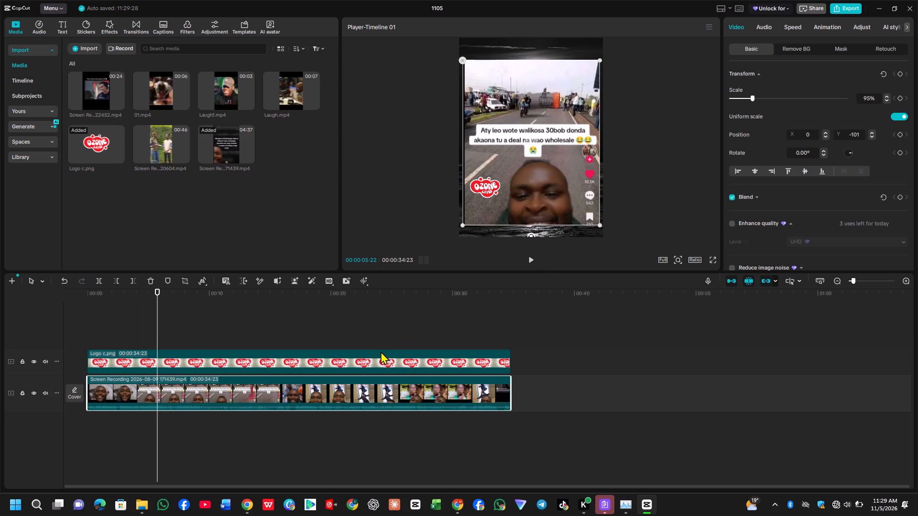
pyautogui.press('Left')
pyautogui.press('Left')
pyautogui.press('Left')
pyautogui.press('Left')
pyautogui.press('Left')
pyautogui.press('Left')
pyautogui.press('Left')
pyautogui.press('Left')
pyautogui.press('Left')
pyautogui.press('Left')
pyautogui.press('Left')
pyautogui.press('Left')
pyautogui.press('Left')
pyautogui.press('Left')
pyautogui.press('Left')
pyautogui.press('Left')
pyautogui.press('Left')
pyautogui.press('Left')
pyautogui.press('Left')
pyautogui.press('Left')
pyautogui.press('Left')
pyautogui.press('Left')
pyautogui.press('Left')
pyautogui.press('Left')
pyautogui.press('Left')
pyautogui.press('Left')
pyautogui.press('Left')
pyautogui.press('Left')
pyautogui.press('Left')
pyautogui.press('Left')
pyautogui.press('Left')
pyautogui.press('Left')
pyautogui.press('Left')
pyautogui.press('Left')
pyautogui.press('Left')
pyautogui.press('Left')
pyautogui.press('Left')
pyautogui.press('Left')
pyautogui.press('Left')
pyautogui.press('Left')
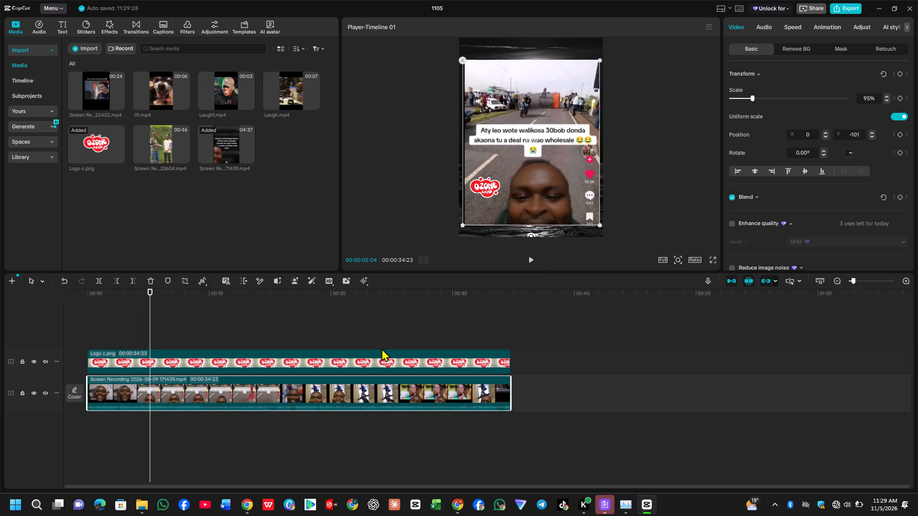
pyautogui.press('Left')
pyautogui.press('Left')
pyautogui.press('Left')
pyautogui.press('Left')
pyautogui.press('Left')
pyautogui.press('Left')
pyautogui.press('Left')
pyautogui.press('Left')
pyautogui.press('Left')
pyautogui.press('Left')
pyautogui.press('Left')
pyautogui.press('Left')
pyautogui.press('Left')
pyautogui.press('Left')
pyautogui.press('Left')
pyautogui.press('Left')
pyautogui.press('Left')
pyautogui.press('Left')
pyautogui.press('Left')
pyautogui.press('Left')
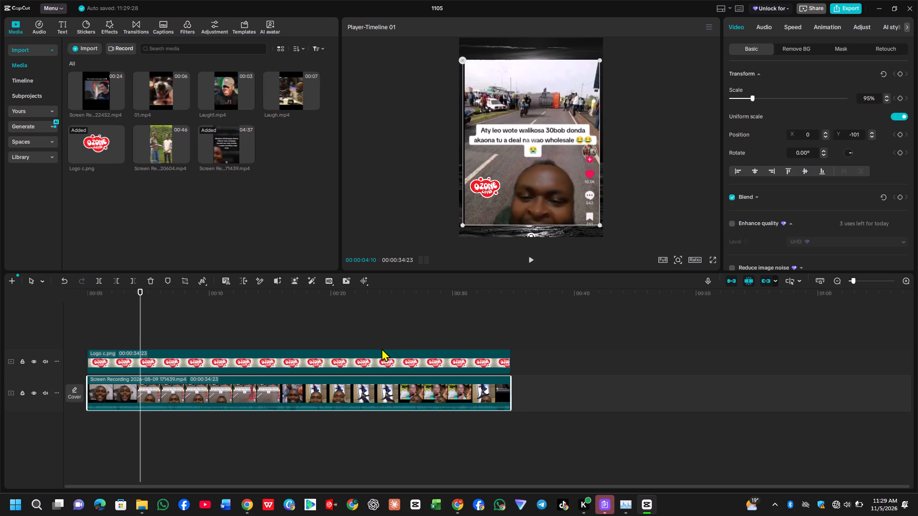
pyautogui.press('Right')
pyautogui.press('Right')
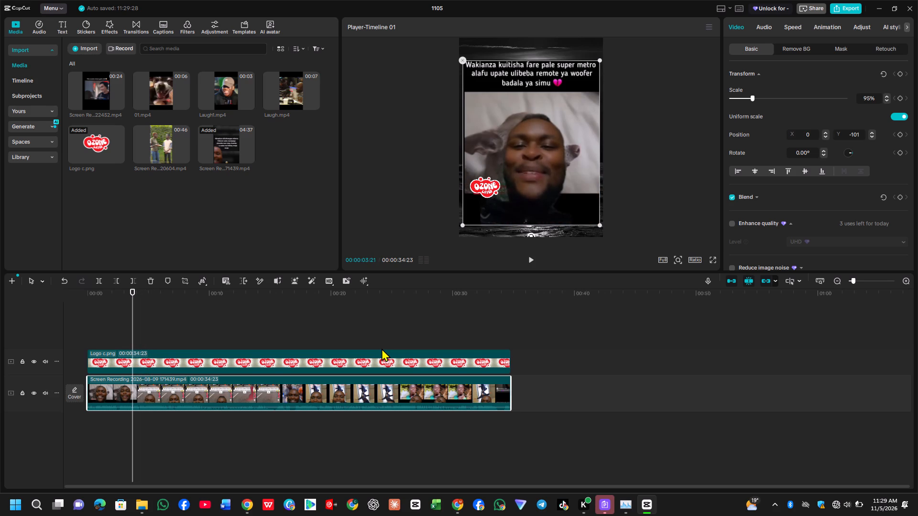
pyautogui.press('Right')
pyautogui.press('Right')
pyautogui.press('Right')
pyautogui.press('Right')
pyautogui.press('Right')
pyautogui.press('Right')
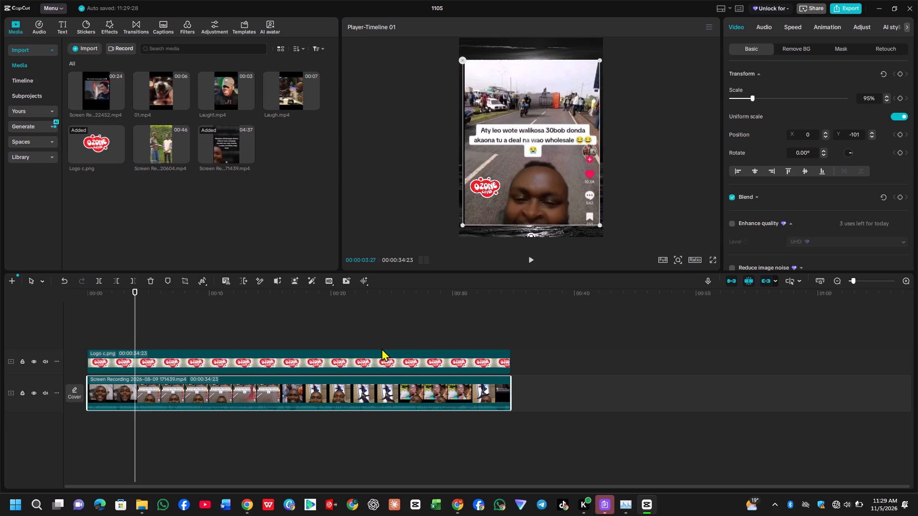
pyautogui.press('Left')
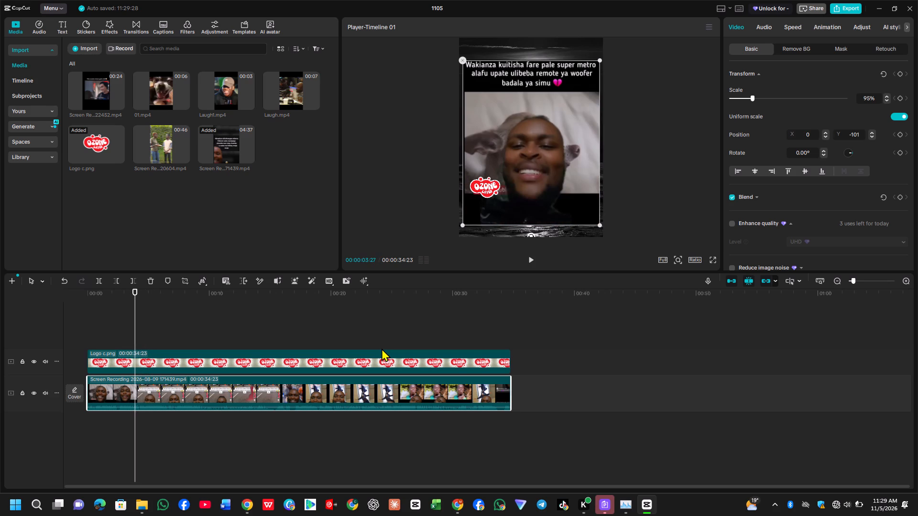
pyautogui.press('Right')
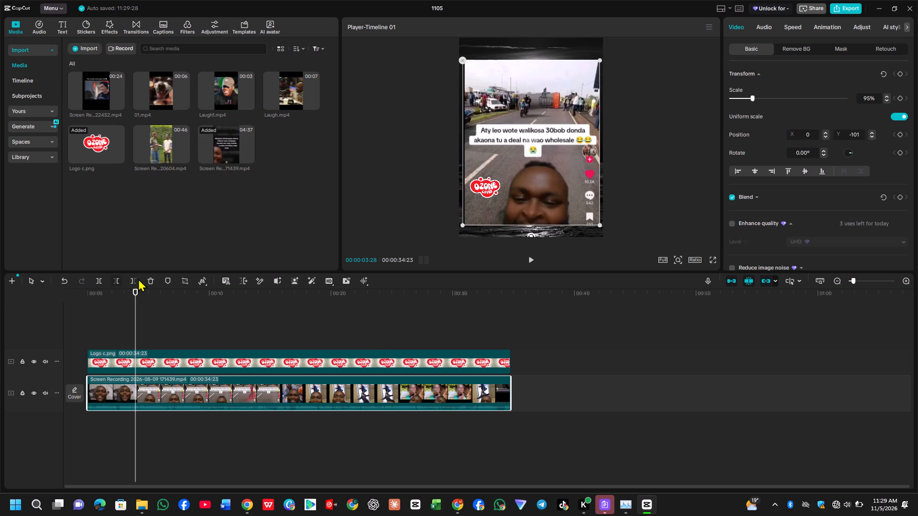
pyautogui.click(116, 279)
# Recrop the recording with both sides moved inward and the lower edge extended to show the man's whole face.
pyautogui.click(528, 260)
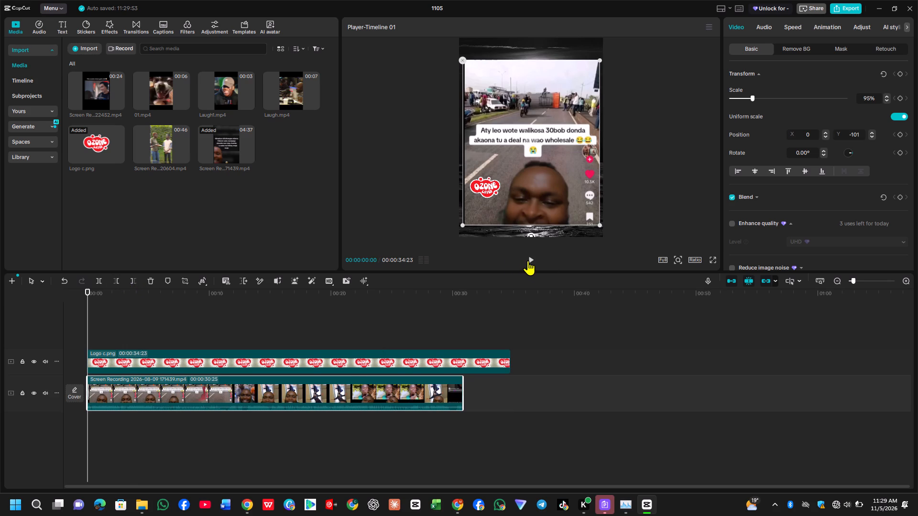
pyautogui.click(532, 258)
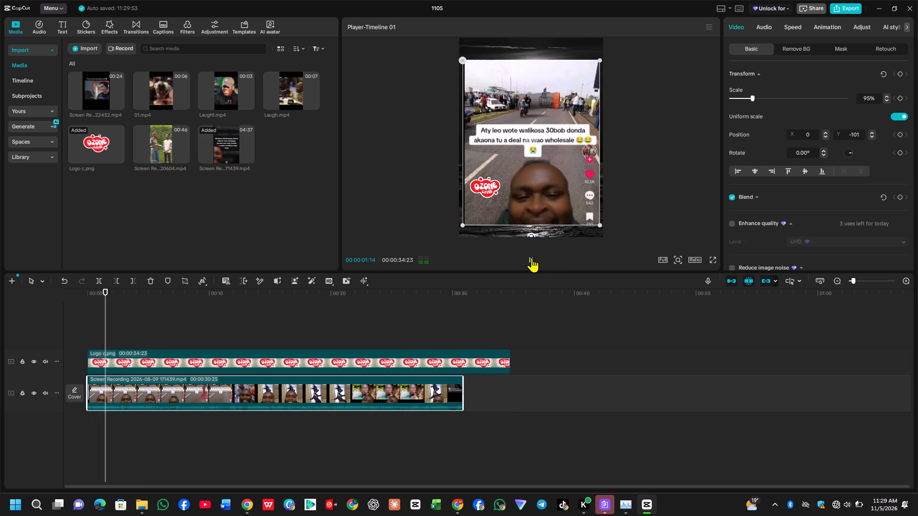
pyautogui.click(184, 279)
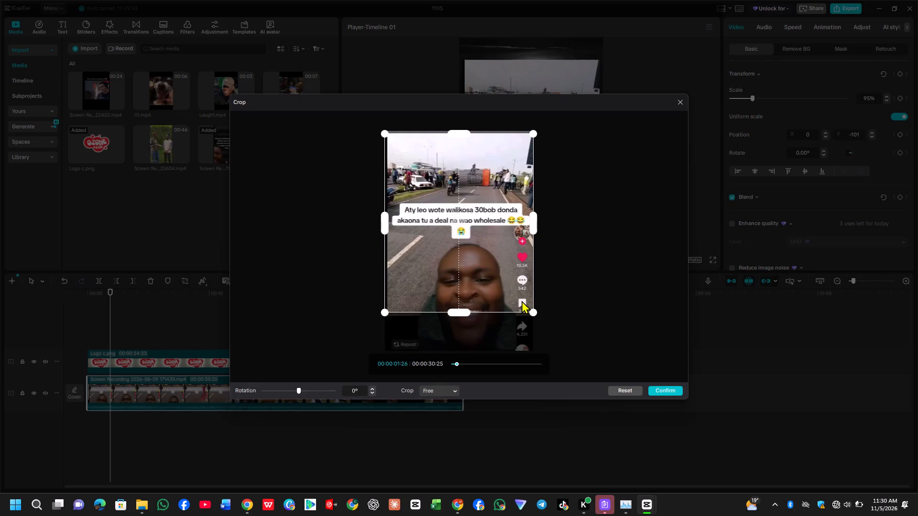
pyautogui.moveTo(533, 310); pyautogui.dragTo(517, 327)
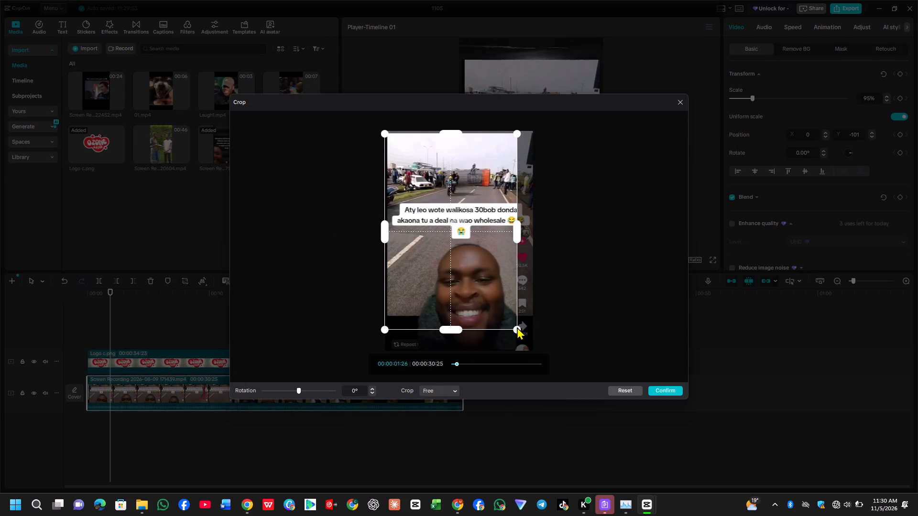
pyautogui.moveTo(517, 327); pyautogui.dragTo(518, 330)
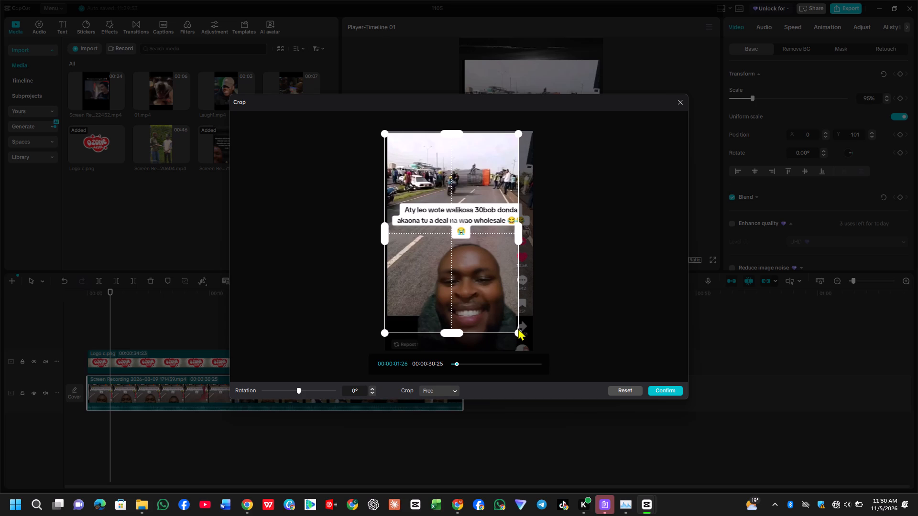
pyautogui.moveTo(387, 234); pyautogui.dragTo(398, 235)
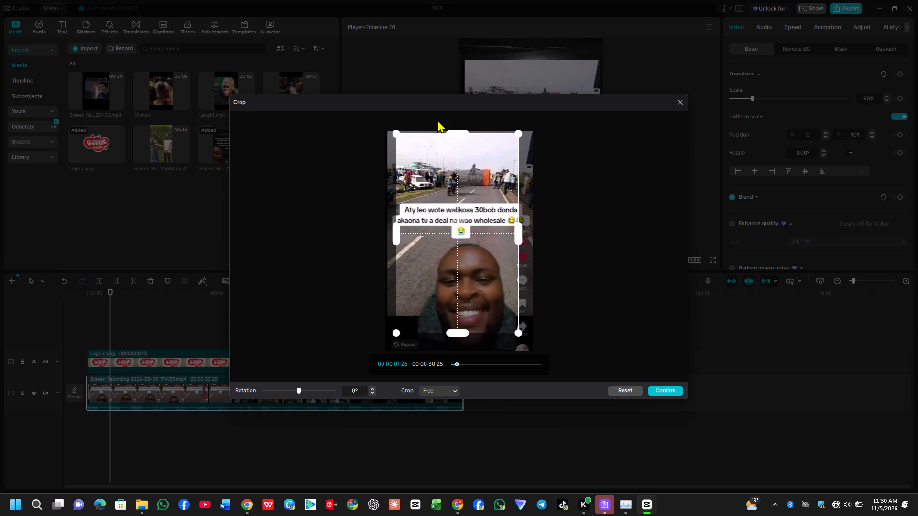
pyautogui.click(654, 390)
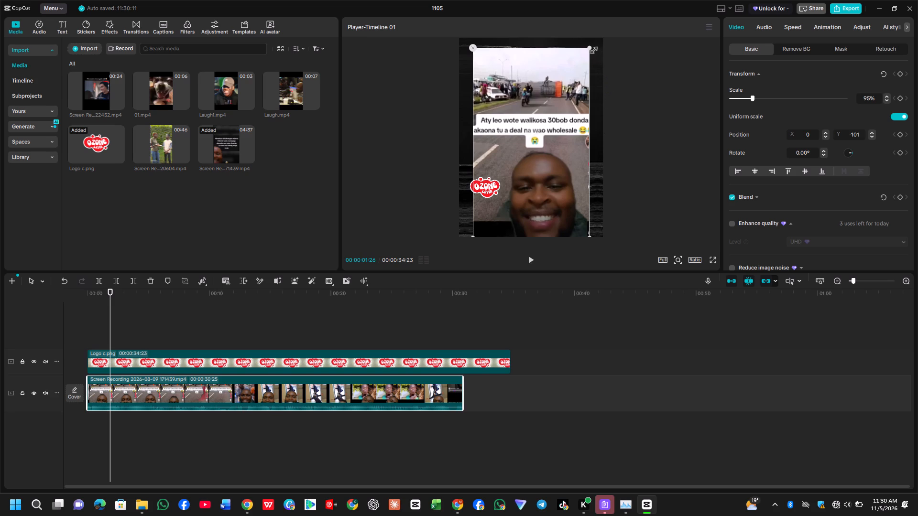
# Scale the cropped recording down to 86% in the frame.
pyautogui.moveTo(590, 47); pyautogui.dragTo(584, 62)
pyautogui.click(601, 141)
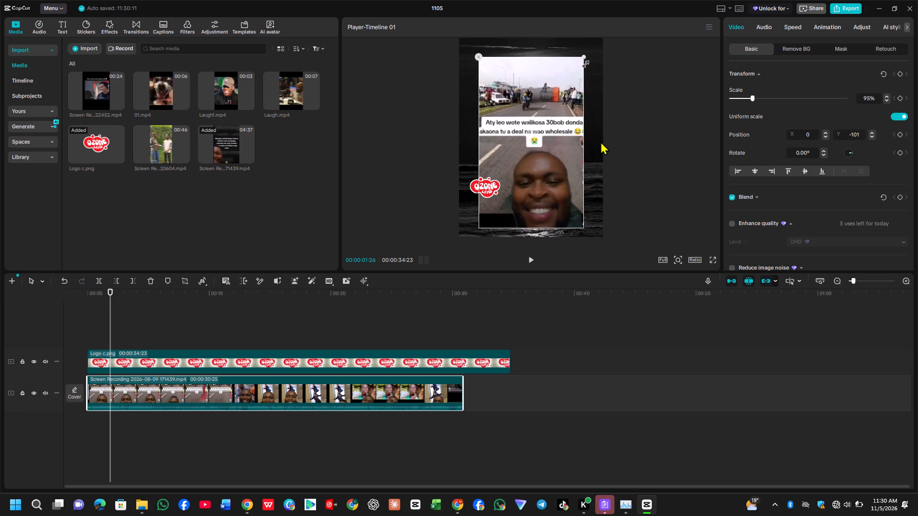
# Move the Ozone Layer logo inside the video, just below the caption and beside the man's head.
pyautogui.click(479, 181)
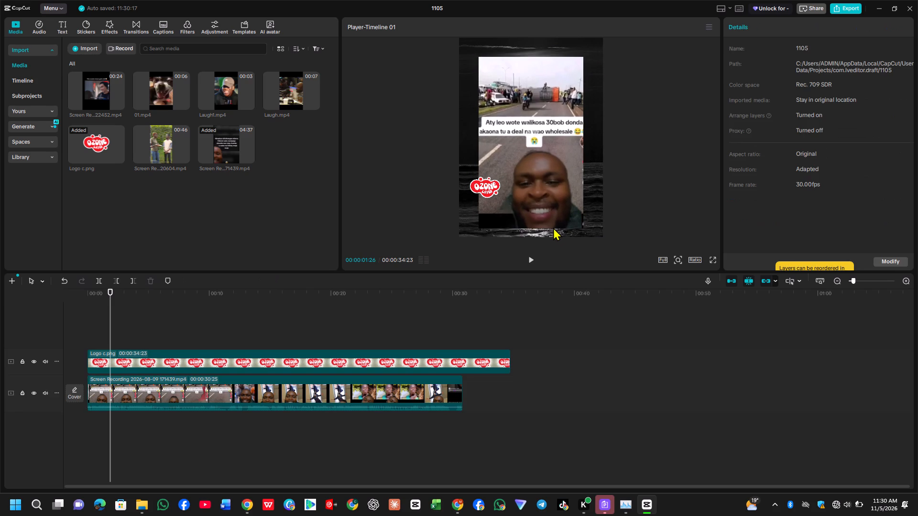
pyautogui.moveTo(480, 184); pyautogui.dragTo(495, 157)
pyautogui.click(612, 223)
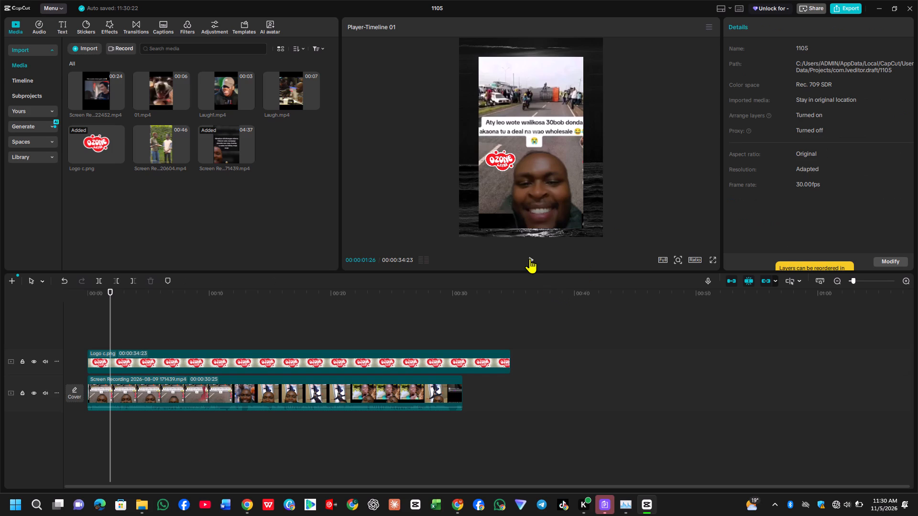
# Play the "Aty leo wote walikosa 30bob" joke and examine the frames around its end.
pyautogui.click(529, 258)
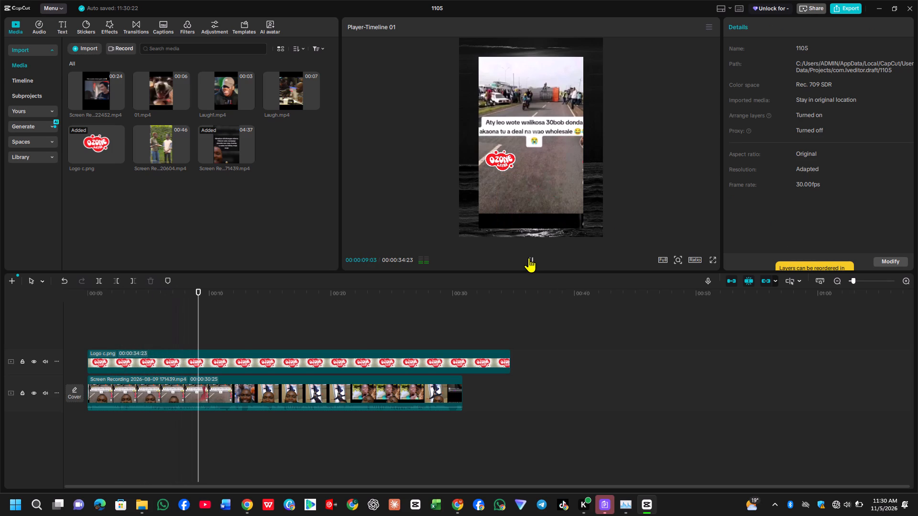
pyautogui.doubleClick(529, 258)
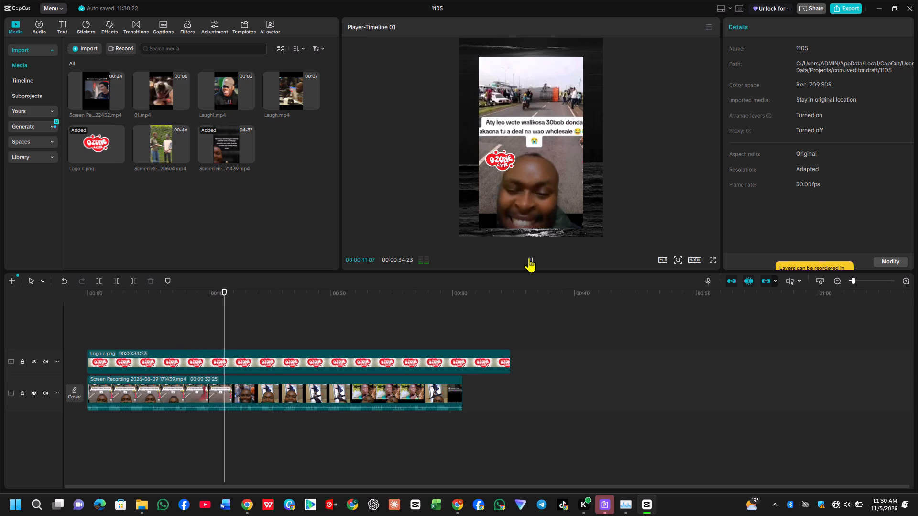
pyautogui.click(529, 258)
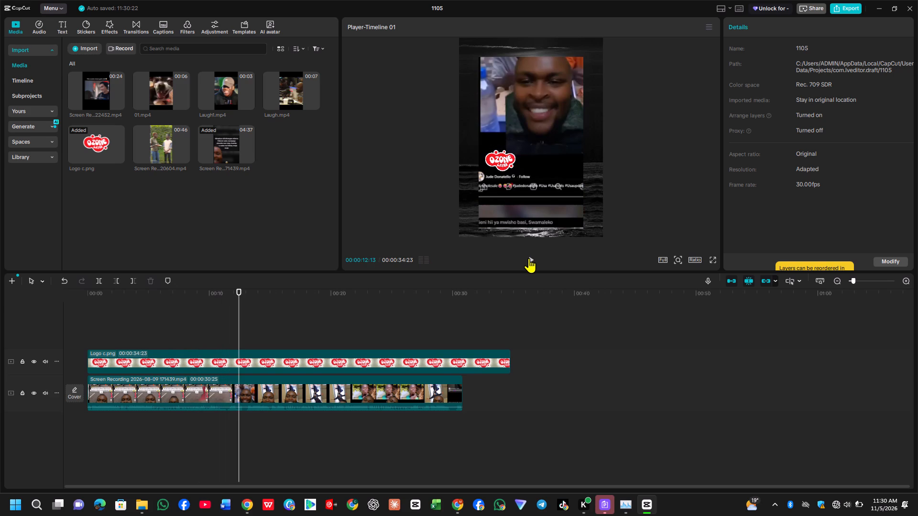
pyautogui.press('Left')
pyautogui.press('Left')
pyautogui.press('Left')
pyautogui.press('Left')
pyautogui.press('Left')
pyautogui.press('Left')
pyautogui.press('Left')
pyautogui.press('Left')
pyautogui.press('Left')
pyautogui.press('Left')
pyautogui.press('Left')
pyautogui.press('Left')
pyautogui.press('Left')
pyautogui.press('Left')
pyautogui.press('Left')
pyautogui.press('Left')
pyautogui.press('Left')
pyautogui.press('Left')
pyautogui.press('Left')
pyautogui.press('Left')
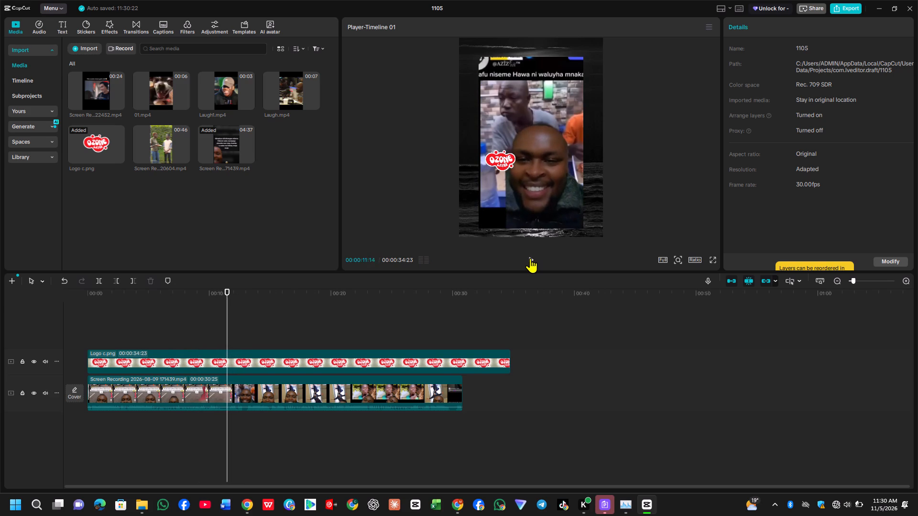
pyautogui.press('Left')
pyautogui.press('Left')
pyautogui.press('Left')
pyautogui.press('Left')
pyautogui.press('Left')
pyautogui.press('Left')
pyautogui.press('Left')
pyautogui.press('Left')
pyautogui.press('Left')
pyautogui.press('Left')
pyautogui.press('Left')
pyautogui.press('Left')
pyautogui.press('Left')
pyautogui.press('Left')
pyautogui.press('Left')
pyautogui.press('Left')
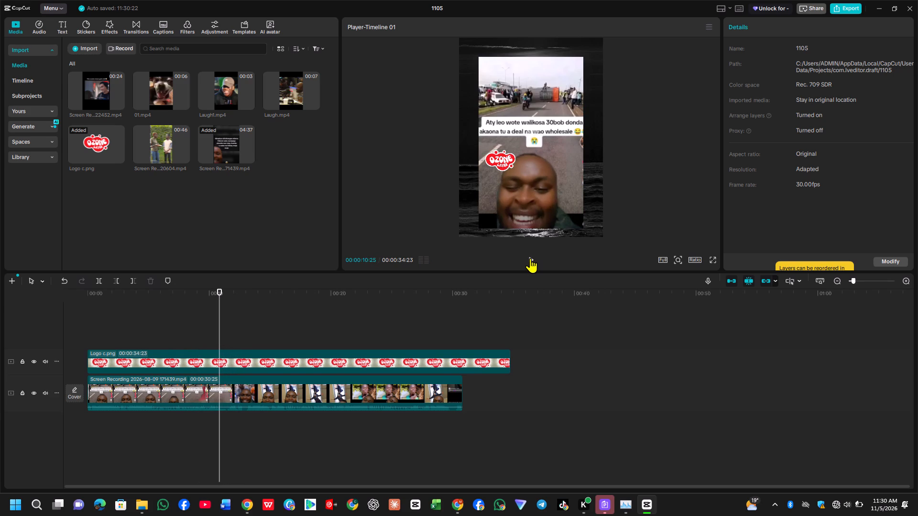
pyautogui.press('Left')
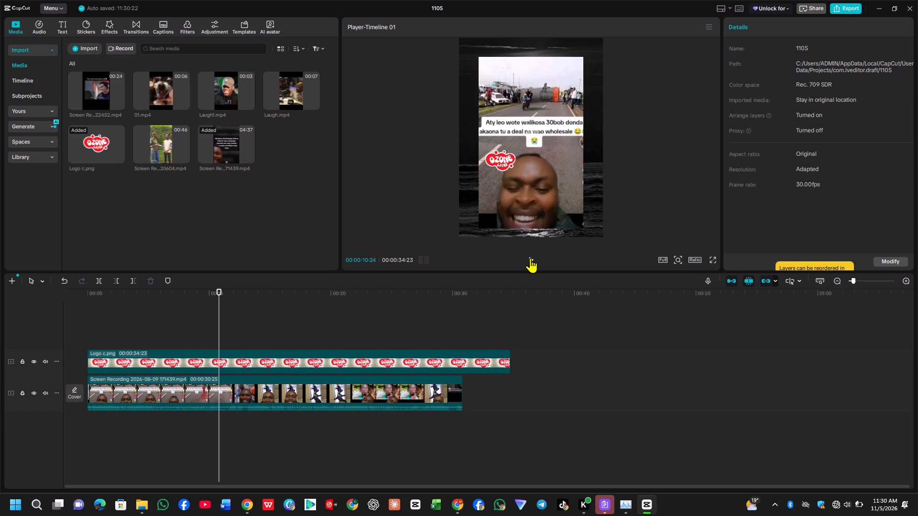
pyautogui.press('Right')
pyautogui.press('Right')
pyautogui.press('Right')
pyautogui.press('Right')
pyautogui.press('Right')
pyautogui.press('Right')
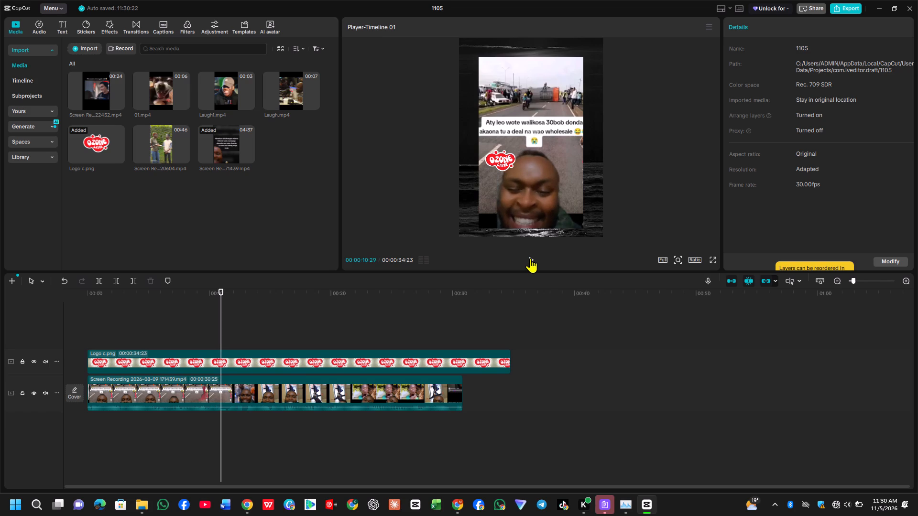
pyautogui.press('Right')
pyautogui.press('Right')
pyautogui.press('Right')
# Enlarge the recording in the frame to 92% scale.
pyautogui.click(563, 99)
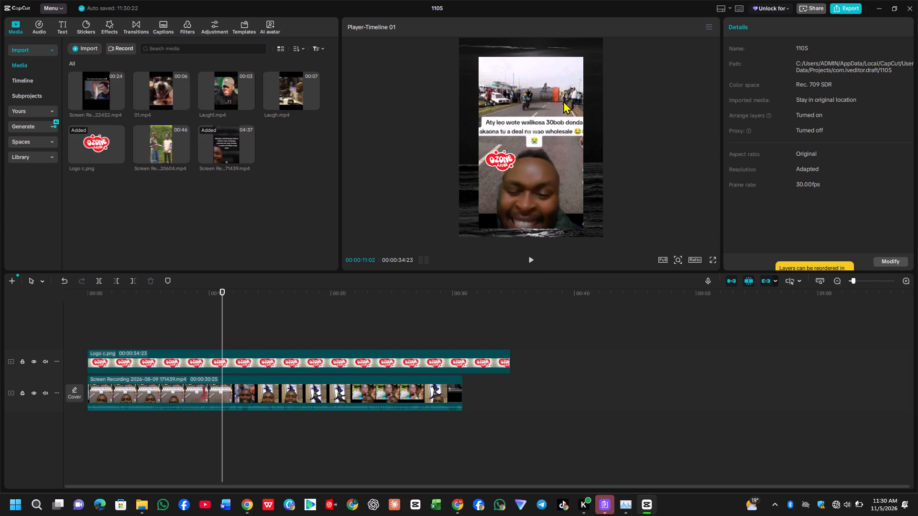
pyautogui.moveTo(583, 56); pyautogui.dragTo(587, 53)
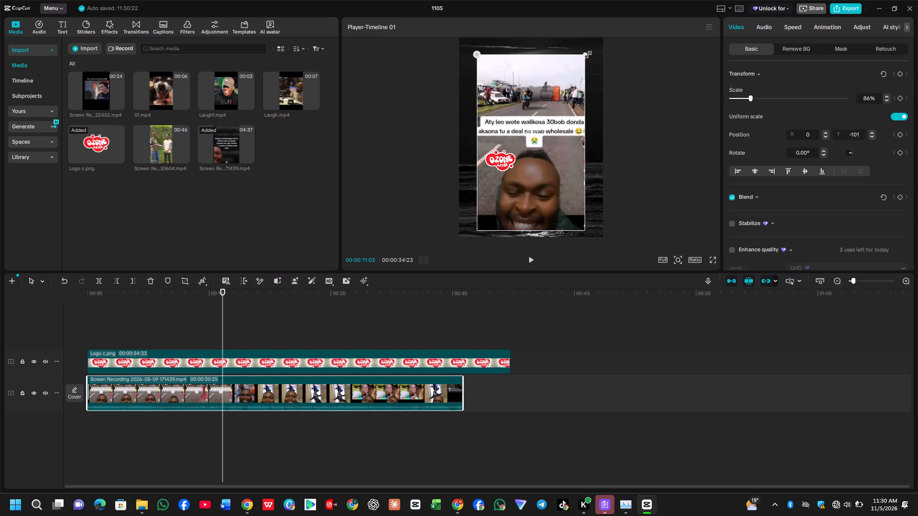
pyautogui.moveTo(587, 53); pyautogui.dragTo(591, 50)
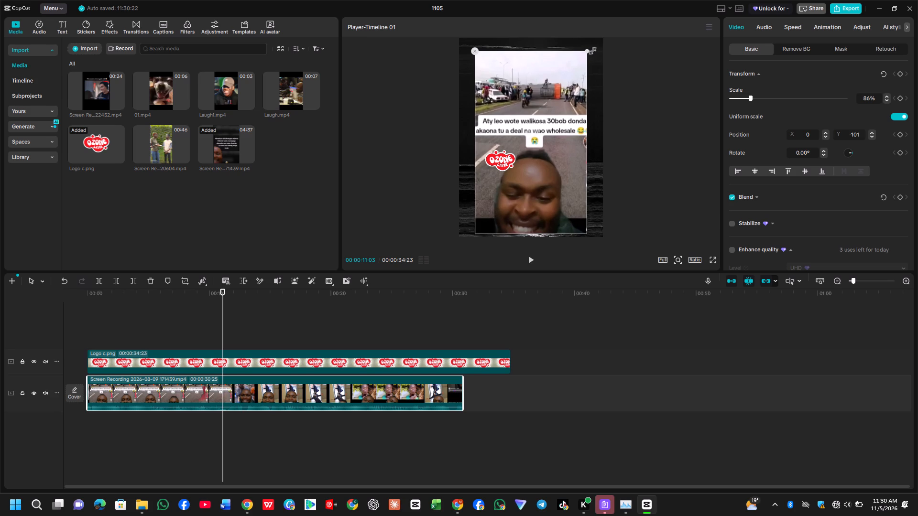
# Split the screen recording at 00:00:11:09, on the last frame of the "Aty leo wote walikosa 30bob" joke.
pyautogui.click(533, 259)
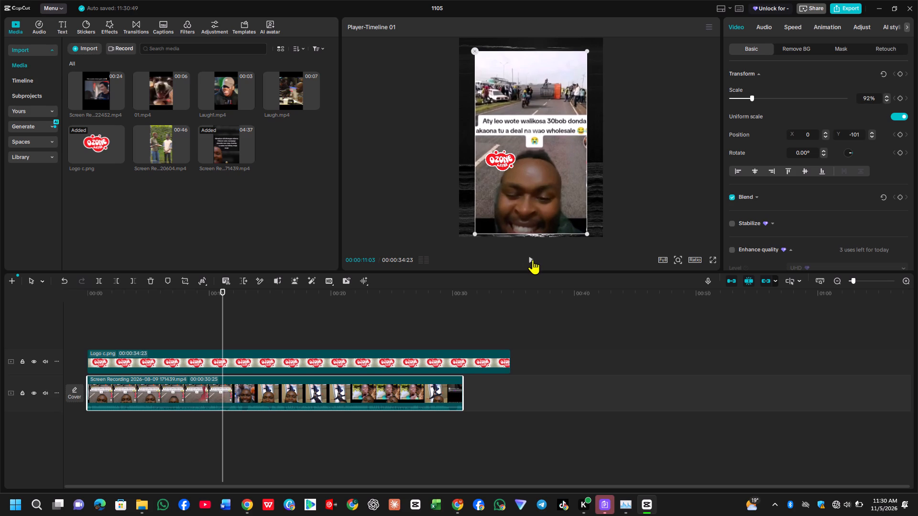
pyautogui.click(533, 259)
pyautogui.press('Left')
pyautogui.press('Left')
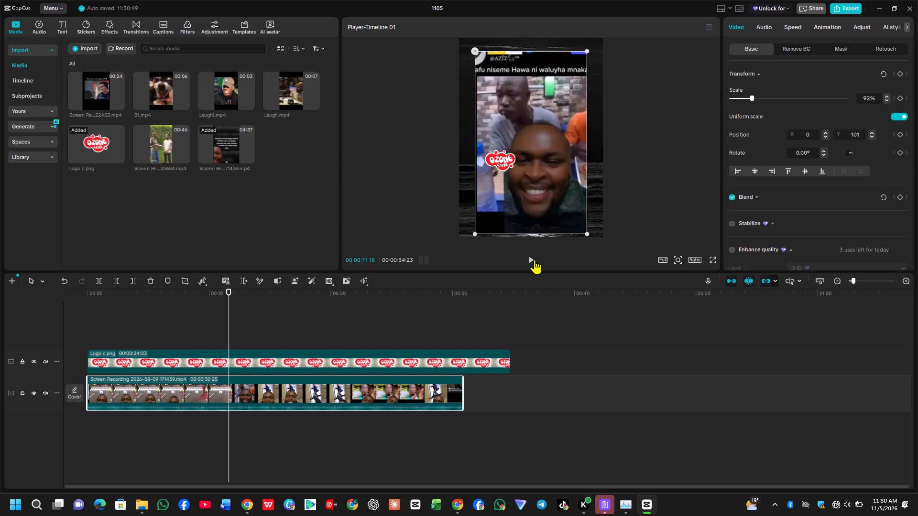
pyautogui.press('Left')
pyautogui.press('Left')
pyautogui.press('Left')
pyautogui.press('Left')
pyautogui.press('Left')
pyautogui.press('Left')
pyautogui.press('Left')
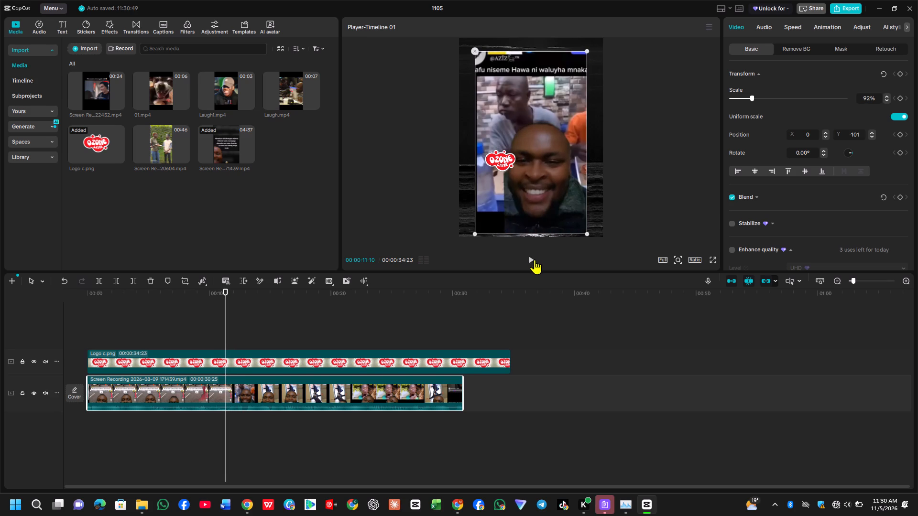
pyautogui.press('Left')
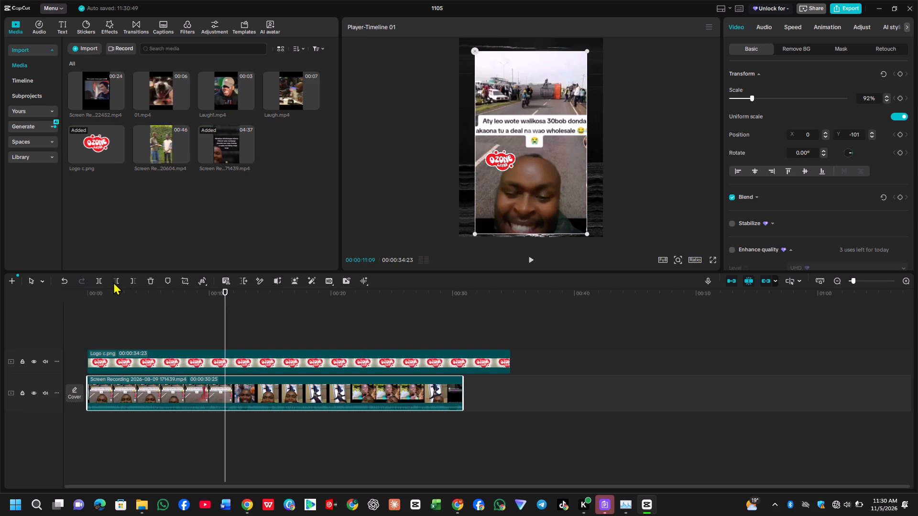
pyautogui.click(99, 283)
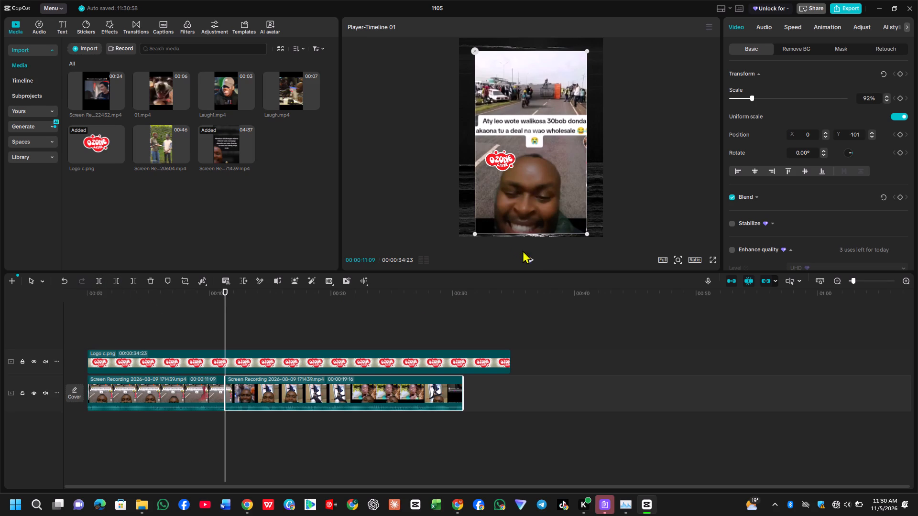
# Trim the start of the second recording clip up to 00:00:12:16, where the "Swamaleko" doorway shot has settled in frame.
pyautogui.click(532, 259)
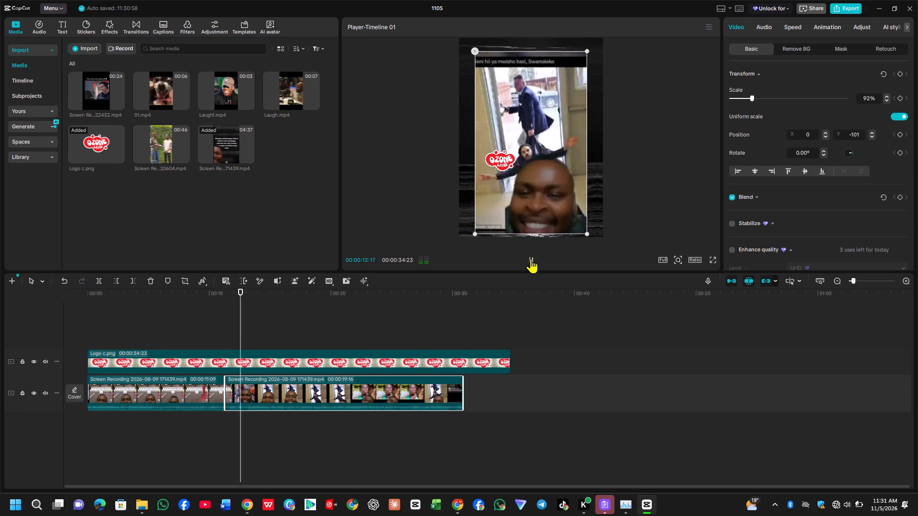
pyautogui.click(531, 258)
pyautogui.click(531, 258)
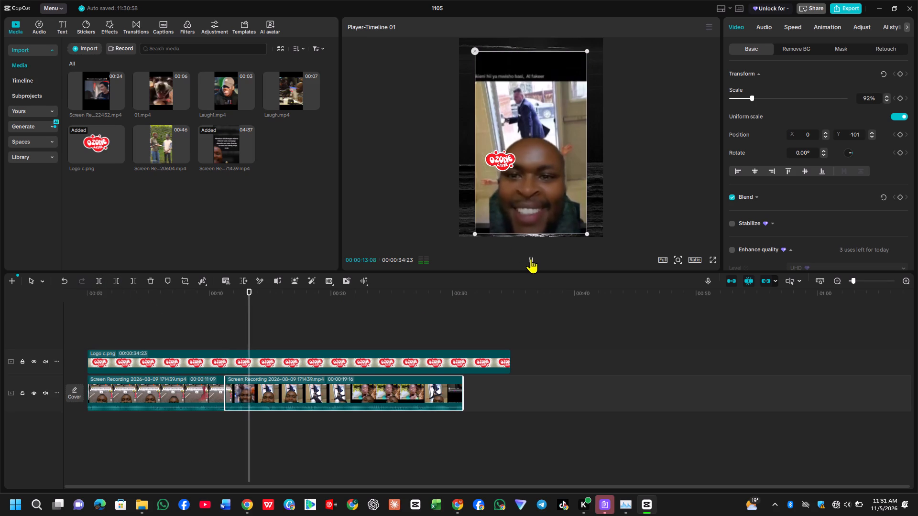
pyautogui.click(531, 258)
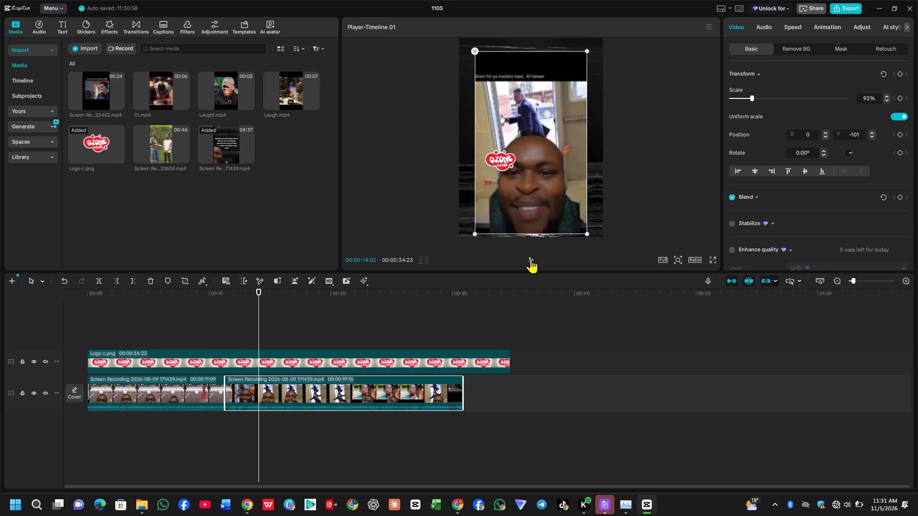
pyautogui.press('Left')
pyautogui.press('Left')
pyautogui.press('Left')
pyautogui.press('Left')
pyautogui.press('Left')
pyautogui.press('Left')
pyautogui.press('Left')
pyautogui.press('Left')
pyautogui.press('Left')
pyautogui.press('Left')
pyautogui.press('Left')
pyautogui.press('Left')
pyautogui.press('Left')
pyautogui.press('Left')
pyautogui.press('Left')
pyautogui.press('Left')
pyautogui.press('Left')
pyautogui.press('Left')
pyautogui.press('Left')
pyautogui.press('Left')
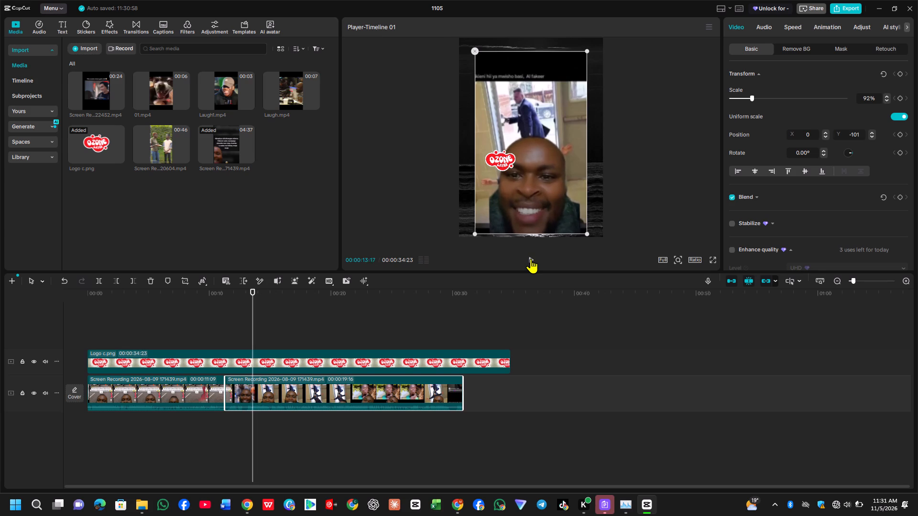
pyautogui.press('Left')
pyautogui.press('Left')
pyautogui.press('Left')
pyautogui.press('Left')
pyautogui.press('Left')
pyautogui.press('Left')
pyautogui.press('Left')
pyautogui.press('Left')
pyautogui.press('Left')
pyautogui.press('Left')
pyautogui.press('Left')
pyautogui.press('Left')
pyautogui.press('Left')
pyautogui.press('Left')
pyautogui.press('Left')
pyautogui.press('Left')
pyautogui.press('Left')
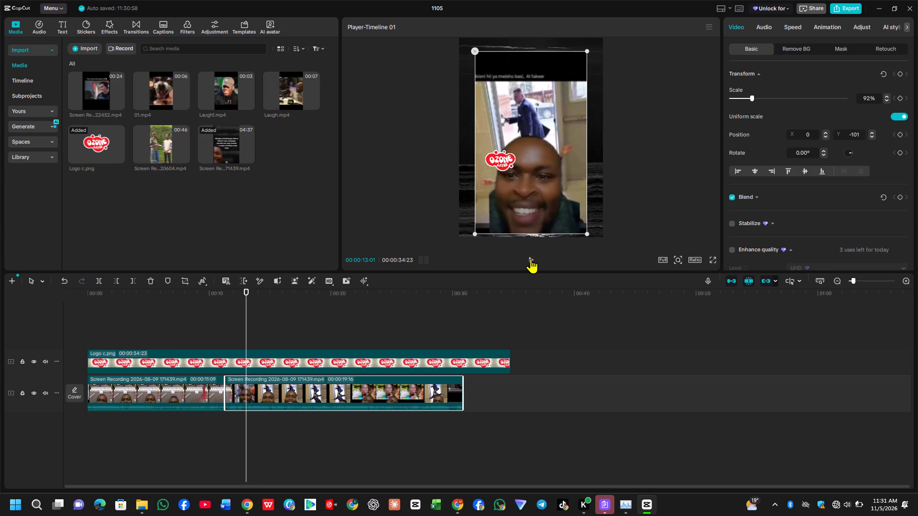
pyautogui.press('Left')
pyautogui.press('Left')
pyautogui.press('Left')
pyautogui.press('Left')
pyautogui.press('Left')
pyautogui.press('Left')
pyautogui.press('Left')
pyautogui.press('Left')
pyautogui.press('Left')
pyautogui.press('Left')
pyautogui.press('Left')
pyautogui.press('Left')
pyautogui.press('Left')
pyautogui.press('Left')
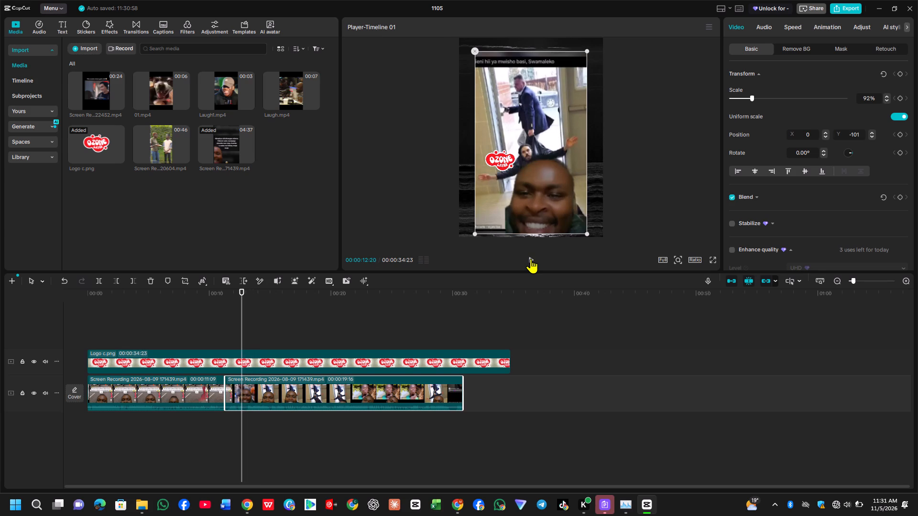
pyautogui.press('Left')
pyautogui.press('Left')
pyautogui.press('Left')
pyautogui.press('Left')
pyautogui.press('Left')
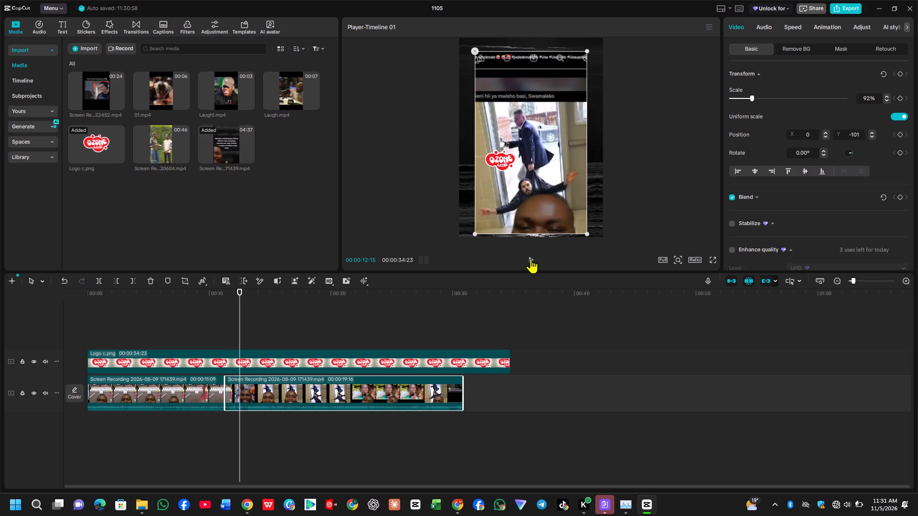
pyautogui.press('Left')
pyautogui.press('Right')
pyautogui.press('Right')
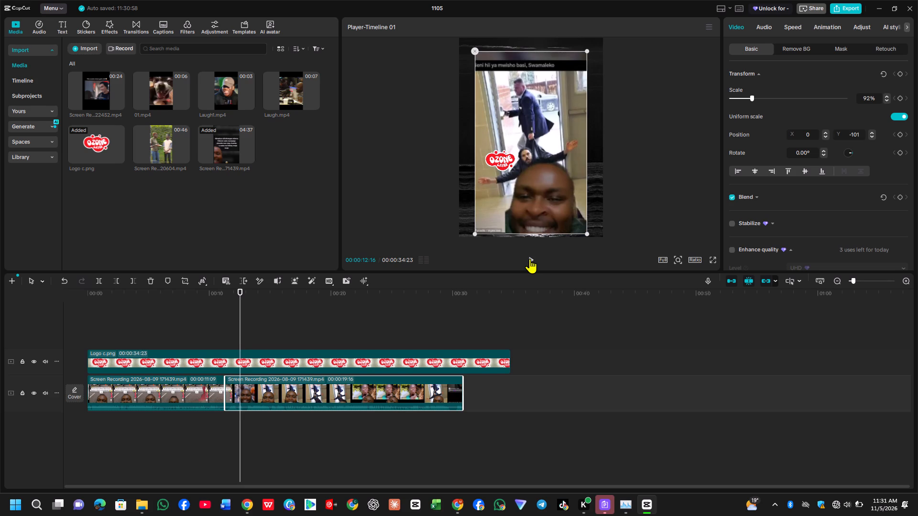
pyautogui.click(111, 281)
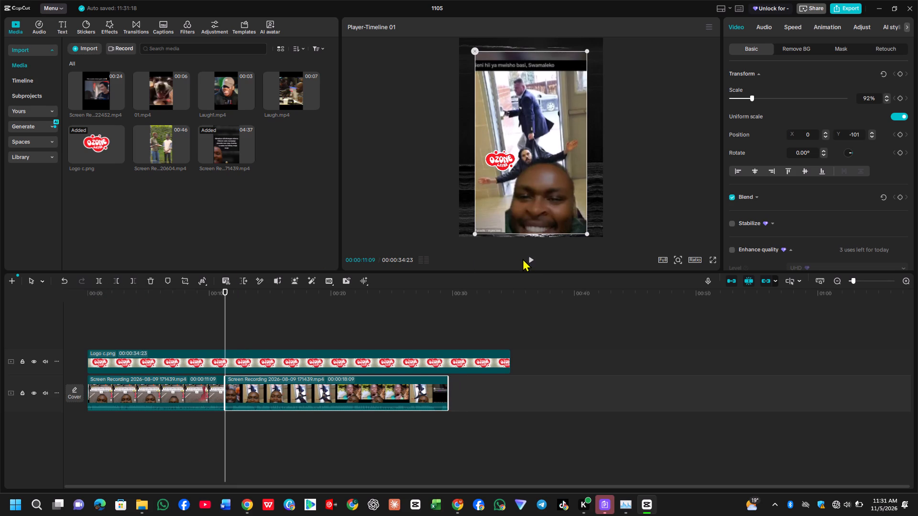
# Split the logo clip at 00:00:11:09, in line with the cut between the two recording clips.
pyautogui.click(528, 258)
pyautogui.click(528, 258)
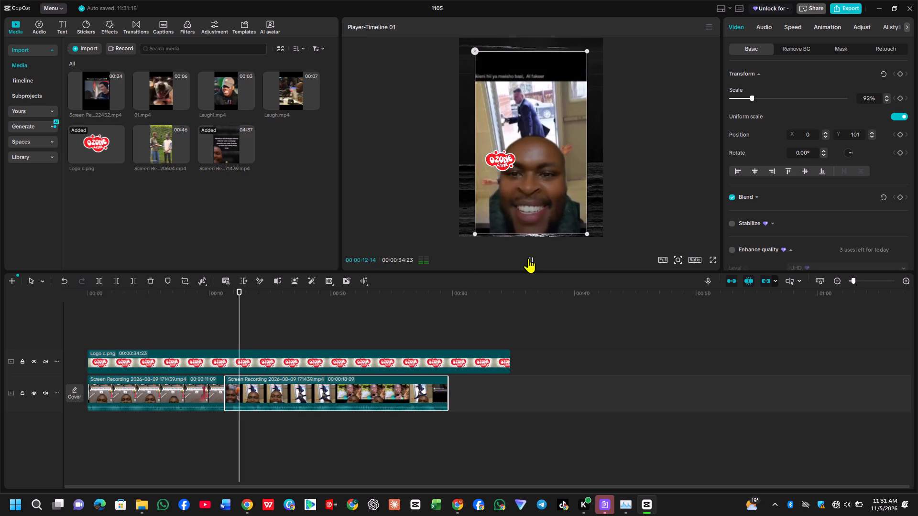
pyautogui.click(207, 328)
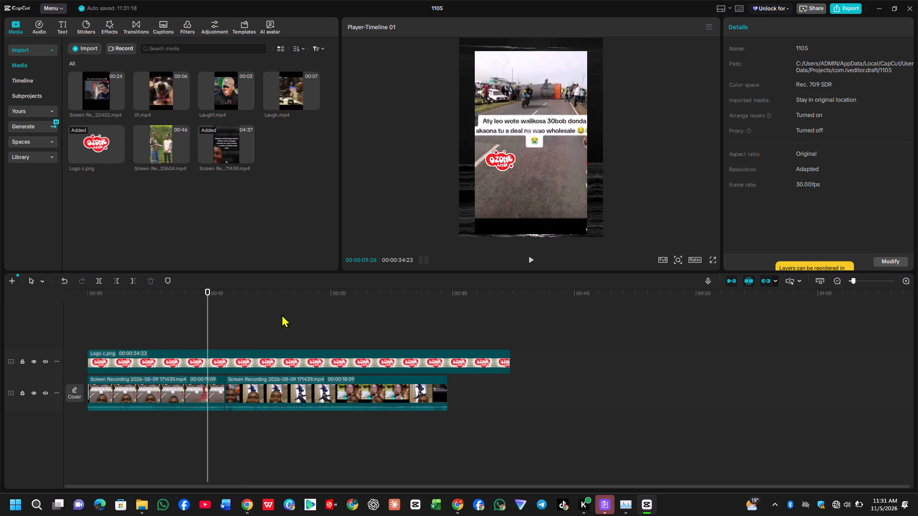
pyautogui.click(533, 258)
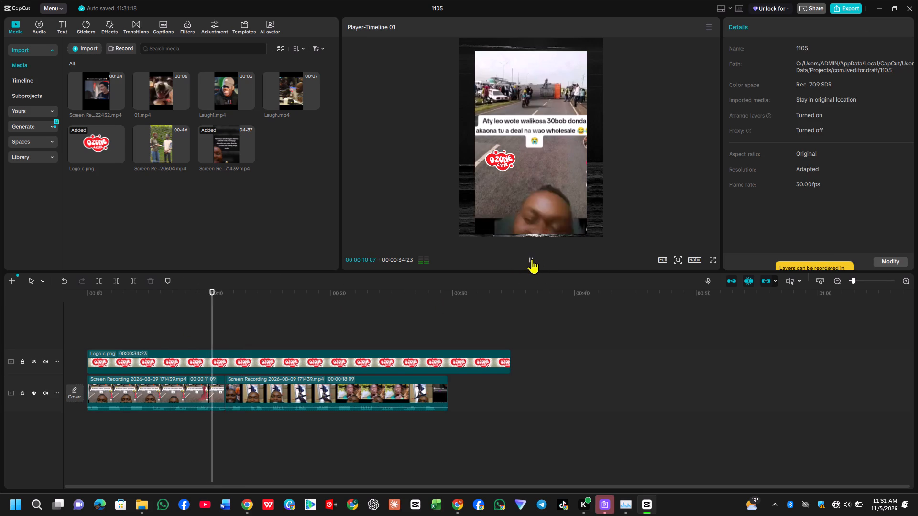
pyautogui.click(532, 259)
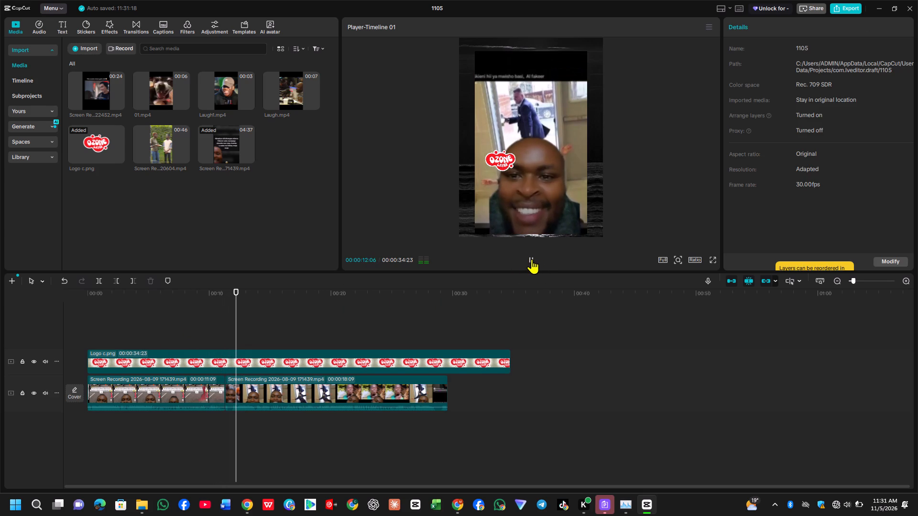
pyautogui.press('Up')
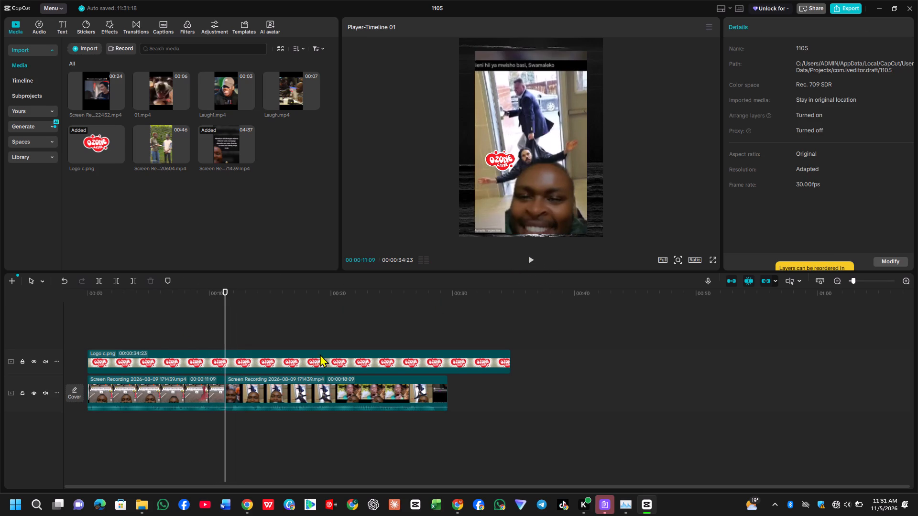
pyautogui.click(314, 362)
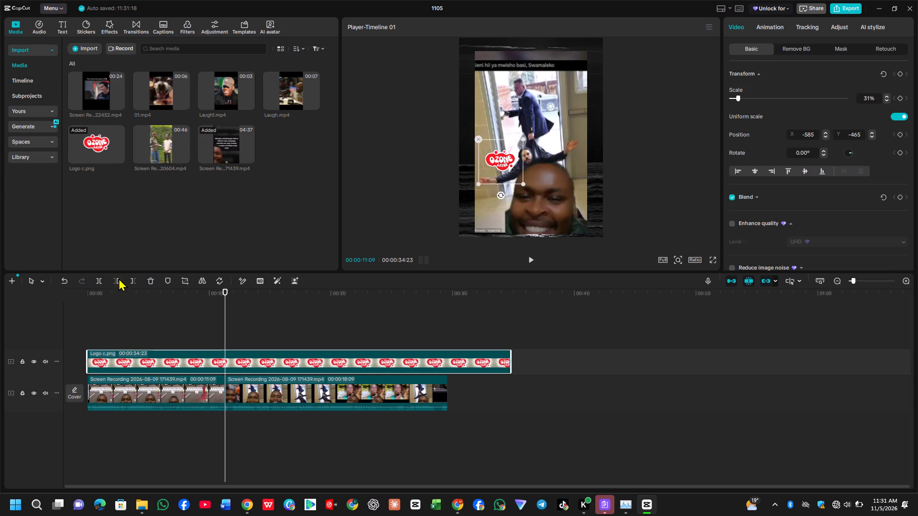
pyautogui.click(104, 281)
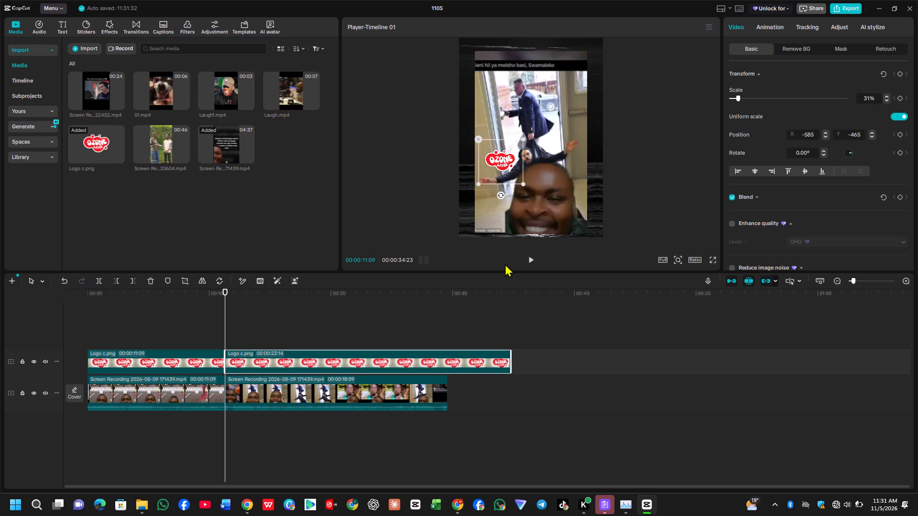
# Trim the start of the second recording clip again, up to 00:00:12:12 within the "Al fakeer" shot.
pyautogui.click(531, 258)
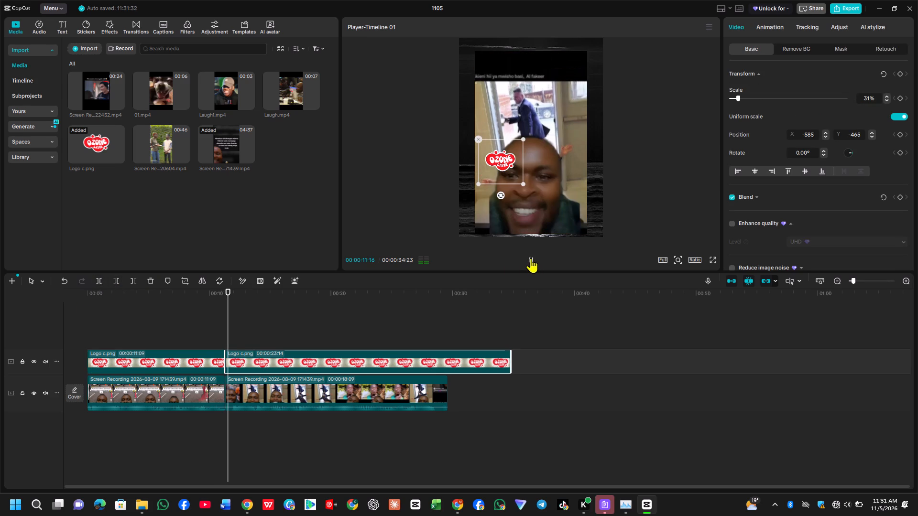
pyautogui.click(531, 258)
pyautogui.click(254, 394)
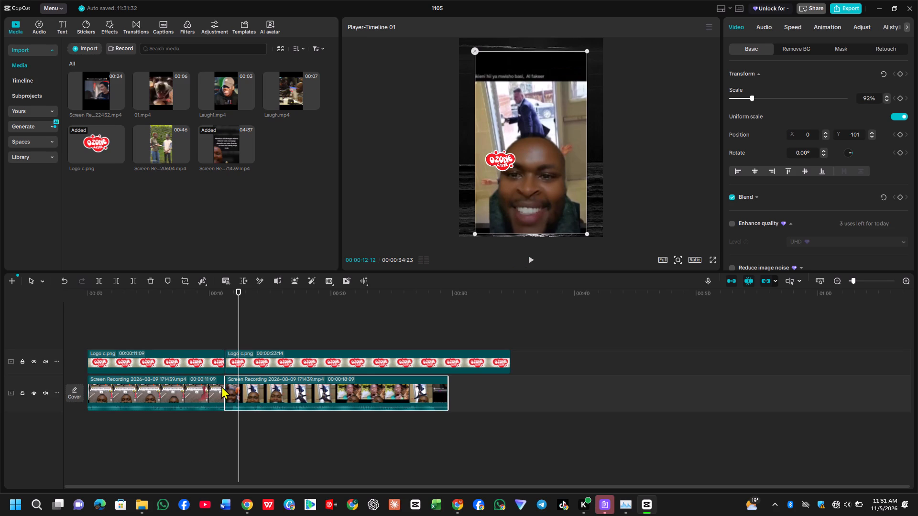
pyautogui.click(115, 282)
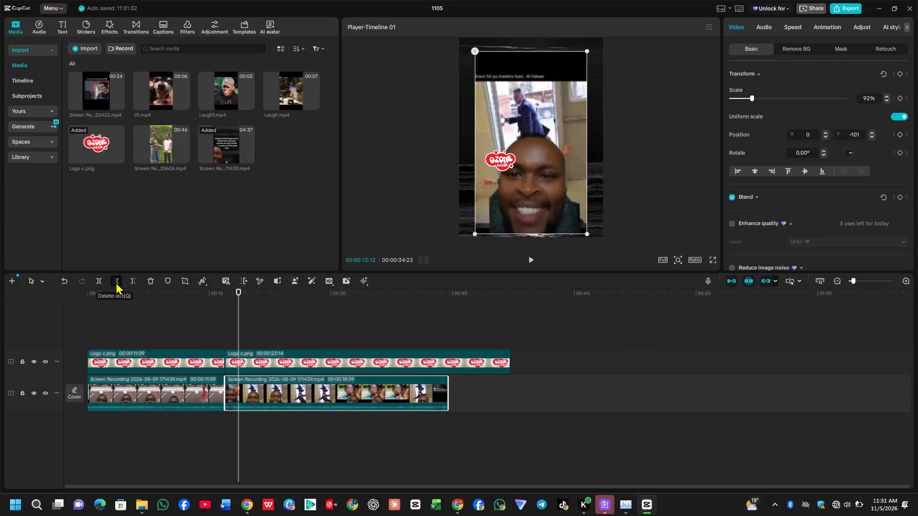
# Re-crop the second recording clip, lowering the top edge to just above the caption and widening both sides to include the full doorway picture.
pyautogui.click(526, 258)
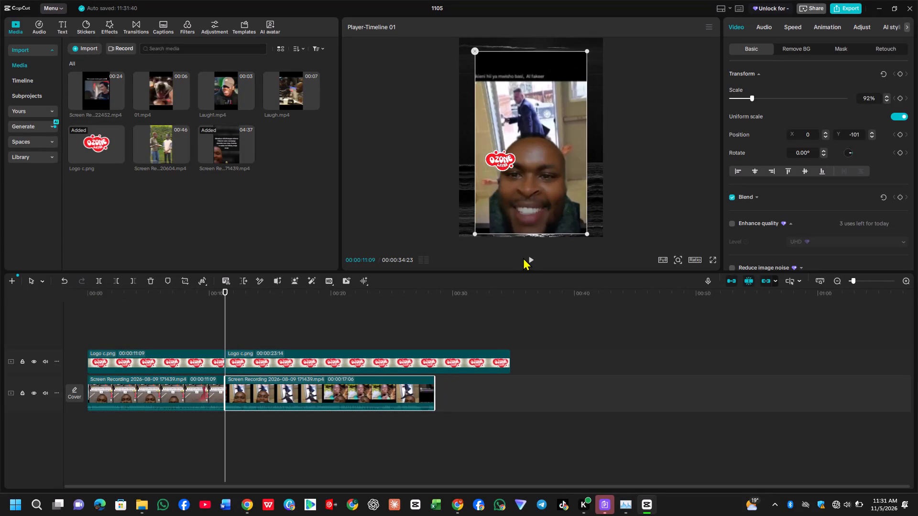
pyautogui.click(526, 258)
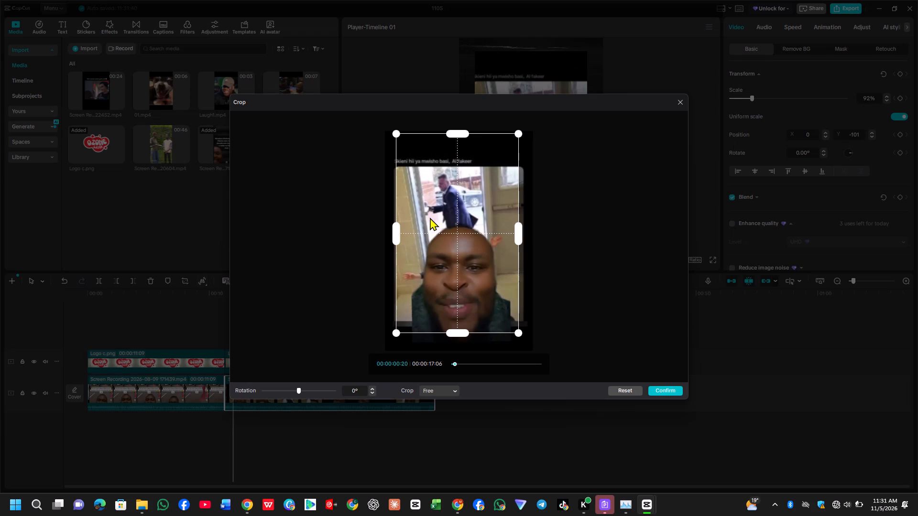
pyautogui.moveTo(452, 131); pyautogui.dragTo(453, 149)
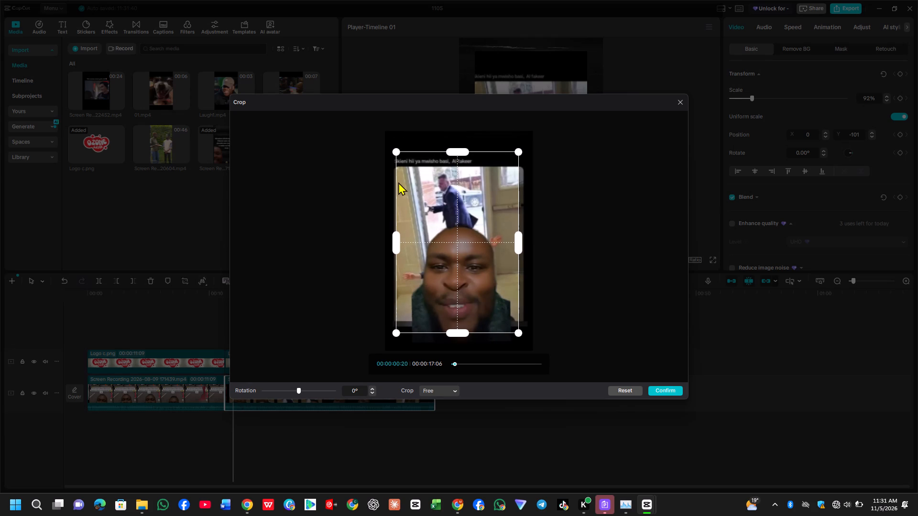
pyautogui.moveTo(393, 247); pyautogui.dragTo(455, 199)
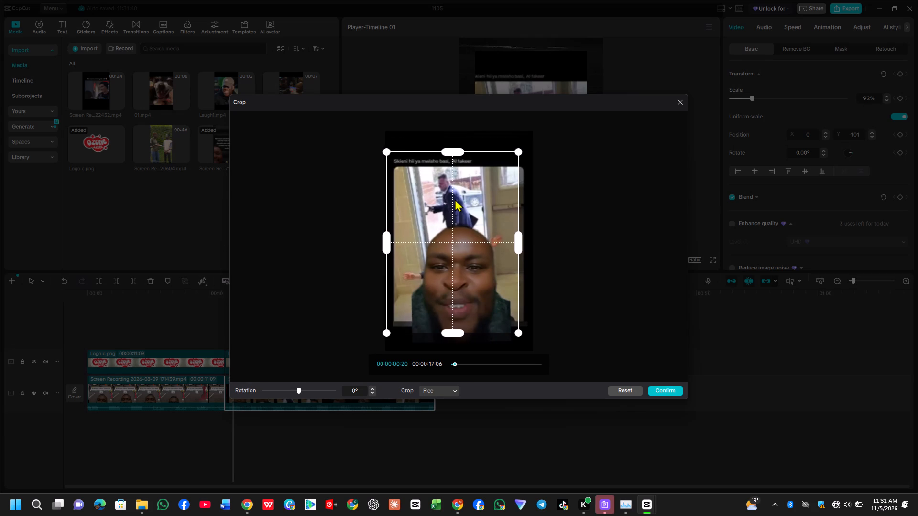
pyautogui.moveTo(455, 199); pyautogui.dragTo(383, 247)
pyautogui.moveTo(519, 242); pyautogui.dragTo(535, 247)
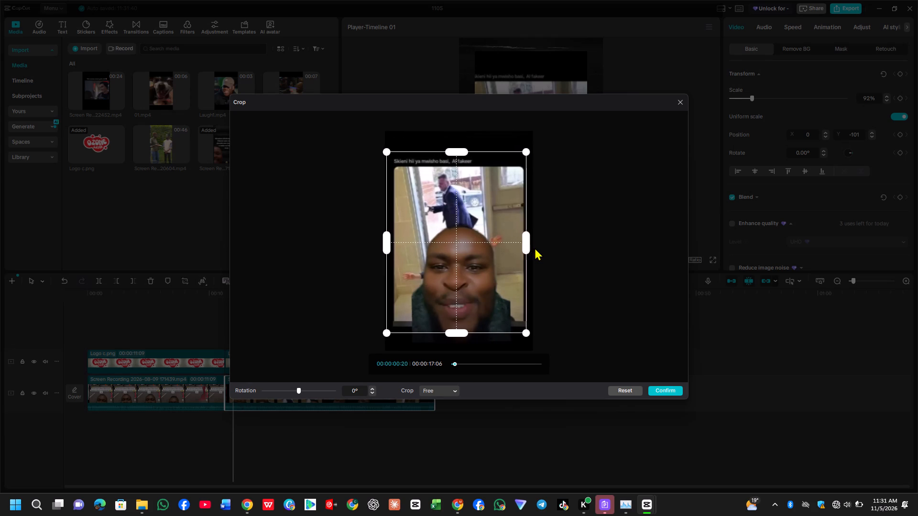
pyautogui.moveTo(535, 247); pyautogui.dragTo(532, 249)
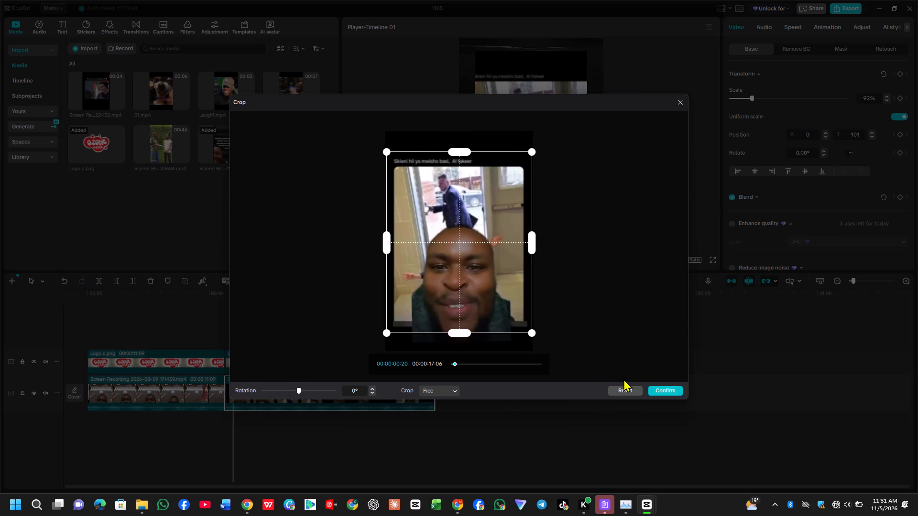
pyautogui.click(663, 388)
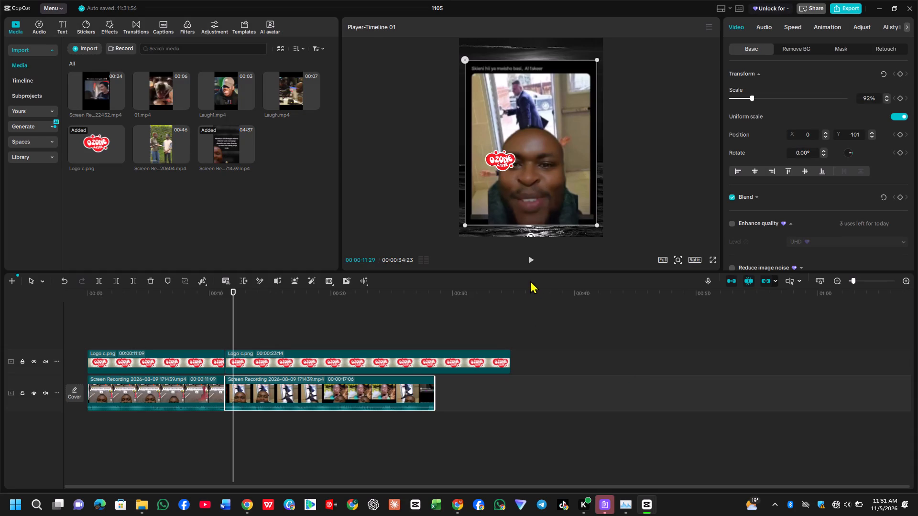
# Move the second joke's Ozone Layer logo to the upper-right corner of the doorway picture, at about X 806, Y 953.
pyautogui.click(530, 260)
pyautogui.click(530, 260)
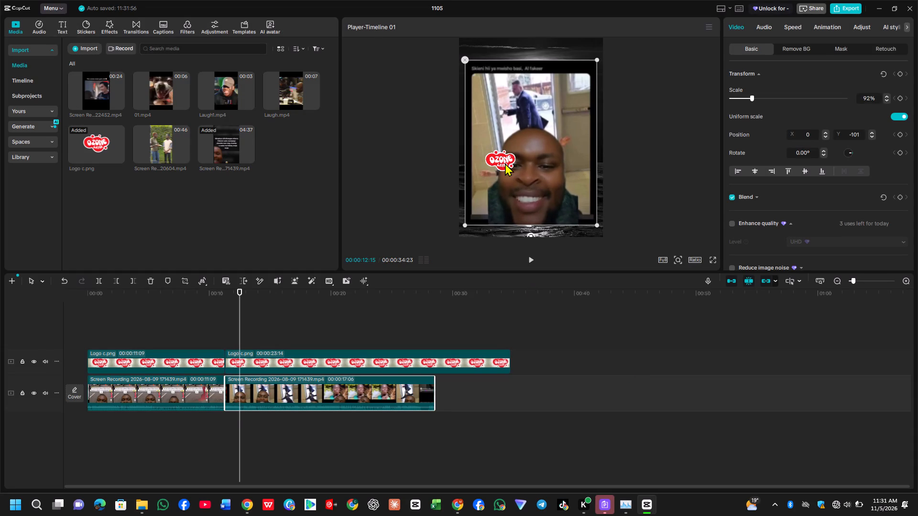
pyautogui.click(507, 161)
pyautogui.moveTo(504, 164); pyautogui.dragTo(560, 172)
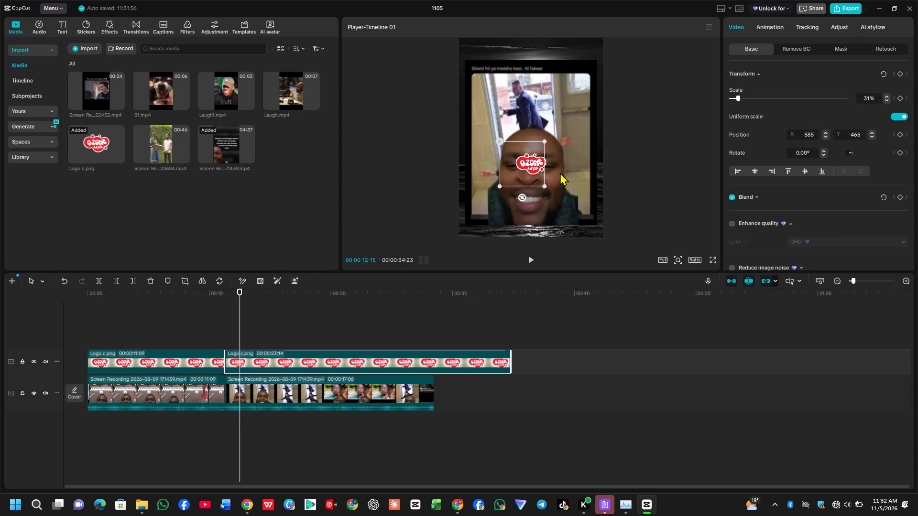
pyautogui.moveTo(560, 172); pyautogui.dragTo(577, 97)
pyautogui.click(579, 79)
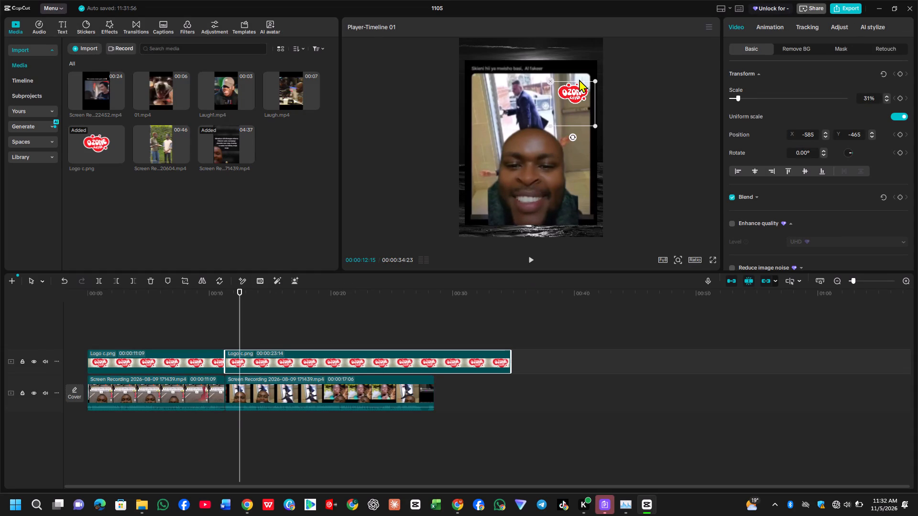
pyautogui.moveTo(580, 93); pyautogui.dragTo(579, 86)
pyautogui.click(574, 98)
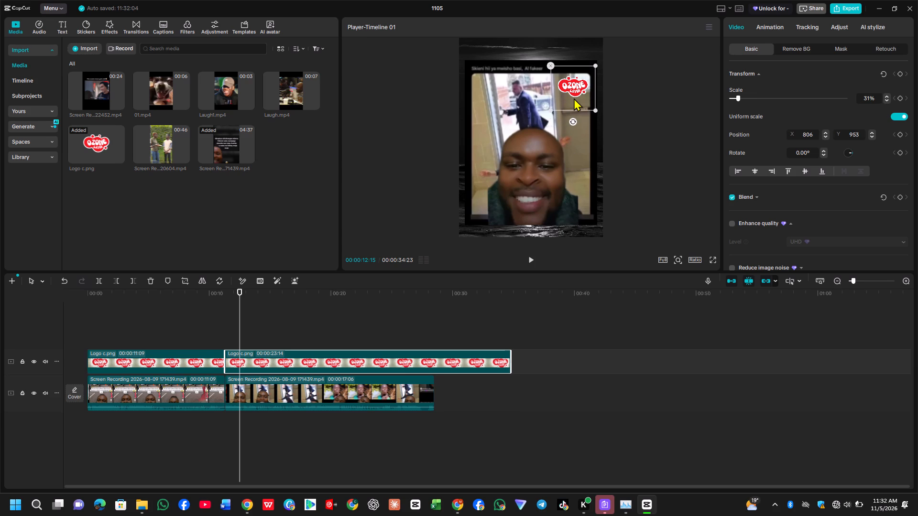
# Split the second recording clip at 00:00:17:20, where the "Na Kuna Ninja" joke begins.
pyautogui.click(645, 130)
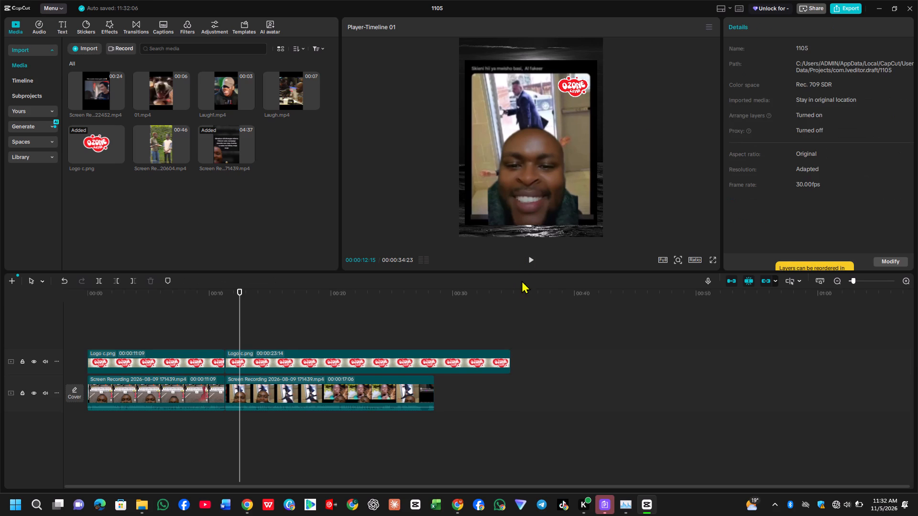
pyautogui.click(529, 259)
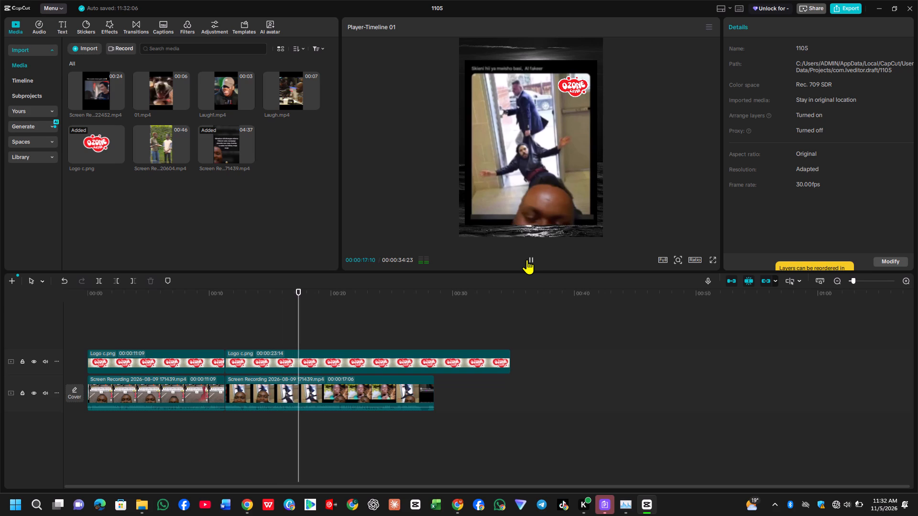
pyautogui.click(527, 259)
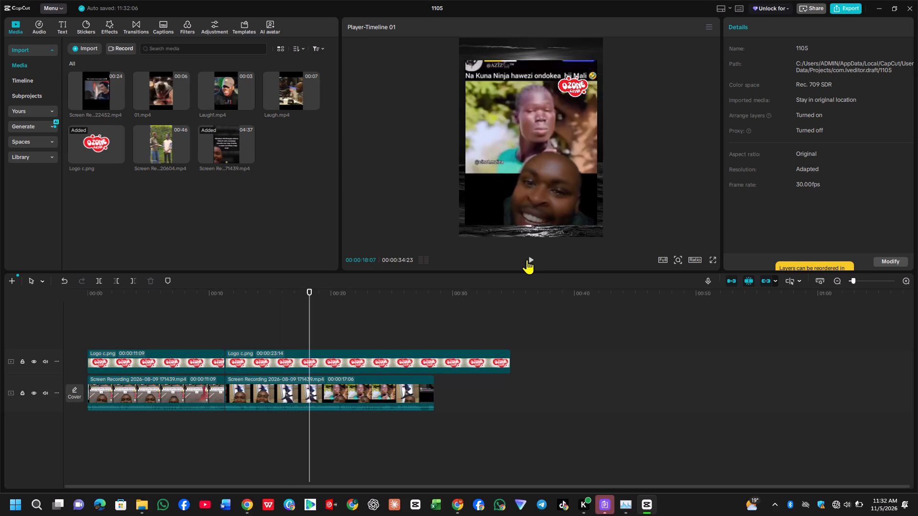
pyautogui.press('Left')
pyautogui.press('Left')
pyautogui.press('Left')
pyautogui.press('Left')
pyautogui.press('Left')
pyautogui.press('Left')
pyautogui.press('Left')
pyautogui.press('Left')
pyautogui.press('Left')
pyautogui.press('Left')
pyautogui.press('Left')
pyautogui.press('Left')
pyautogui.press('Left')
pyautogui.press('Left')
pyautogui.press('Left')
pyautogui.press('Left')
pyautogui.press('Left')
pyautogui.press('Left')
pyautogui.press('Left')
pyautogui.press('Left')
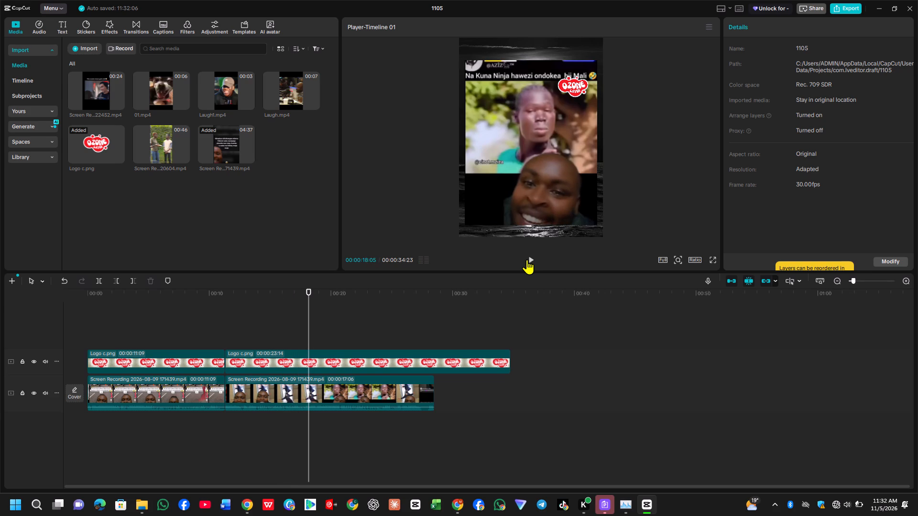
pyautogui.press('Right')
pyautogui.press('Right')
pyautogui.press('Right')
pyautogui.press('Right')
pyautogui.press('Right')
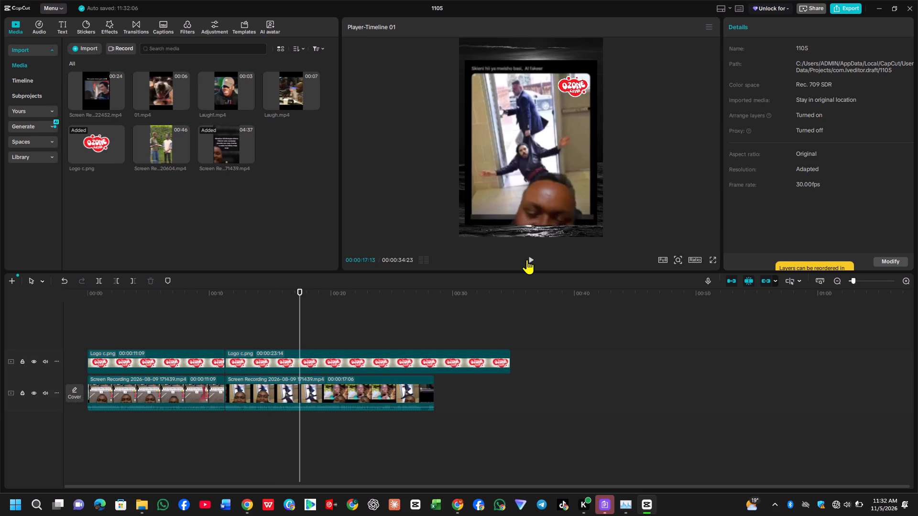
pyautogui.press('Right')
pyautogui.press('Right')
pyautogui.press('Right')
pyautogui.press('Right')
pyautogui.press('Right')
pyautogui.press('Right')
pyautogui.press('Right')
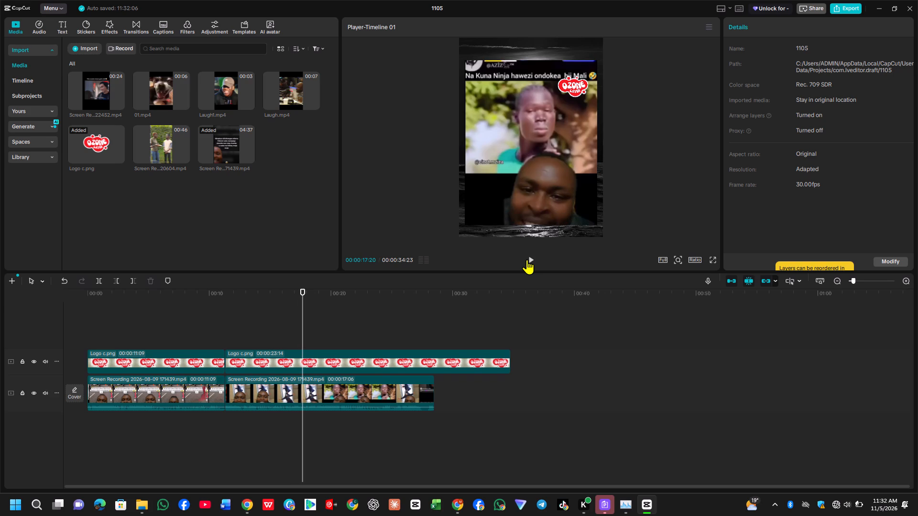
pyautogui.press('Right')
pyautogui.press('Left')
pyautogui.press('Left')
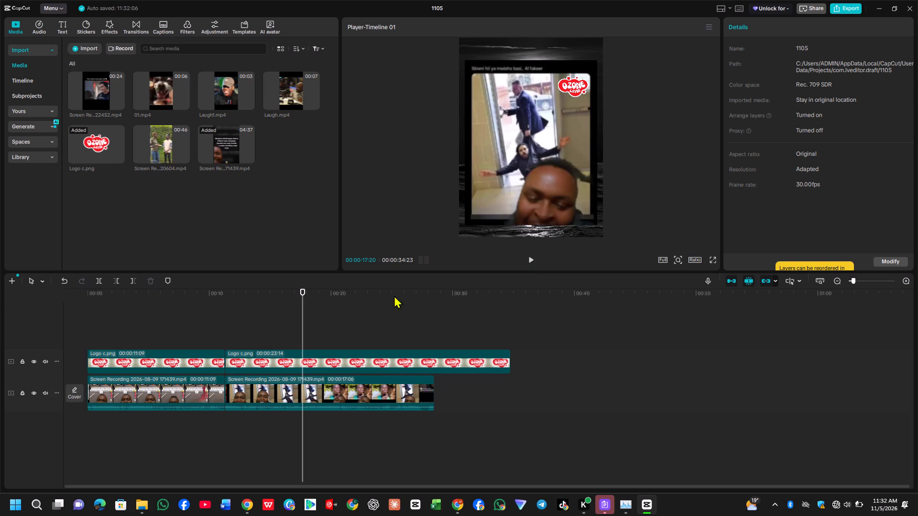
pyautogui.click(96, 282)
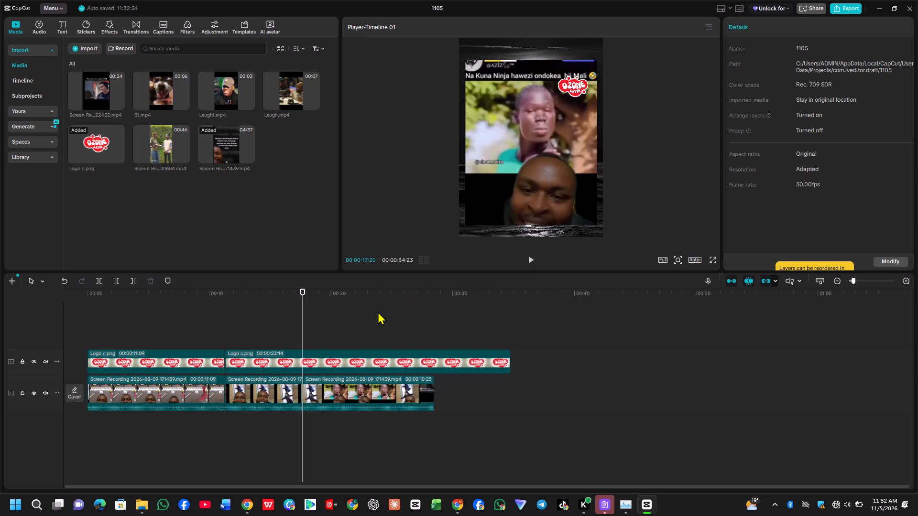
# Split the second logo clip at 00:00:17:20, in line with the recording cut.
pyautogui.click(358, 353)
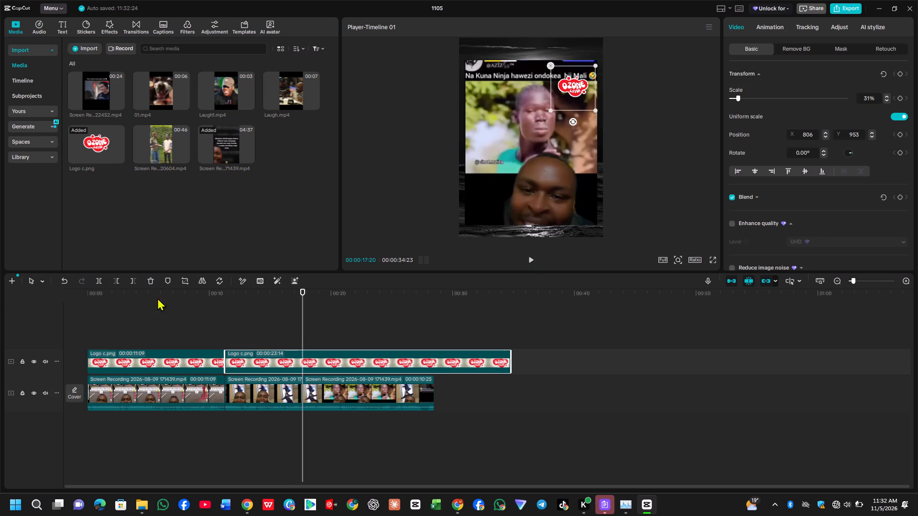
pyautogui.click(95, 281)
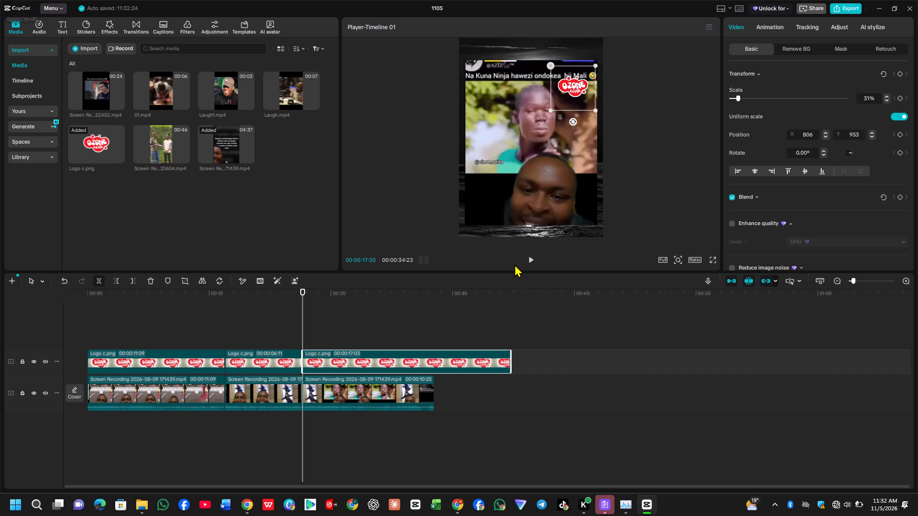
# Move the third joke's Ozone Layer logo just below the "Na Kuna Ninja" caption, at about X 885, Y 866.
pyautogui.click(531, 258)
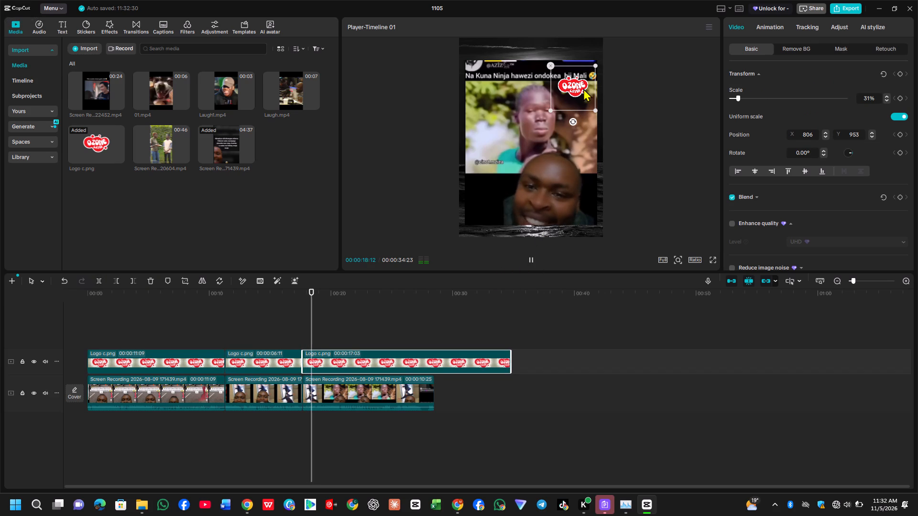
pyautogui.moveTo(583, 88); pyautogui.dragTo(587, 93)
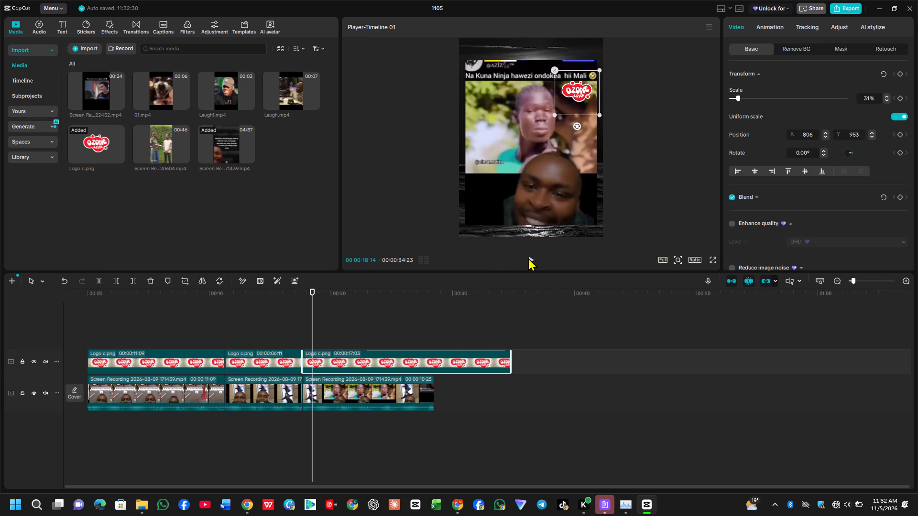
# Trim the end of the third logo clip to 00:00:24:28, the last frame of the "Na Kuna Ninja" shot.
pyautogui.click(528, 258)
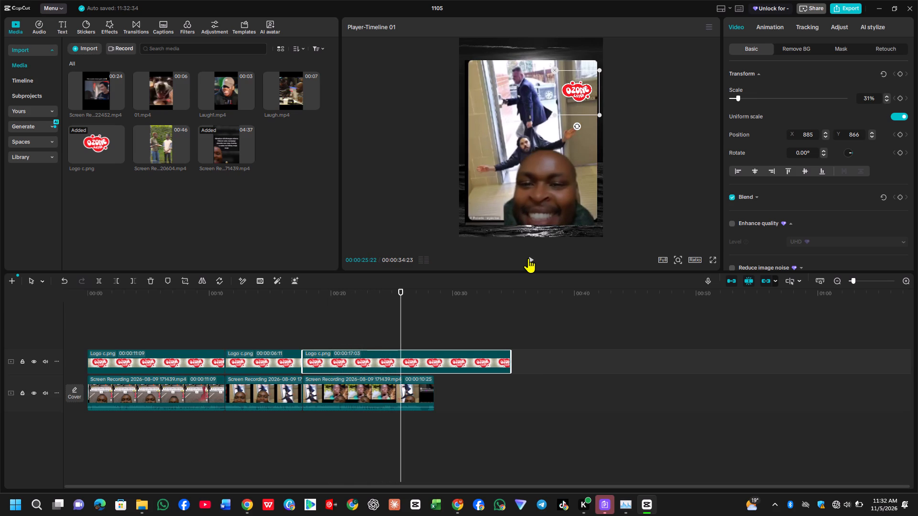
pyautogui.press('Left')
pyautogui.press('Left')
pyautogui.press('Left')
pyautogui.press('Left')
pyautogui.press('Left')
pyautogui.press('Left')
pyautogui.press('Left')
pyautogui.press('Left')
pyautogui.press('Left')
pyautogui.press('Left')
pyautogui.press('Left')
pyautogui.press('Left')
pyautogui.press('Left')
pyautogui.press('Left')
pyautogui.press('Left')
pyautogui.press('Left')
pyautogui.press('Left')
pyautogui.press('Left')
pyautogui.press('Left')
pyautogui.press('Left')
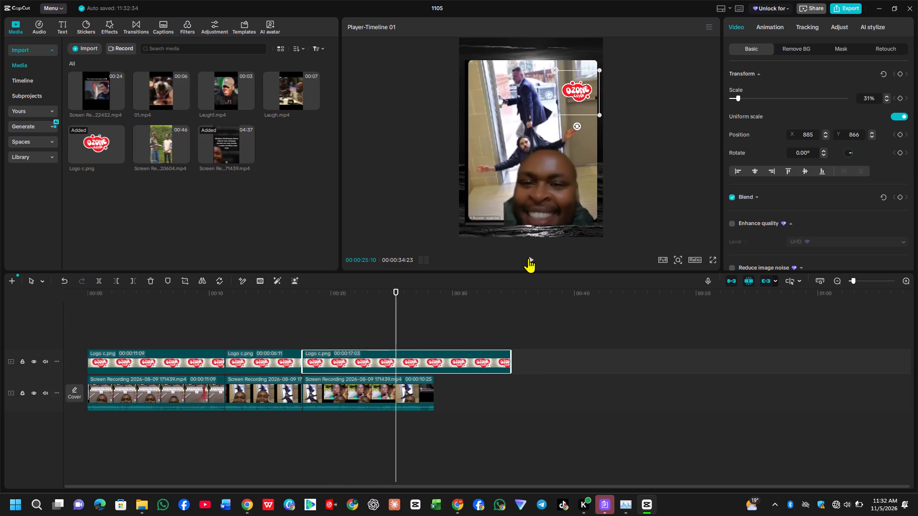
pyautogui.press('Right')
pyautogui.press('Right')
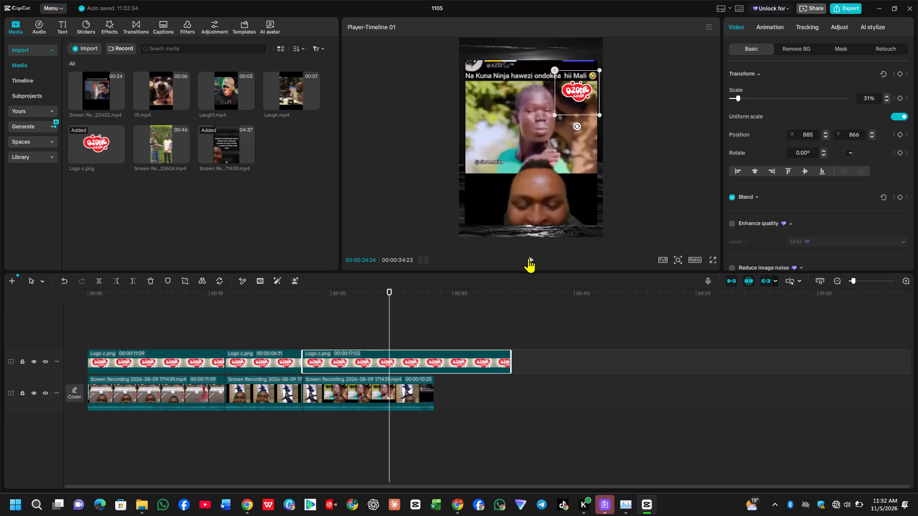
pyautogui.press('Right')
pyautogui.press('Right')
pyautogui.press('Right')
pyautogui.press('Right')
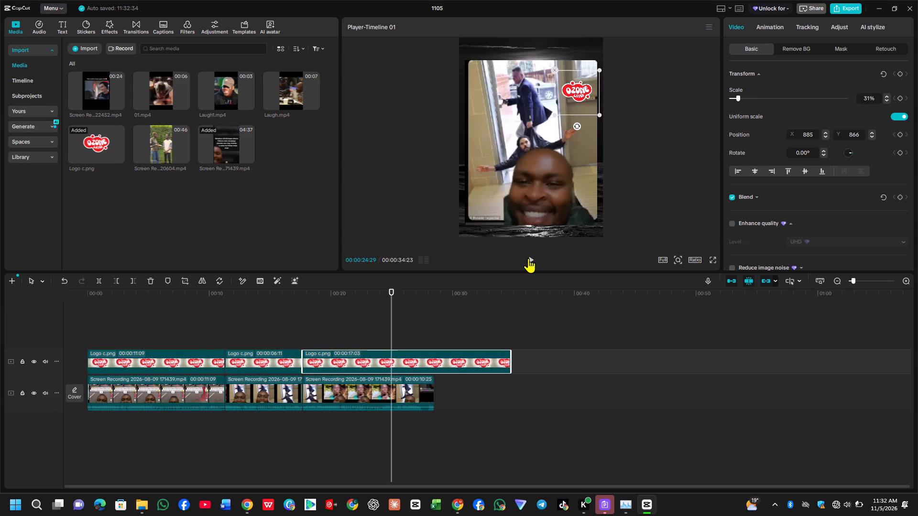
pyautogui.press('Left')
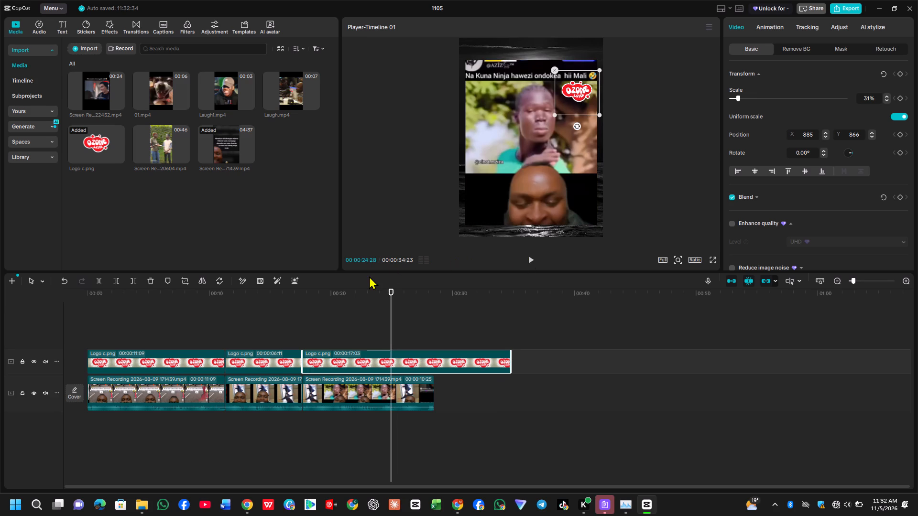
pyautogui.click(134, 278)
# Trim the end of the third recording clip to 00:00:24:28, level with the end of its logo clip.
pyautogui.click(405, 394)
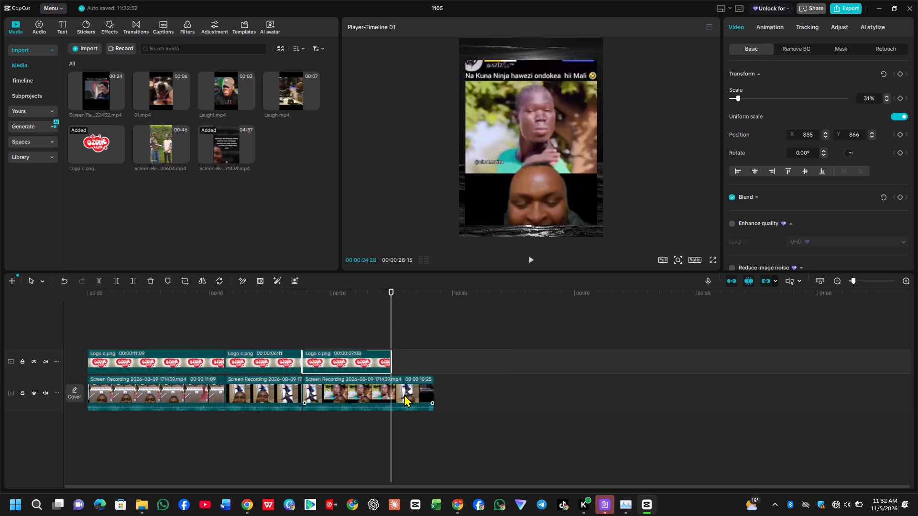
pyautogui.click(133, 281)
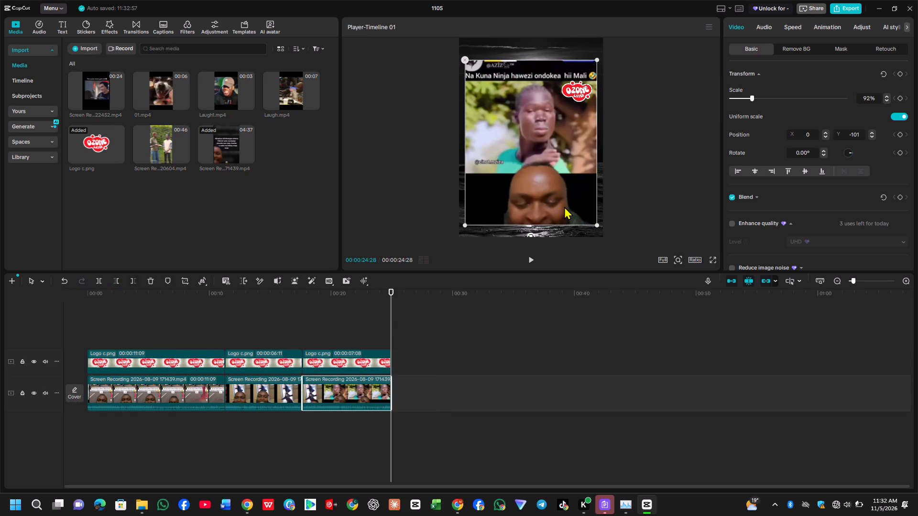
# Export the three-joke video under the name "walokosa 30b0b" and close the sharing window once it is saved.
pyautogui.click(532, 260)
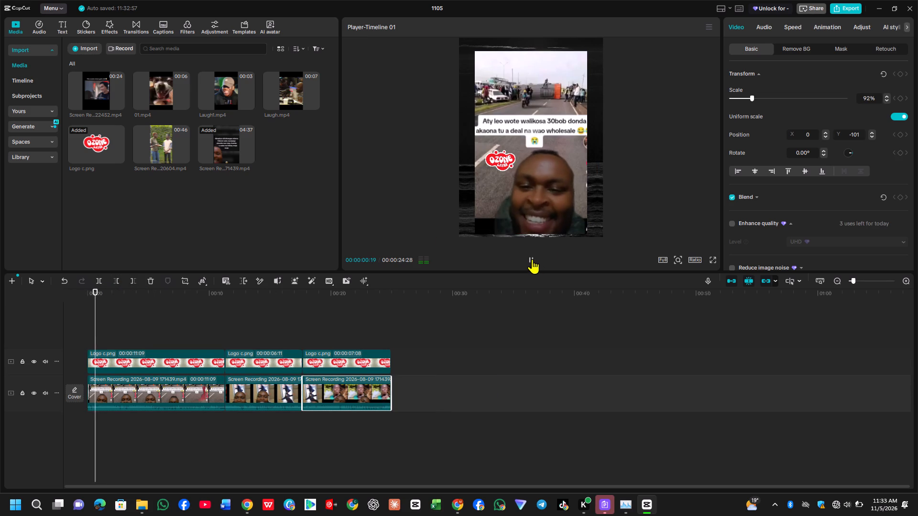
pyautogui.click(859, 8)
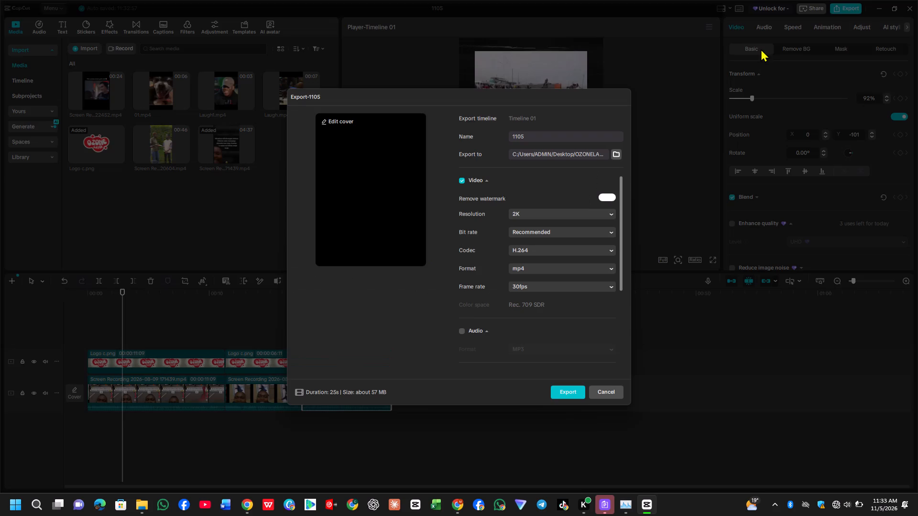
pyautogui.tripleClick(561, 138)
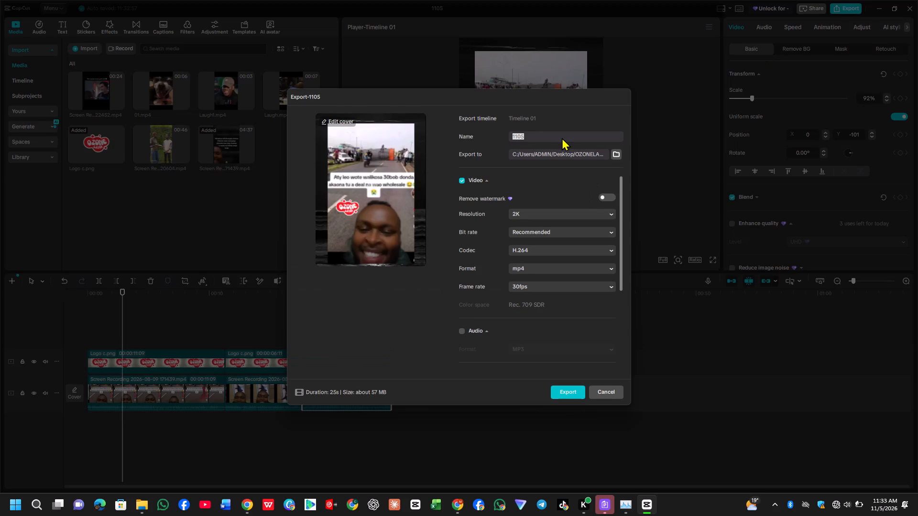
pyautogui.write('walokosa 3')
pyautogui.write('0n')
pyautogui.press('Delete')
pyautogui.press('BackSpace')
pyautogui.write('b0')
pyautogui.press('b')
pyautogui.click(568, 391)
pyautogui.scroll(-2, 579, 327)
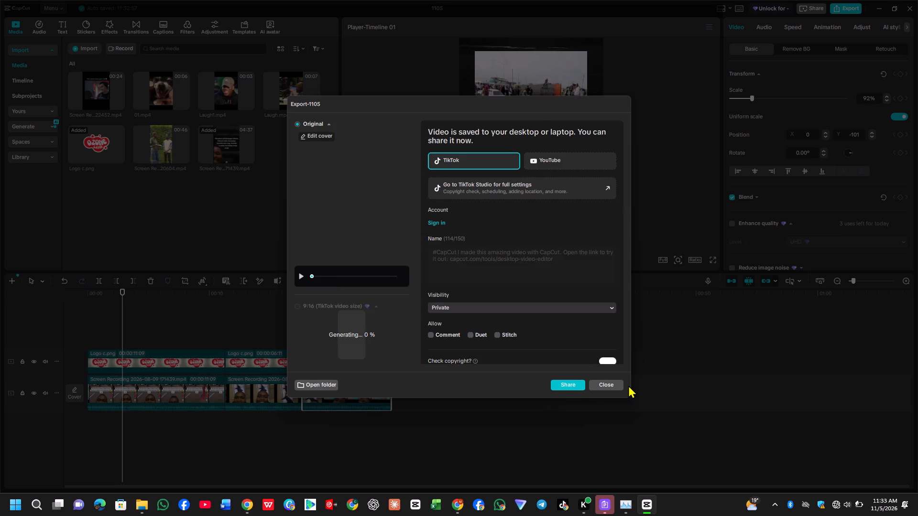
pyautogui.click(618, 385)
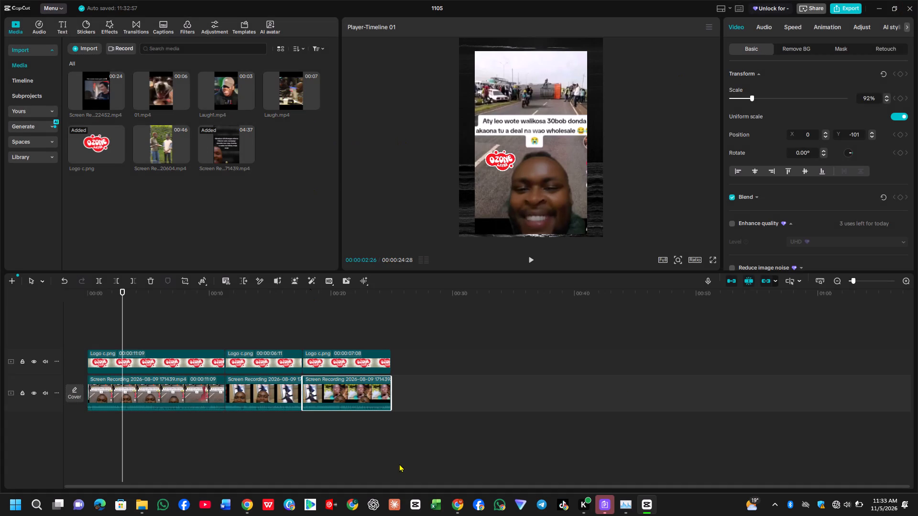
# In File Explorer, try to delete the 122452, 220604 and 171439 recordings from Videos > Screen Recordings, retrying for all current items.
pyautogui.click(143, 506)
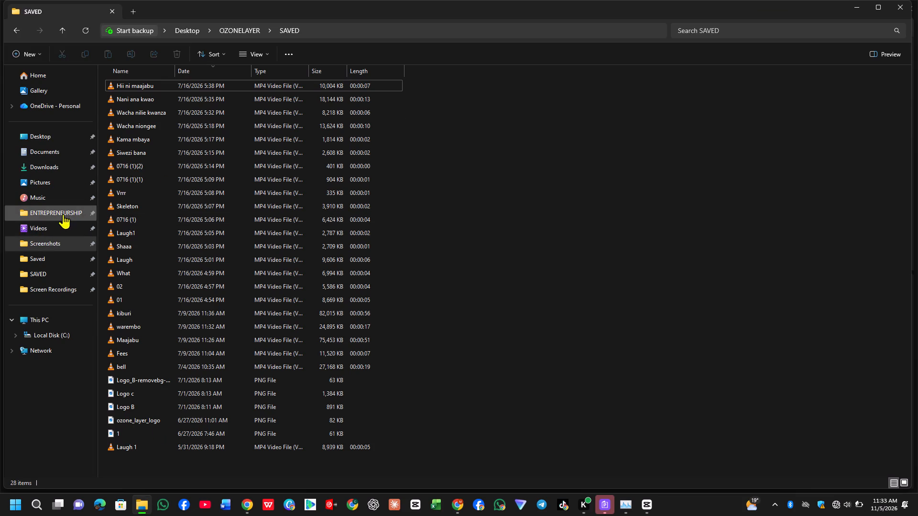
pyautogui.doubleClick(63, 223)
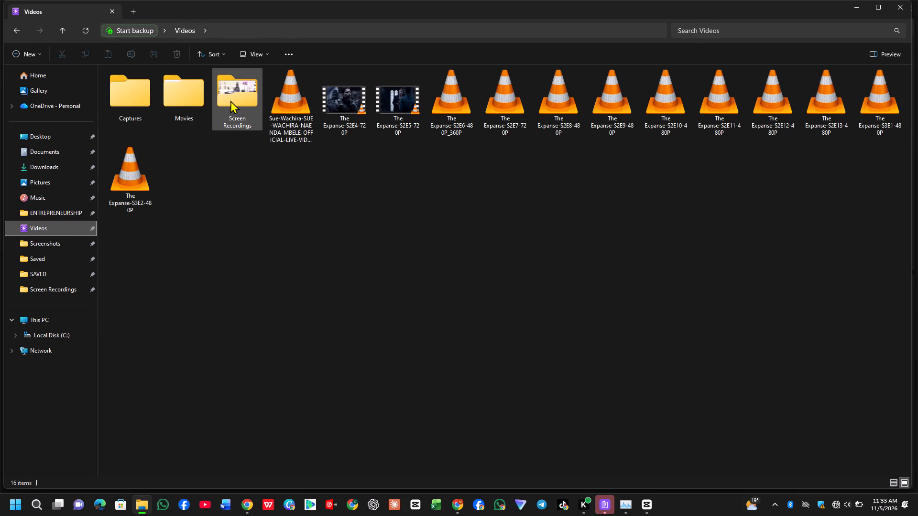
pyautogui.doubleClick(230, 100)
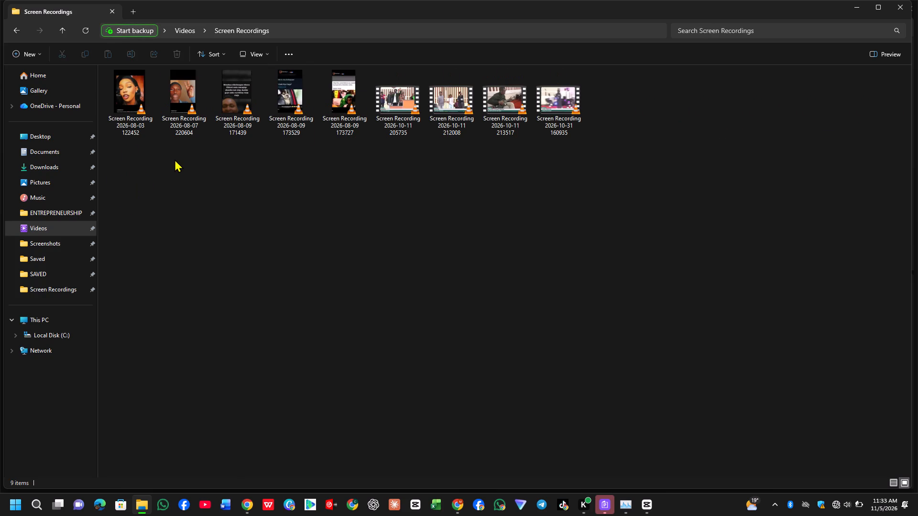
pyautogui.moveTo(224, 163); pyautogui.dragTo(153, 96)
pyautogui.moveTo(153, 96); pyautogui.dragTo(141, 93)
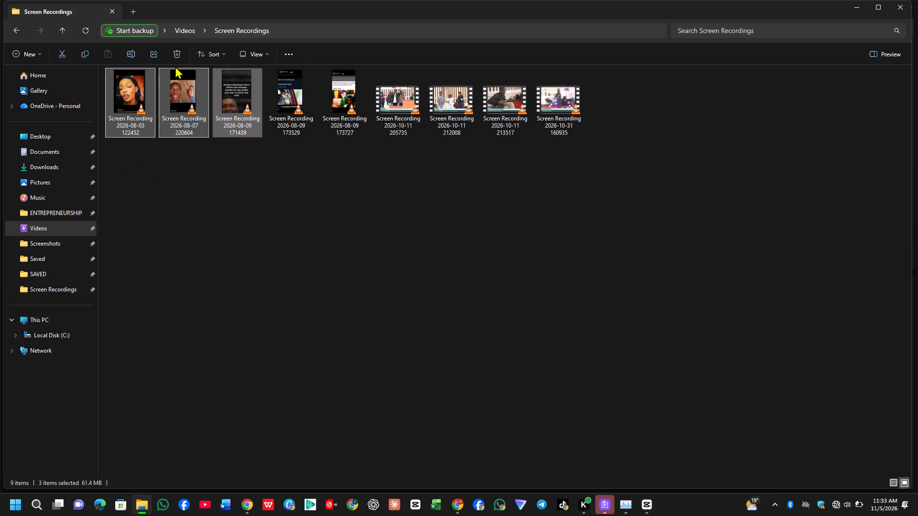
pyautogui.click(176, 54)
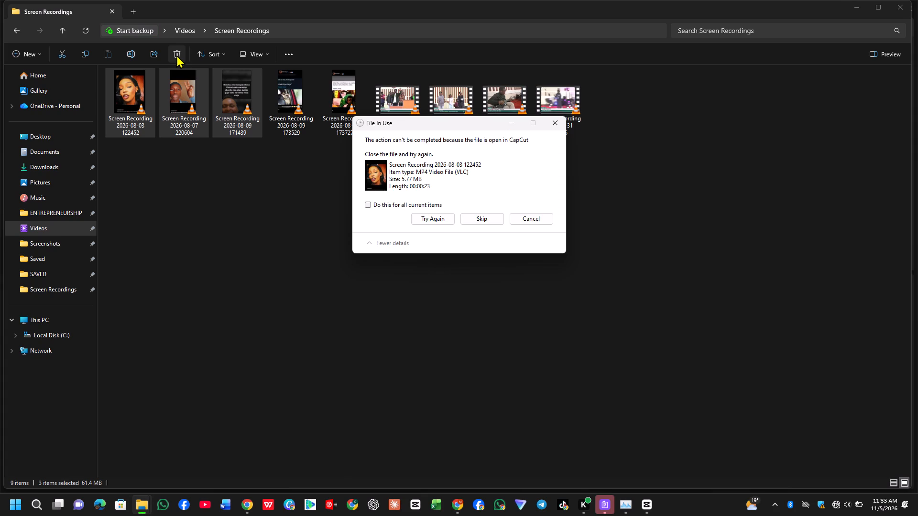
pyautogui.click(367, 207)
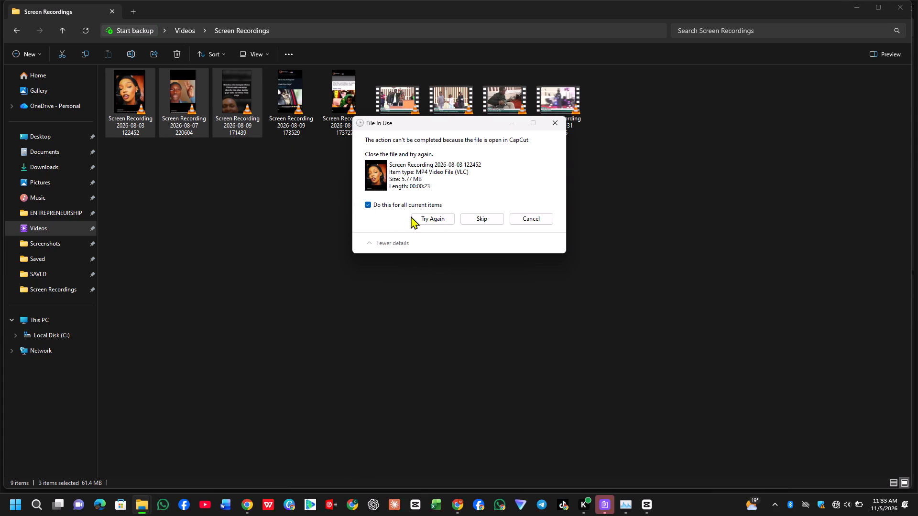
pyautogui.click(413, 218)
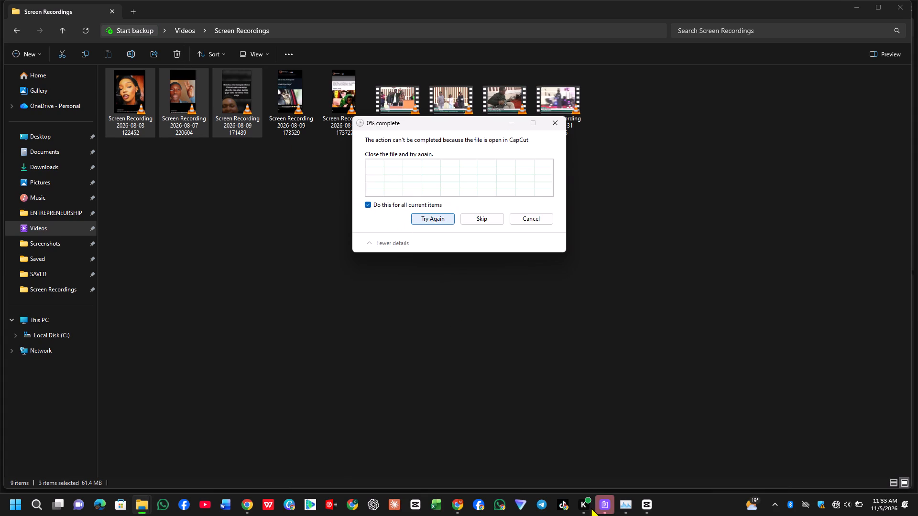